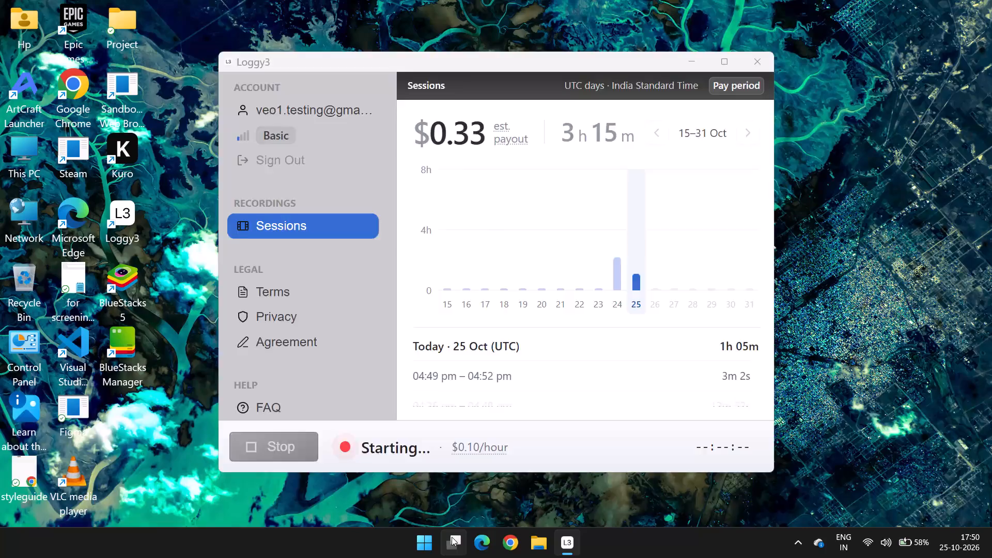
# Switch to the Interview - Test 1 file in Figma and look over the 1440, 768 and 440 frames.
pyautogui.click(553, 477)
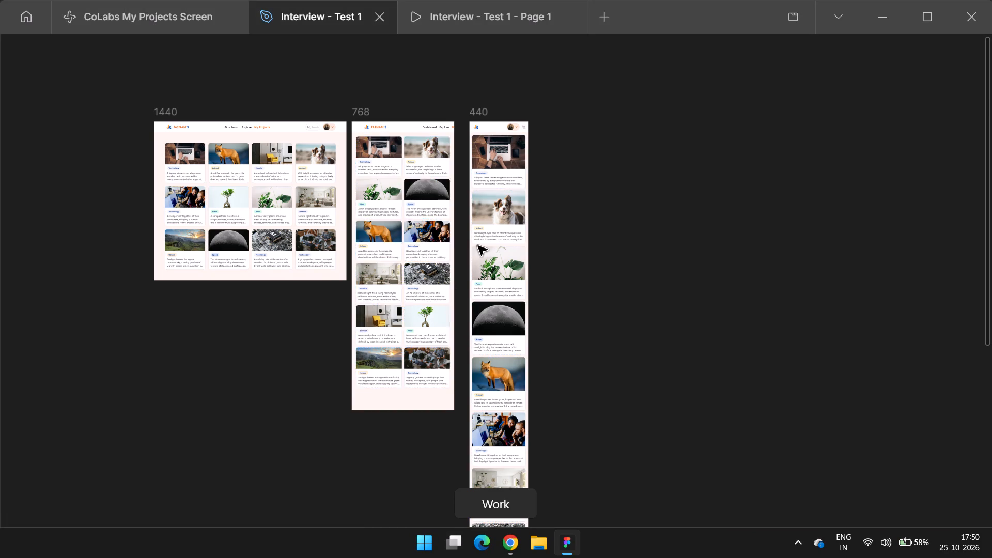
pyautogui.keyDown('ctrl'); pyautogui.scroll(-4, 478, 246); pyautogui.keyUp('ctrl')
pyautogui.click(631, 285)
pyautogui.keyDown('ctrl'); pyautogui.scroll(4, 308, 224); pyautogui.keyUp('ctrl')
pyautogui.hscroll(-1, 325, 254)
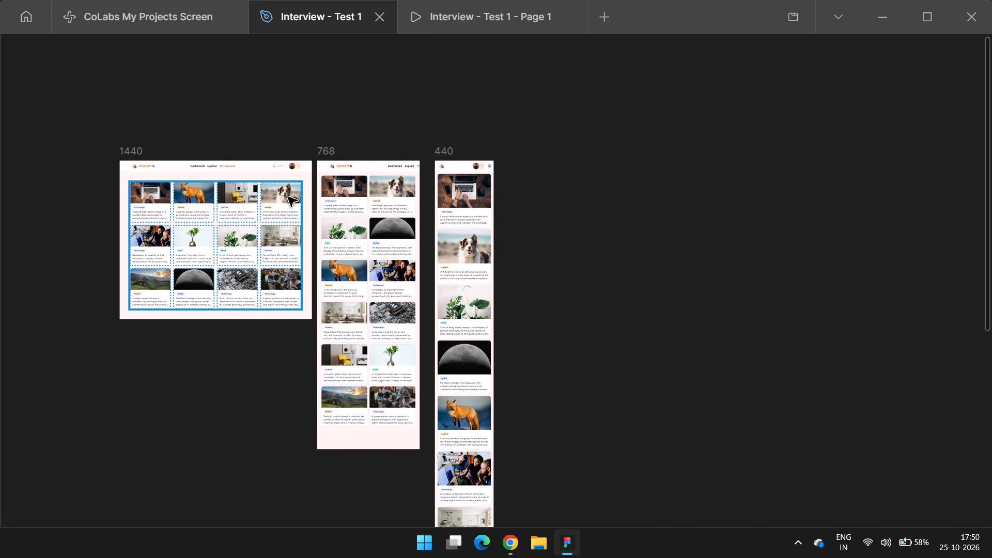
pyautogui.hscroll(3, 203, 184)
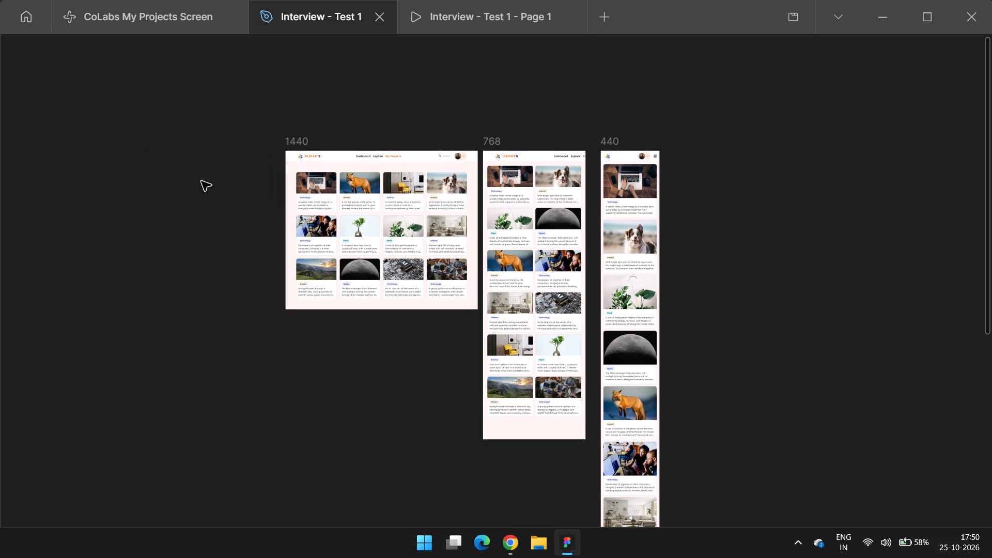
pyautogui.keyDown('ctrl'); pyautogui.scroll(2, 305, 204); pyautogui.keyUp('ctrl')
pyautogui.hscroll(-1, 249, 219)
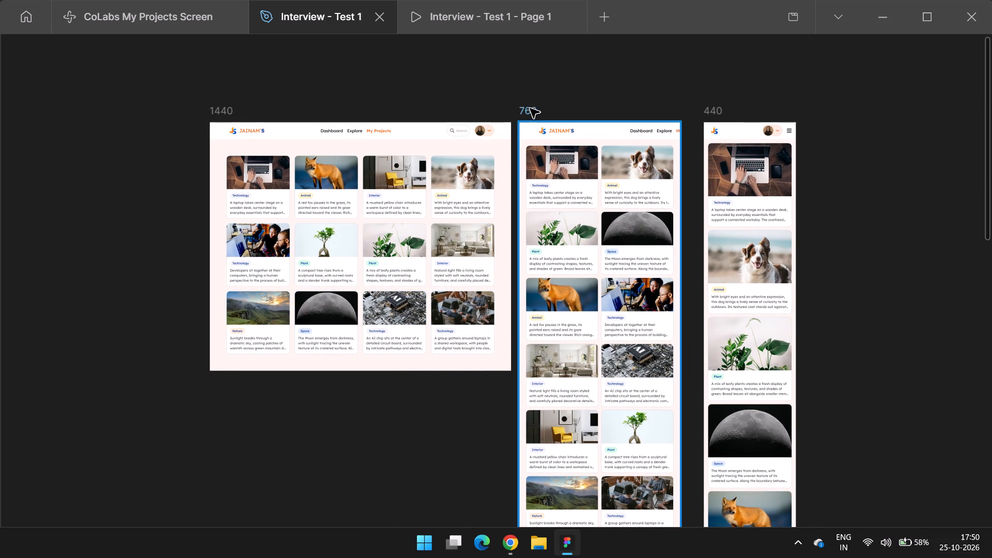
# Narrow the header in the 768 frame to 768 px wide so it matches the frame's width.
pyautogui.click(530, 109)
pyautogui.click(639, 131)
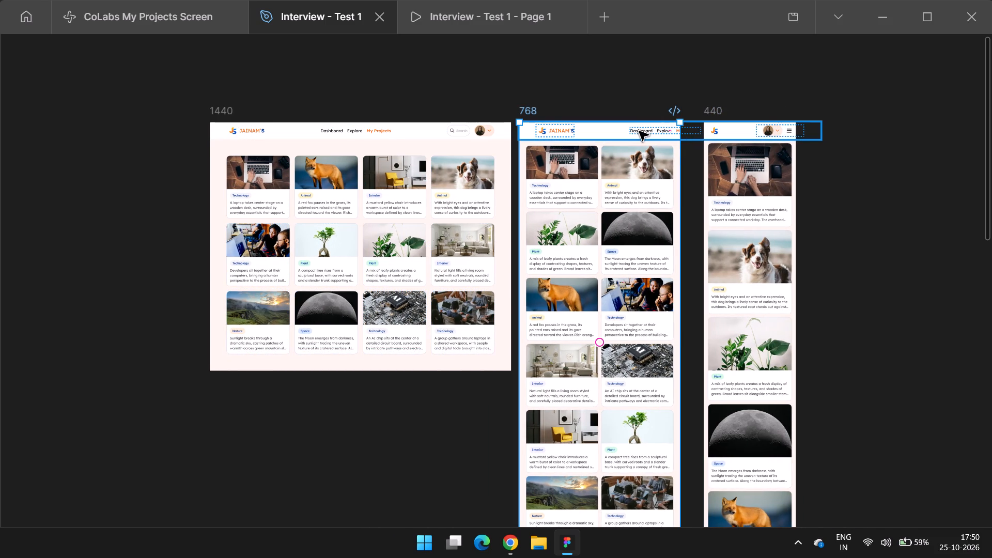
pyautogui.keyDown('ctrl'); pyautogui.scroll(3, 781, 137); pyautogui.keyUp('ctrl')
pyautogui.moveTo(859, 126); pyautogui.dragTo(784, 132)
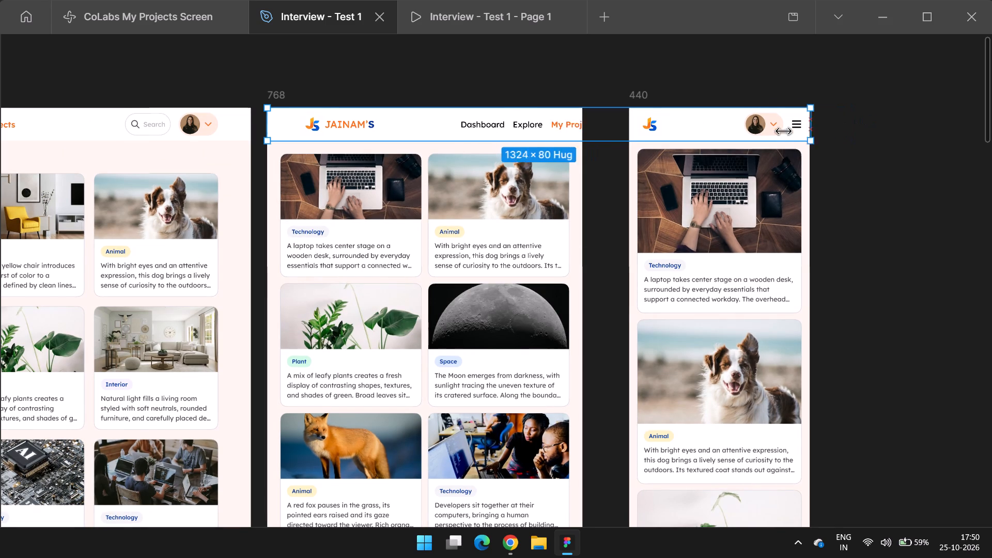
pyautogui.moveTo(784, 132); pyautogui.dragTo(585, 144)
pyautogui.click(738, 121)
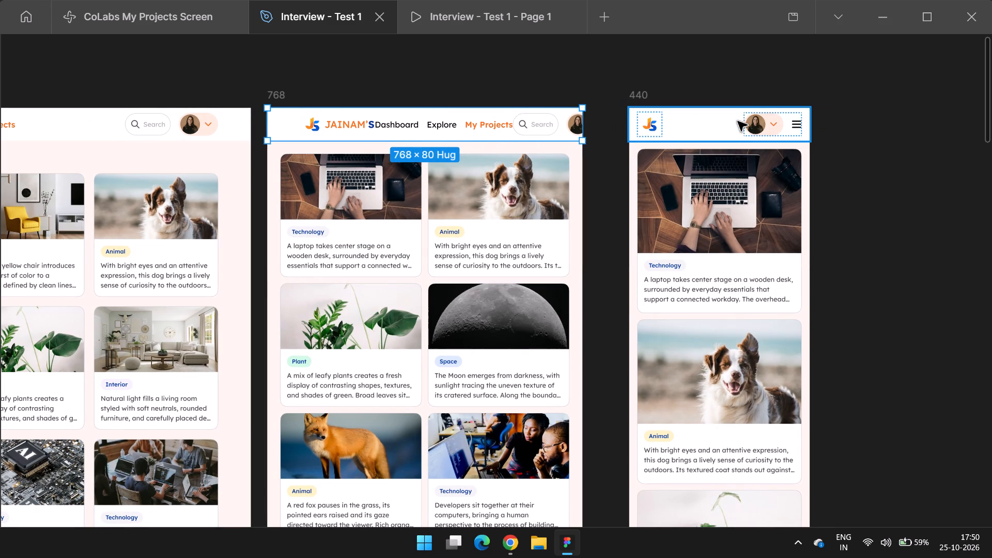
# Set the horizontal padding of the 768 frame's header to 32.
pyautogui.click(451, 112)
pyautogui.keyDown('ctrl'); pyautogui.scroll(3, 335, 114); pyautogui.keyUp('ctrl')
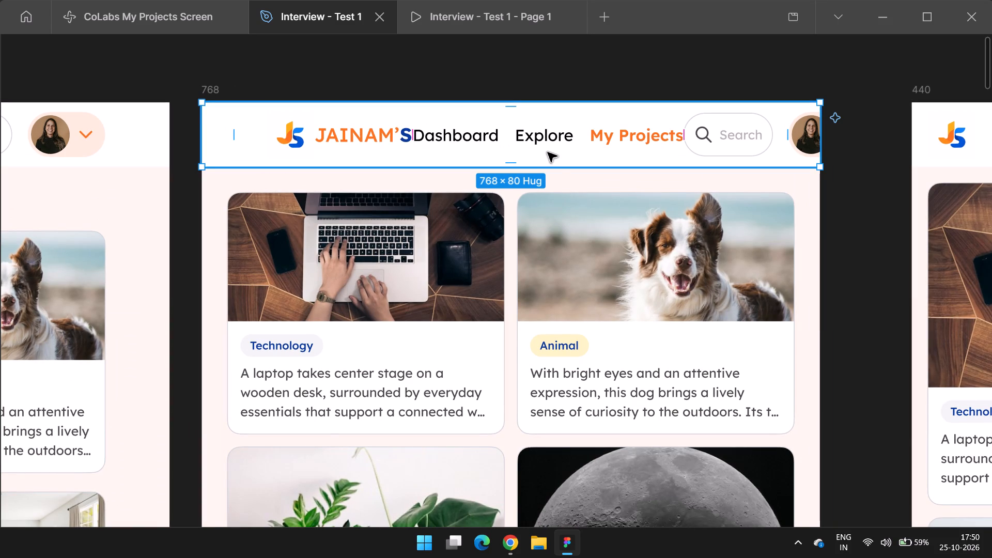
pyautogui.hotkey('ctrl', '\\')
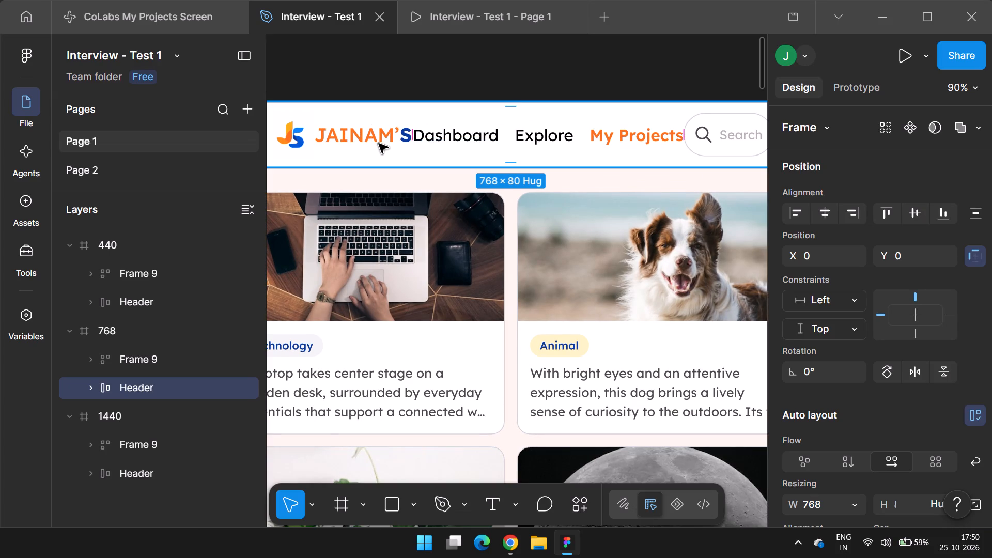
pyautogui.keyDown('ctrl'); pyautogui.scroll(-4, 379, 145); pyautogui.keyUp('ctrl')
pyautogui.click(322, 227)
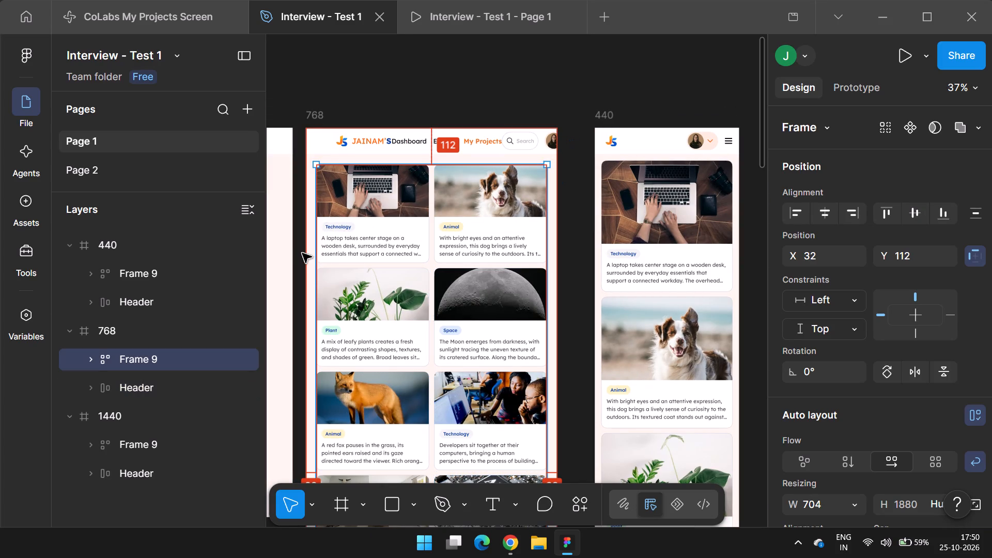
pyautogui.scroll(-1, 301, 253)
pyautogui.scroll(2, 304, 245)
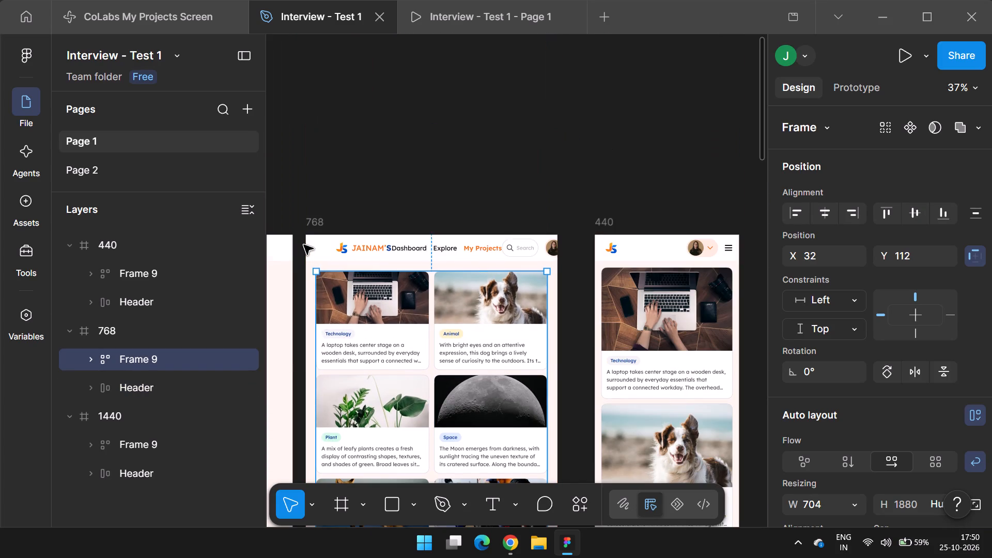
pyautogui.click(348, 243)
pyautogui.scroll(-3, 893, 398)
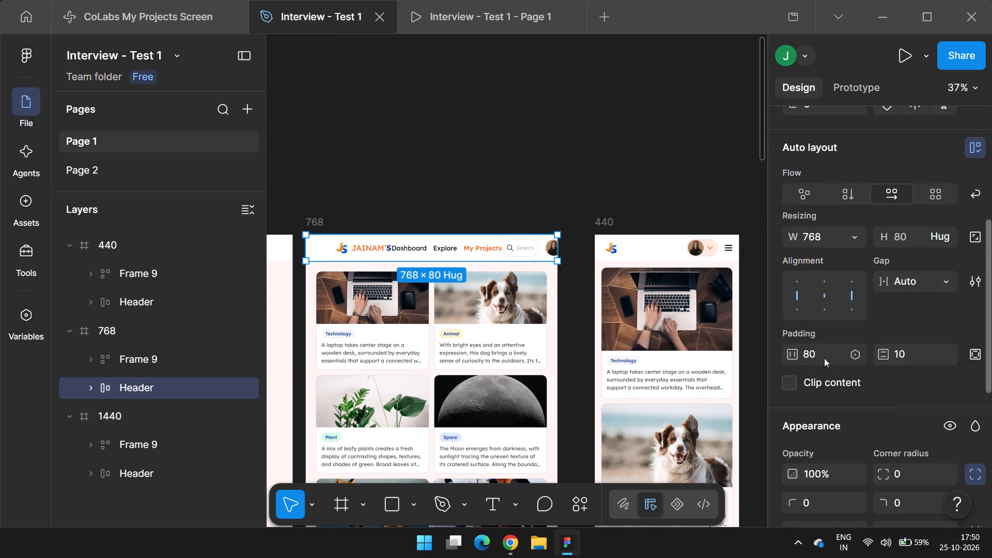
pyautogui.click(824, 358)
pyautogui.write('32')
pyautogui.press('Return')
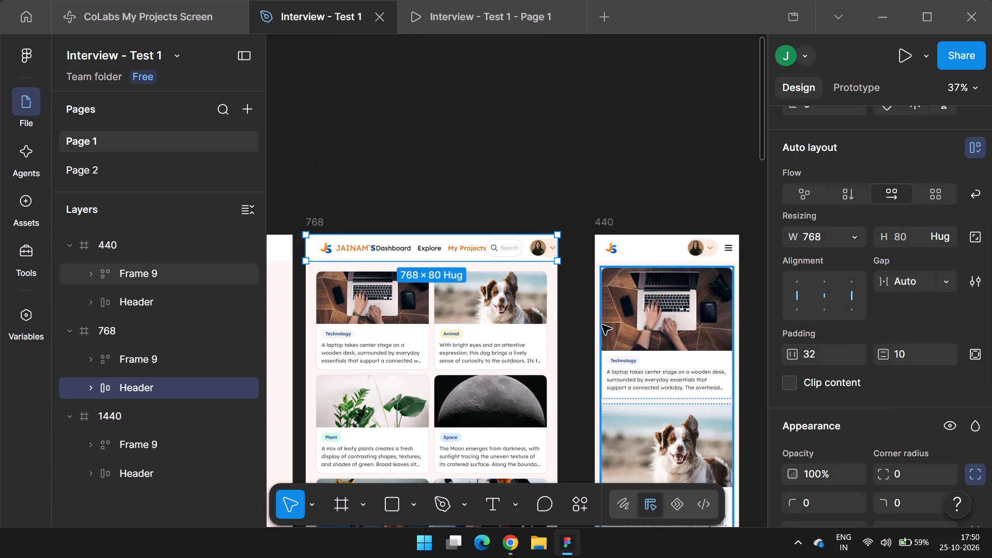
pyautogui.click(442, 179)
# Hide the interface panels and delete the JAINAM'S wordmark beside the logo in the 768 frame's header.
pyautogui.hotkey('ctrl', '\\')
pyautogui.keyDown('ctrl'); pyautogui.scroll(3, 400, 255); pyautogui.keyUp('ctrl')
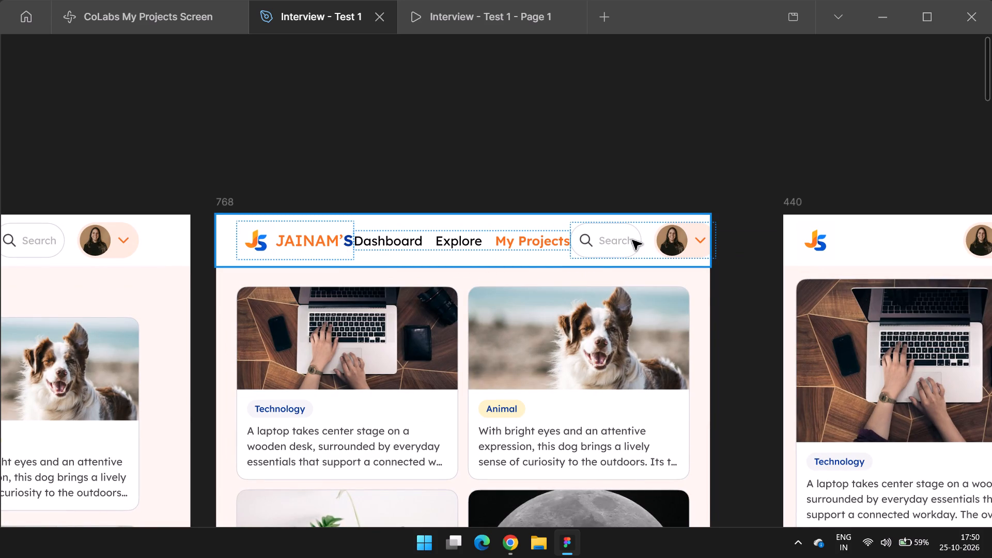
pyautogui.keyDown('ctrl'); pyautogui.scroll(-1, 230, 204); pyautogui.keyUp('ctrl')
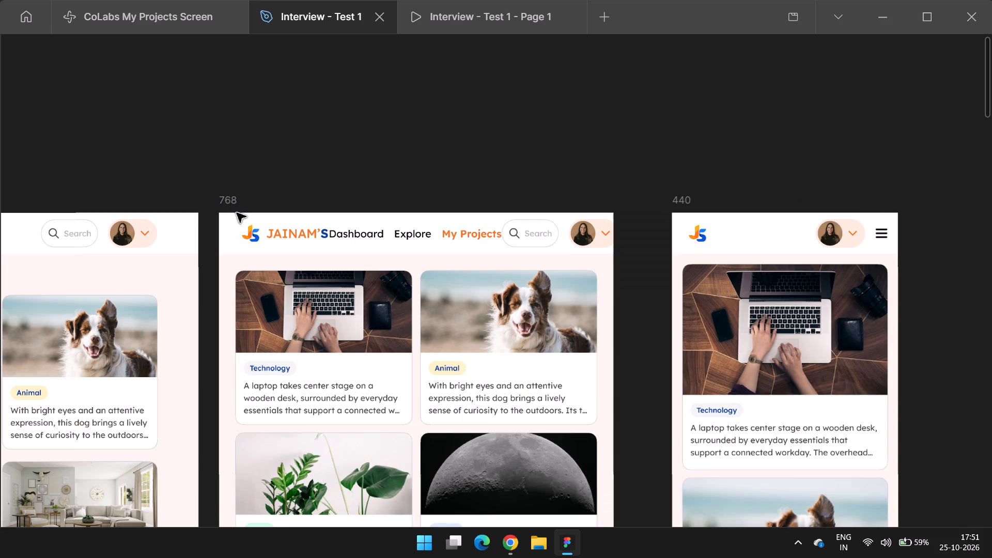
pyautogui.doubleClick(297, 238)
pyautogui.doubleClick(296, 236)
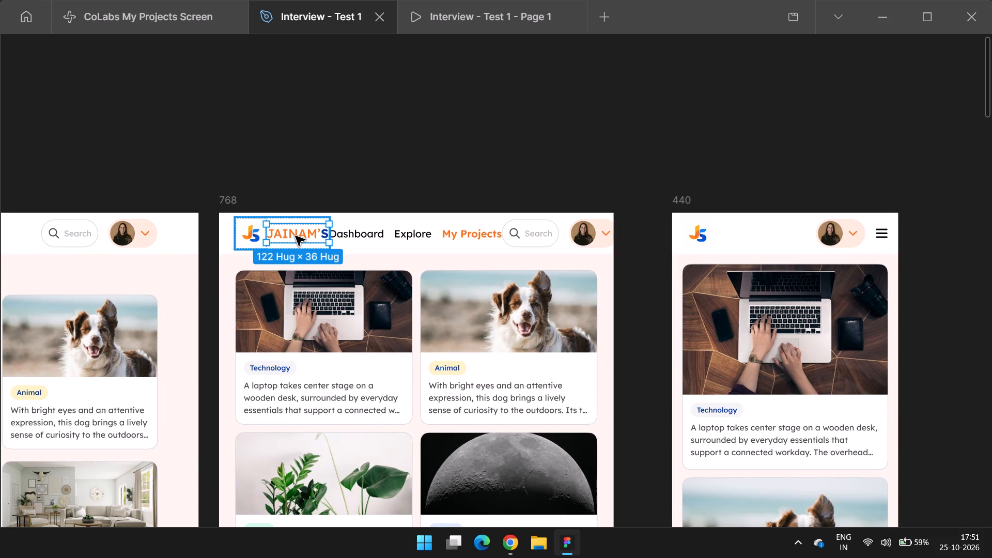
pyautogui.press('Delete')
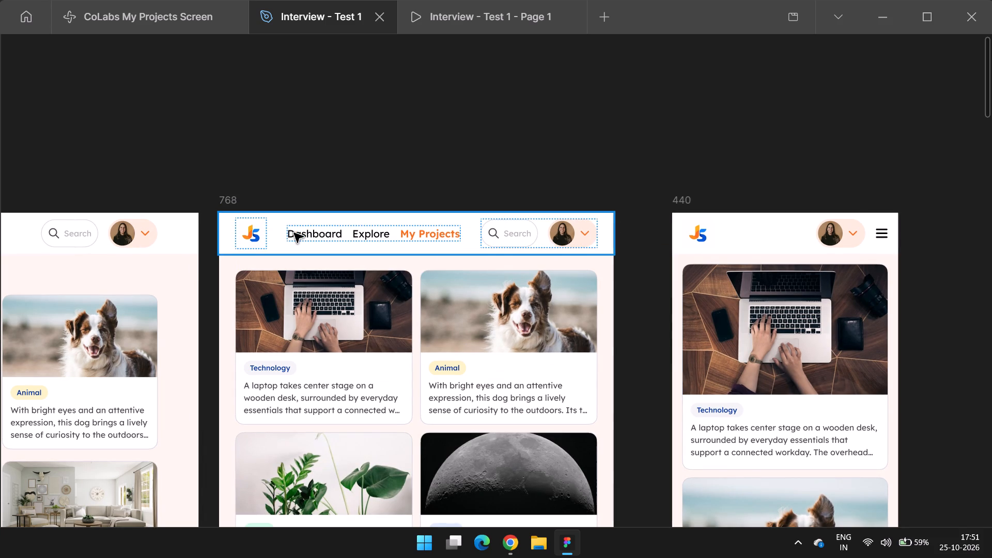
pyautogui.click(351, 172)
# Replace the 768 frame's header with a copy of the 440 frame's header.
pyautogui.scroll(-1, 357, 166)
pyautogui.hscroll(-1, 362, 164)
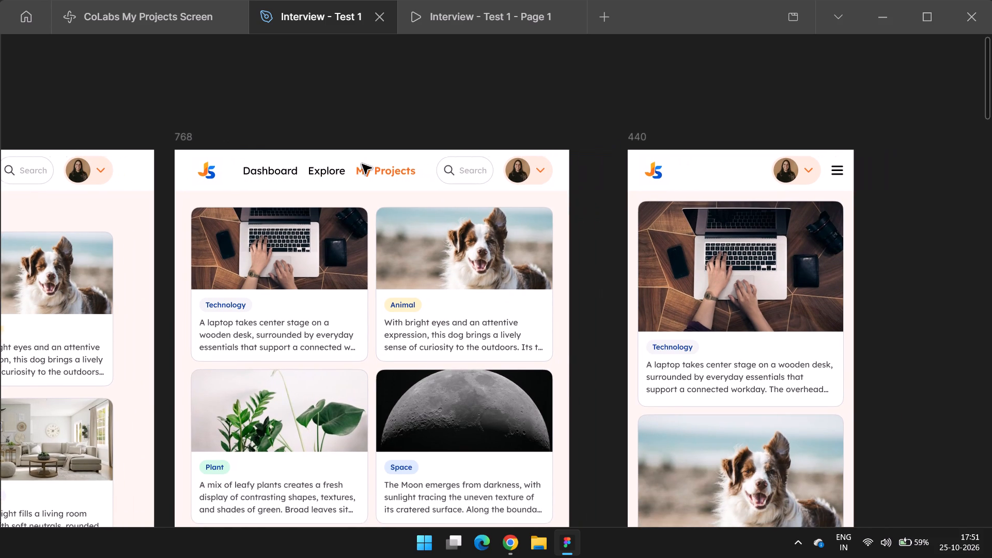
pyautogui.hscroll(-1, 362, 164)
pyautogui.hscroll(1, 362, 164)
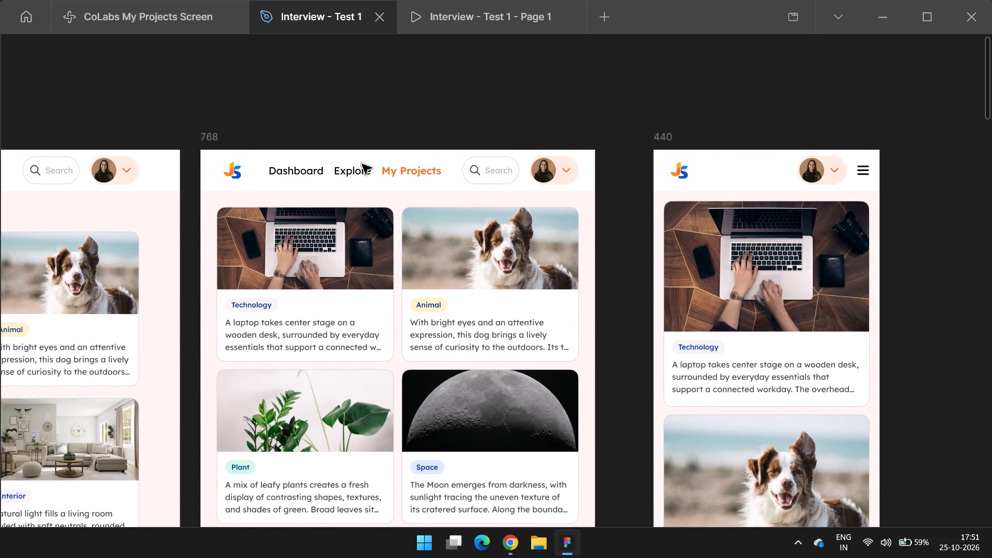
pyautogui.hscroll(1, 362, 164)
pyautogui.click(745, 169)
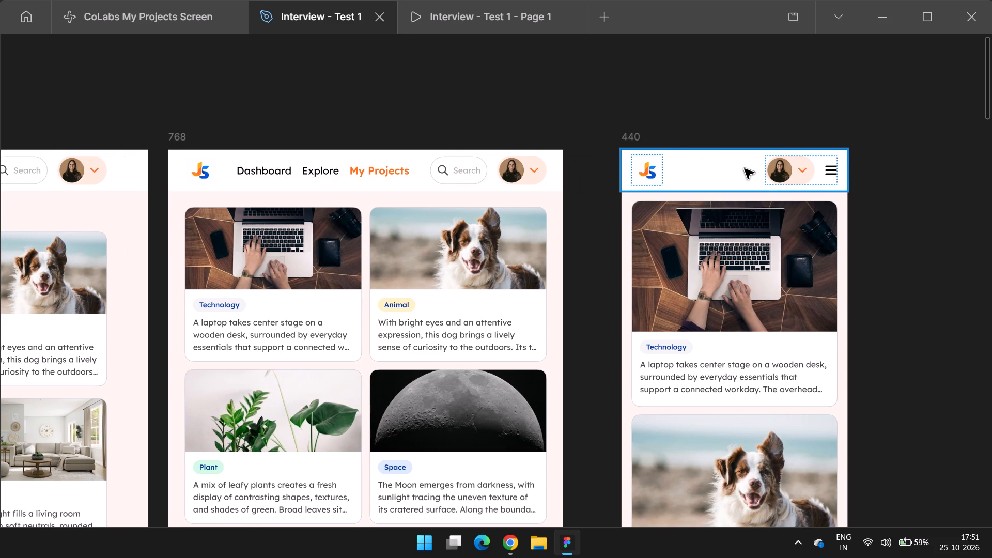
pyautogui.hotkey('ctrl', 'c')
pyautogui.click(341, 175)
pyautogui.hotkey('ctrl', 'shift', 'r')
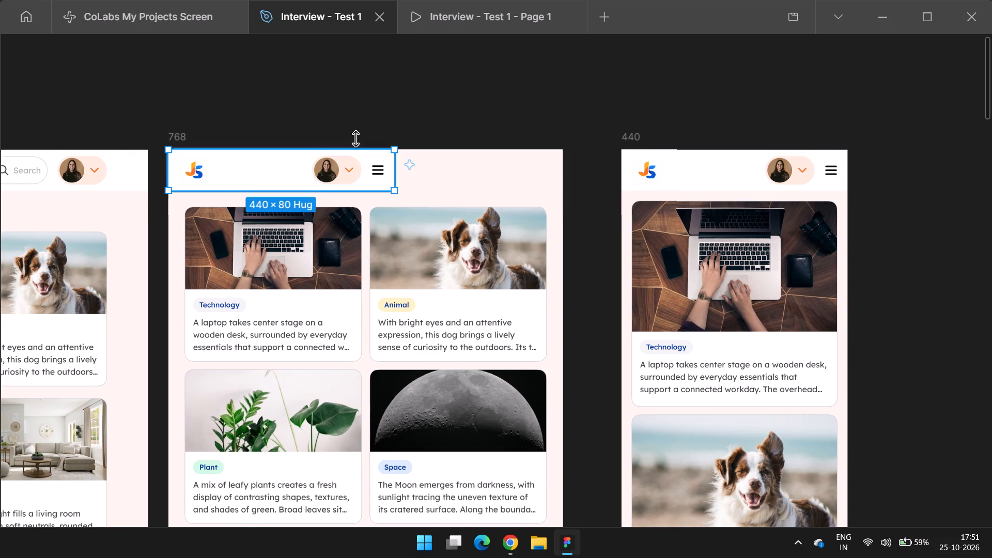
pyautogui.click(388, 122)
# Widen the replaced header in the 768 frame to 768 px, reaching the frame's full width.
pyautogui.click(373, 166)
pyautogui.moveTo(393, 173); pyautogui.dragTo(566, 200)
pyautogui.click(518, 151)
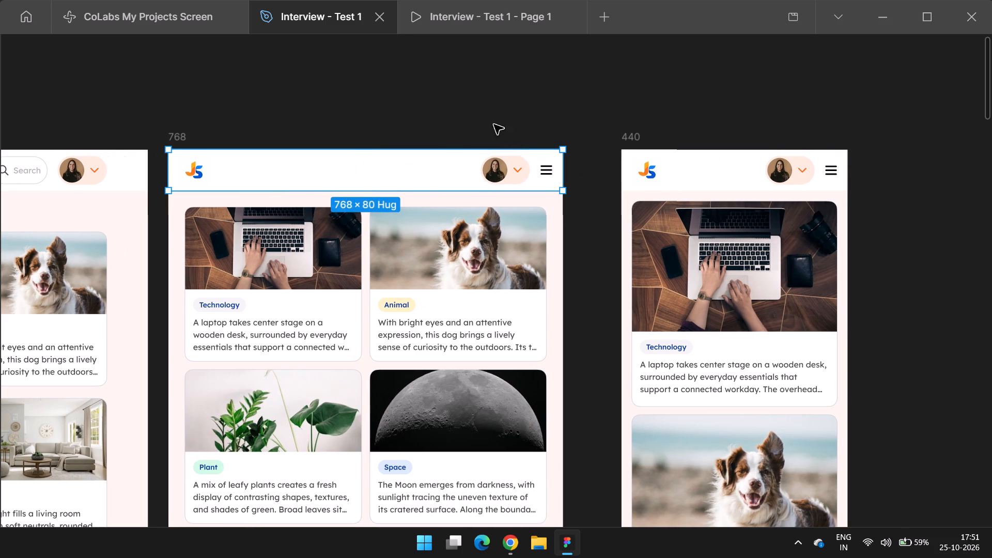
pyautogui.click(492, 122)
# Replace the logo in the 768 frame's header with a copy of the 1440 header's logo and JAINAM'S wordmark.
pyautogui.hscroll(5, 486, 116)
pyautogui.hscroll(1, 171, 168)
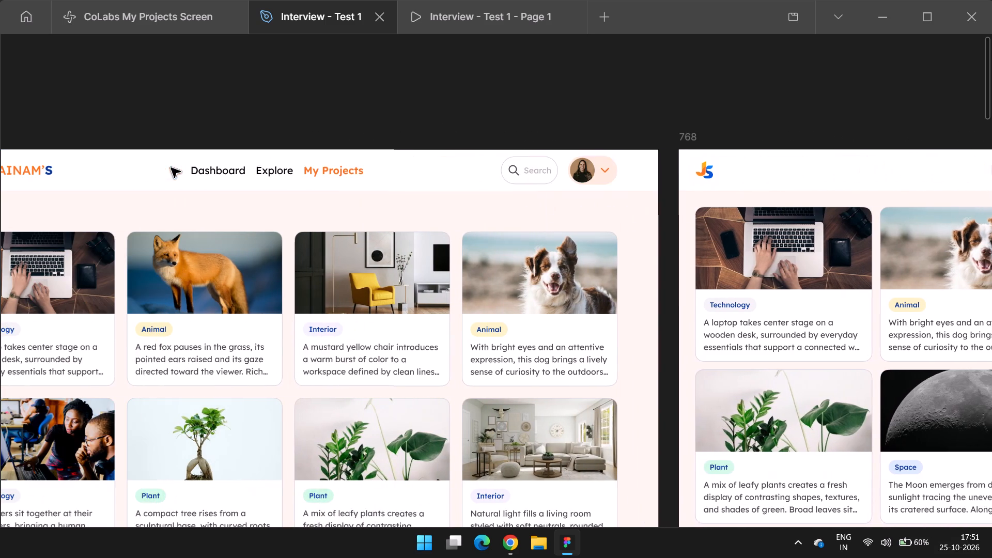
pyautogui.hscroll(1, 171, 168)
pyautogui.doubleClick(41, 176)
pyautogui.hotkey('ctrl', 'c')
pyautogui.keyDown('shift'); pyautogui.scroll(-4, 121, 148); pyautogui.keyUp('shift')
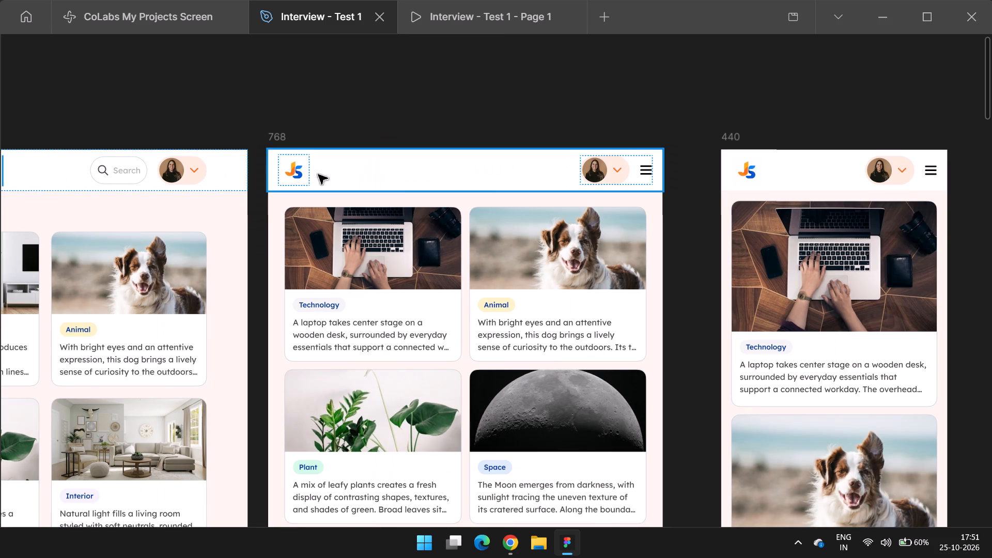
pyautogui.doubleClick(280, 176)
pyautogui.hotkey('ctrl', 'shift', 'r')
pyautogui.click(419, 101)
# Compare the headers and card layouts across the 1440, 768 and 440 frames.
pyautogui.hscroll(-1, 481, 121)
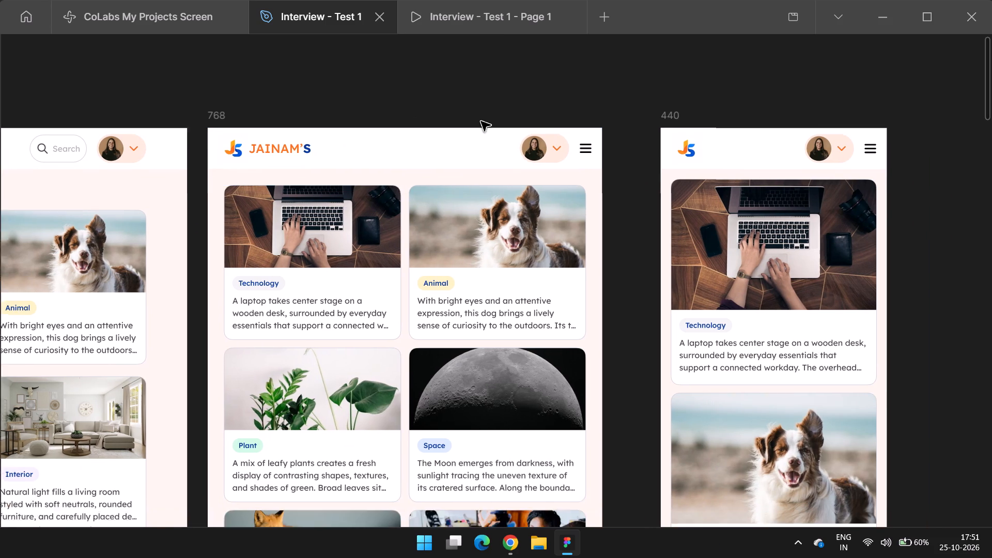
pyautogui.hscroll(-1, 481, 121)
pyautogui.hscroll(1, 482, 122)
pyautogui.hscroll(-1, 482, 122)
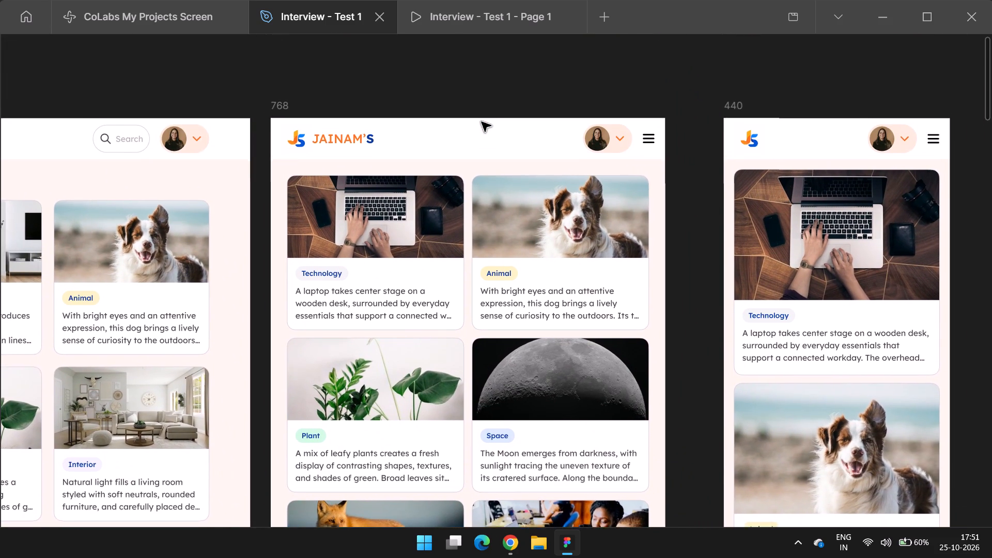
pyautogui.hscroll(-1, 482, 122)
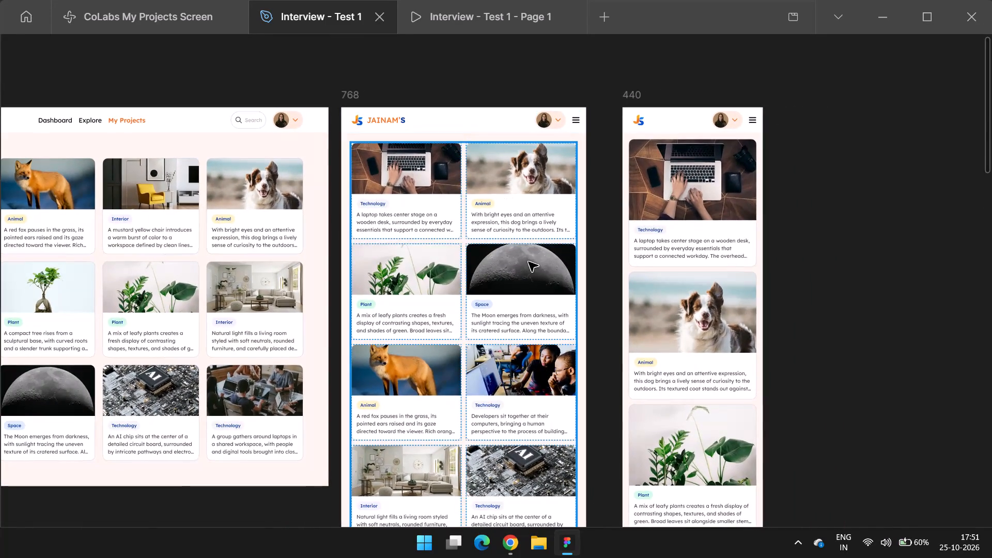
pyautogui.scroll(-1, 397, 222)
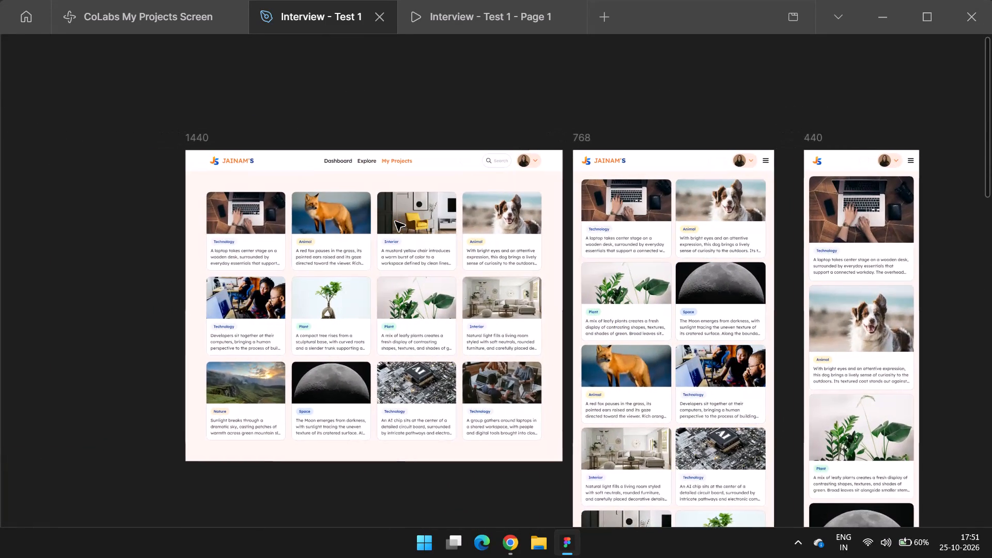
pyautogui.scroll(-1, 395, 222)
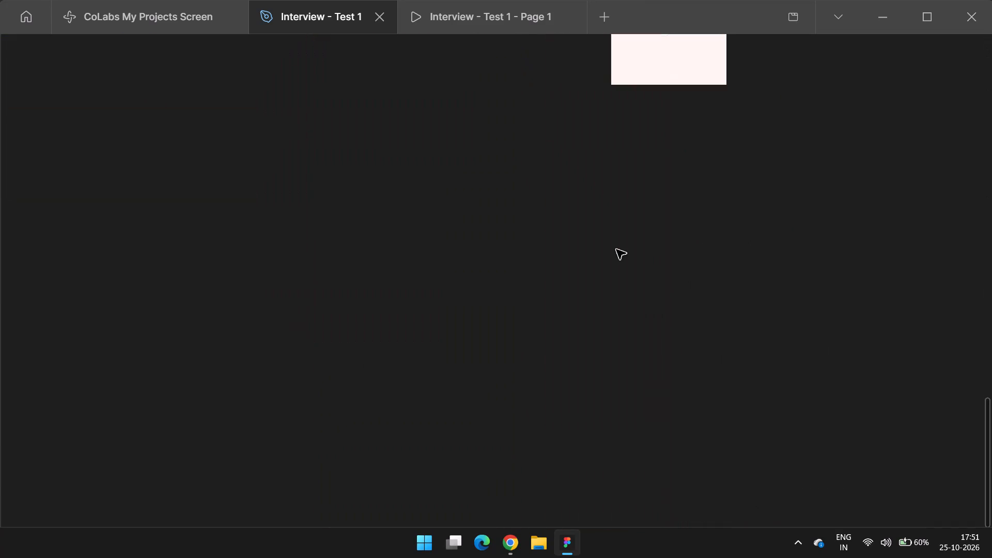
pyautogui.scroll(7, 616, 250)
pyautogui.scroll(-2, 616, 250)
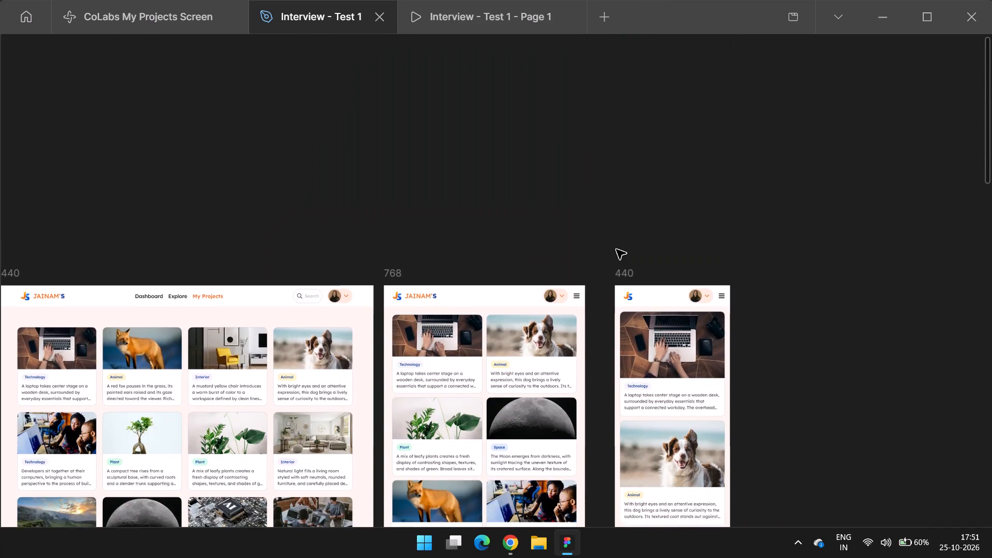
pyautogui.hscroll(1, 616, 250)
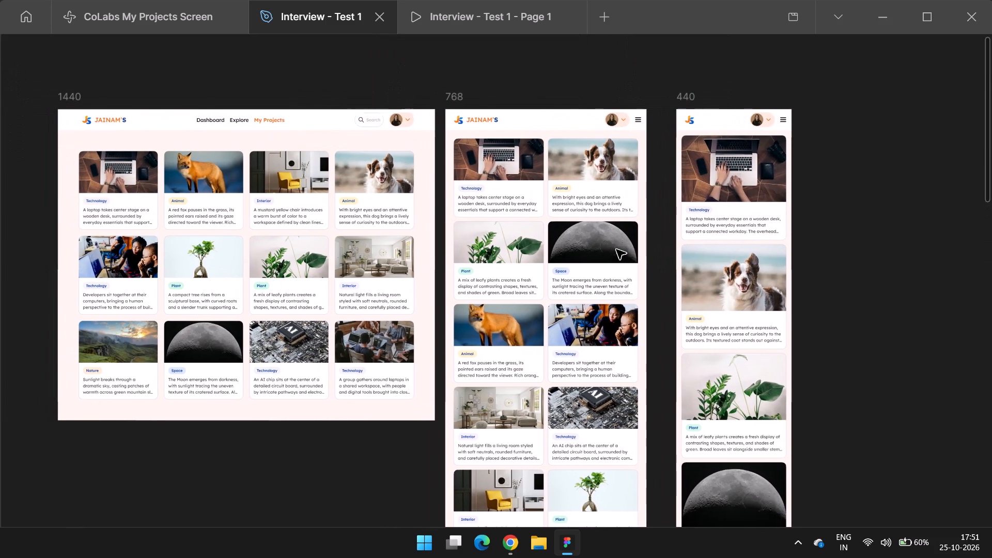
pyautogui.hscroll(1, 616, 250)
pyautogui.keyDown('ctrl'); pyautogui.scroll(1, 619, 252); pyautogui.keyUp('ctrl')
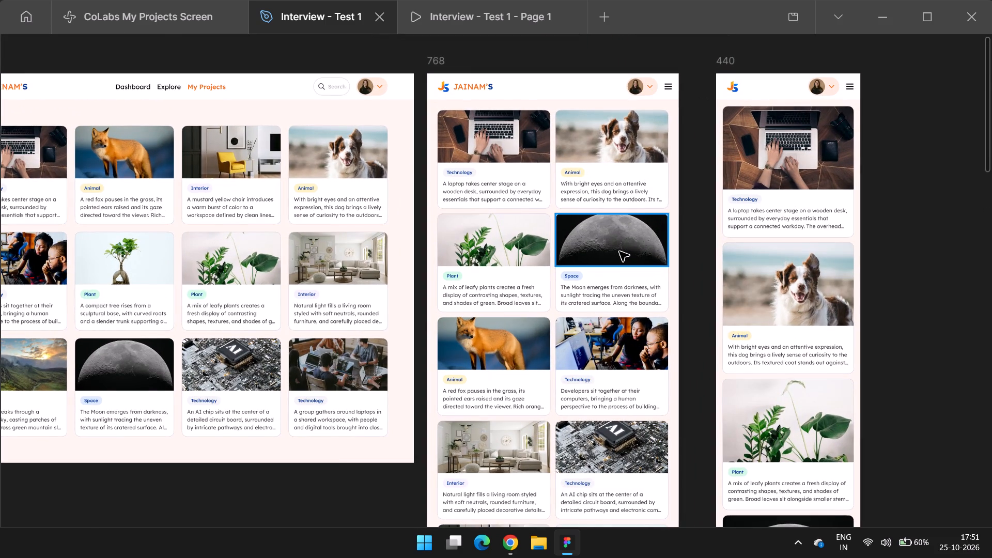
pyautogui.keyDown('ctrl'); pyautogui.scroll(-2, 576, 197); pyautogui.keyUp('ctrl')
pyautogui.keyDown('ctrl'); pyautogui.scroll(4, 576, 197); pyautogui.keyUp('ctrl')
pyautogui.scroll(1, 580, 210)
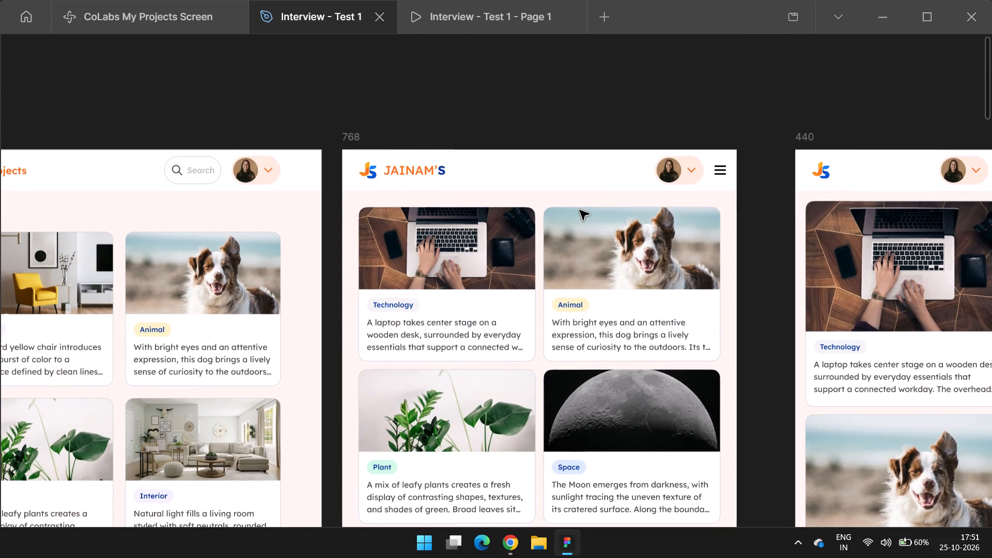
pyautogui.click(519, 126)
pyautogui.scroll(-1, 517, 123)
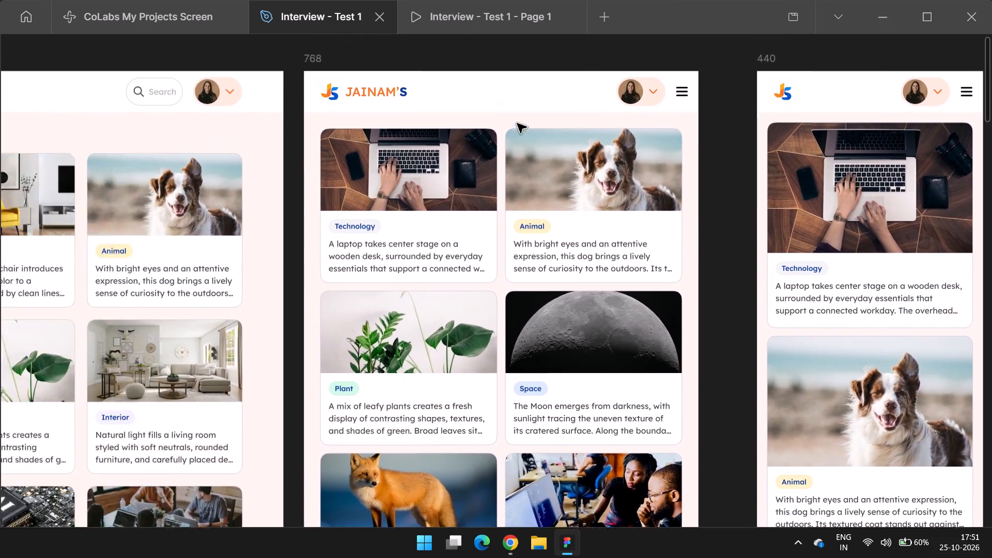
pyautogui.scroll(-1, 517, 123)
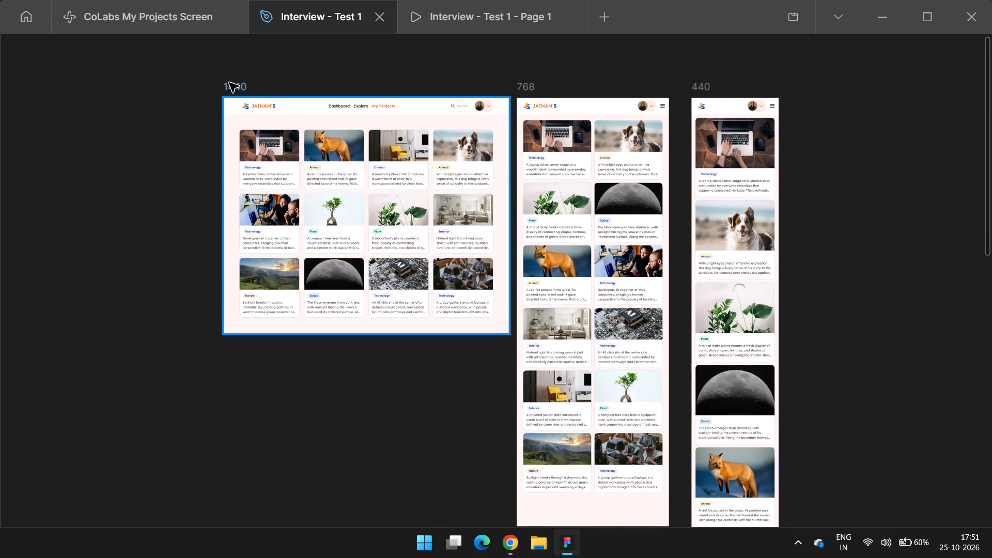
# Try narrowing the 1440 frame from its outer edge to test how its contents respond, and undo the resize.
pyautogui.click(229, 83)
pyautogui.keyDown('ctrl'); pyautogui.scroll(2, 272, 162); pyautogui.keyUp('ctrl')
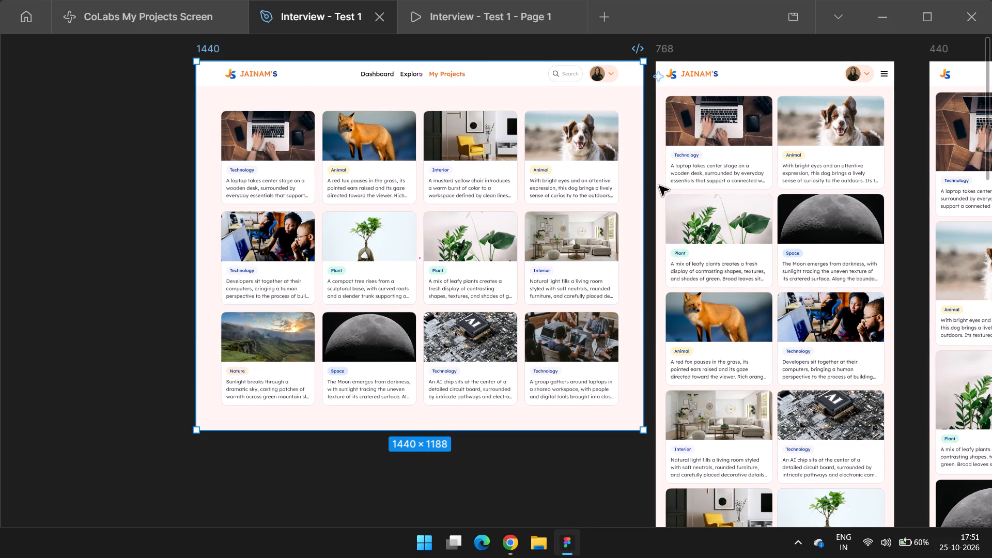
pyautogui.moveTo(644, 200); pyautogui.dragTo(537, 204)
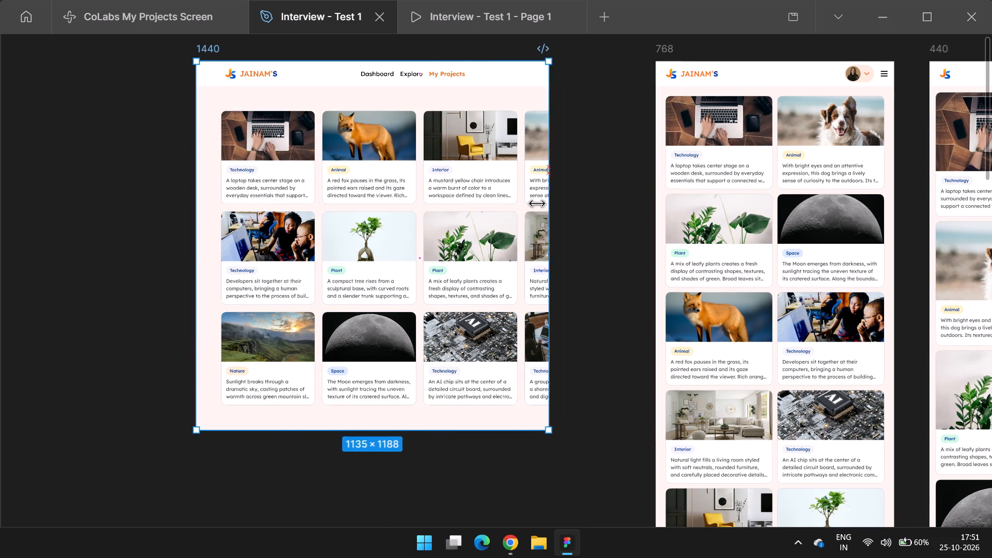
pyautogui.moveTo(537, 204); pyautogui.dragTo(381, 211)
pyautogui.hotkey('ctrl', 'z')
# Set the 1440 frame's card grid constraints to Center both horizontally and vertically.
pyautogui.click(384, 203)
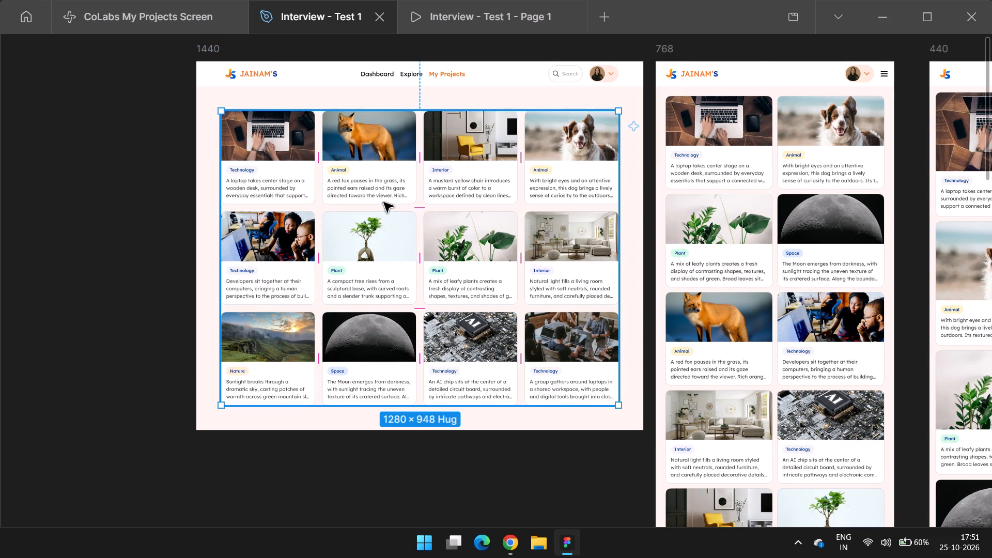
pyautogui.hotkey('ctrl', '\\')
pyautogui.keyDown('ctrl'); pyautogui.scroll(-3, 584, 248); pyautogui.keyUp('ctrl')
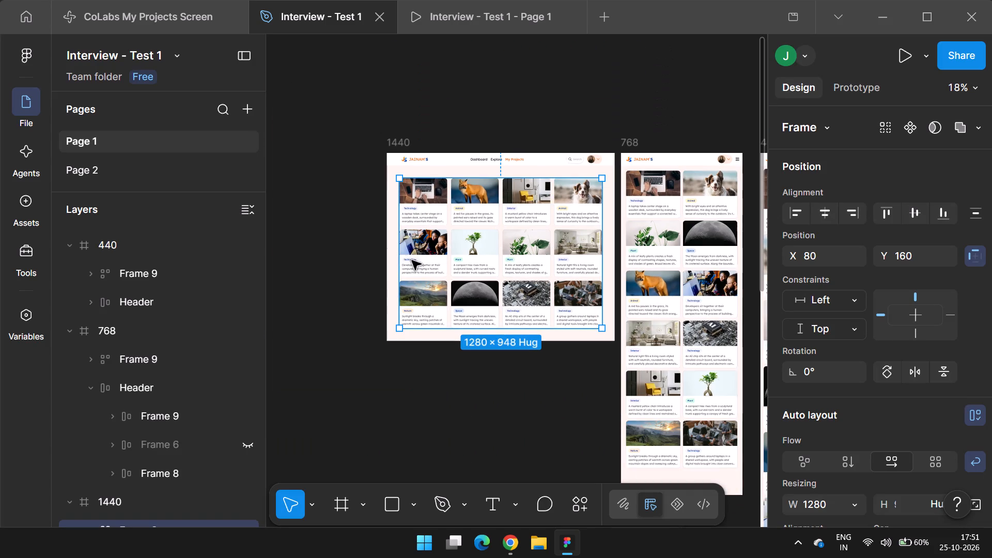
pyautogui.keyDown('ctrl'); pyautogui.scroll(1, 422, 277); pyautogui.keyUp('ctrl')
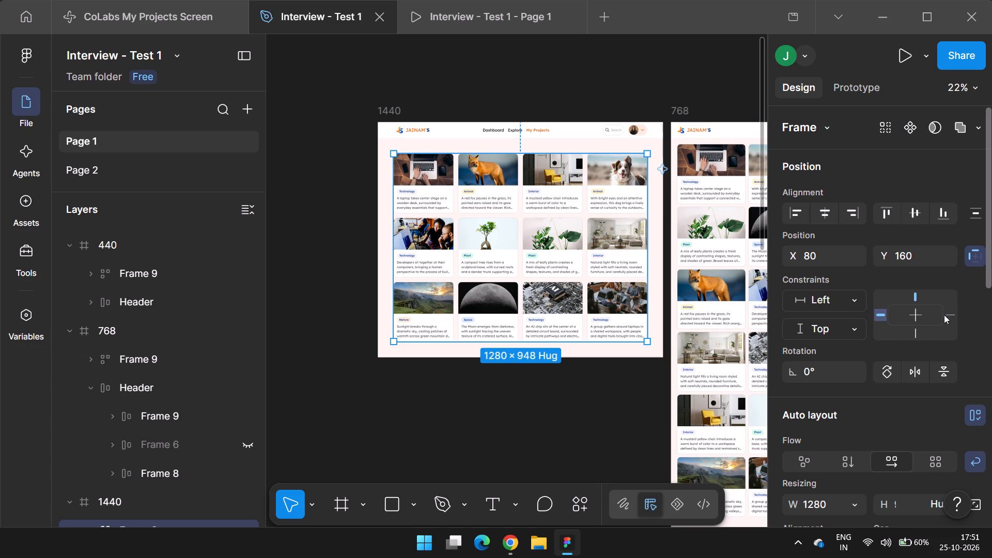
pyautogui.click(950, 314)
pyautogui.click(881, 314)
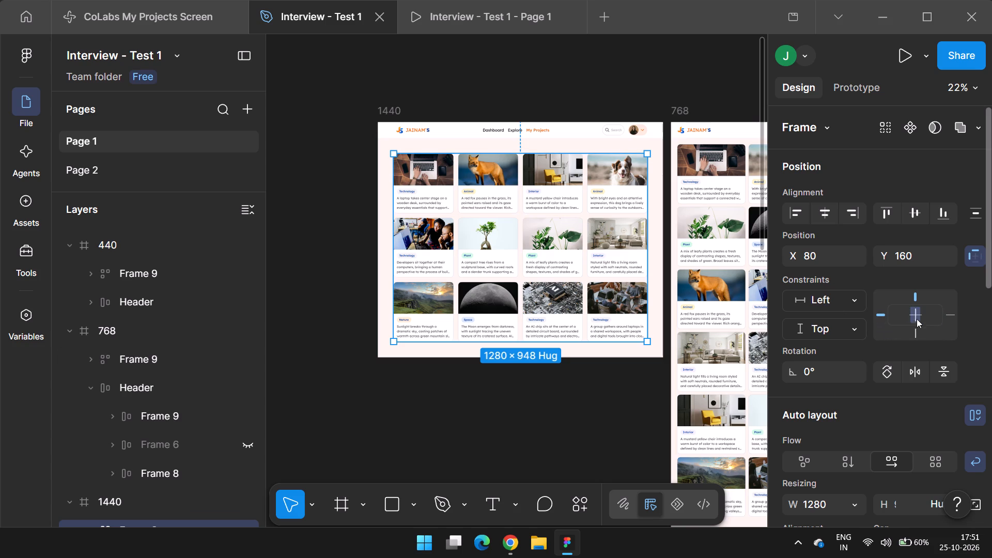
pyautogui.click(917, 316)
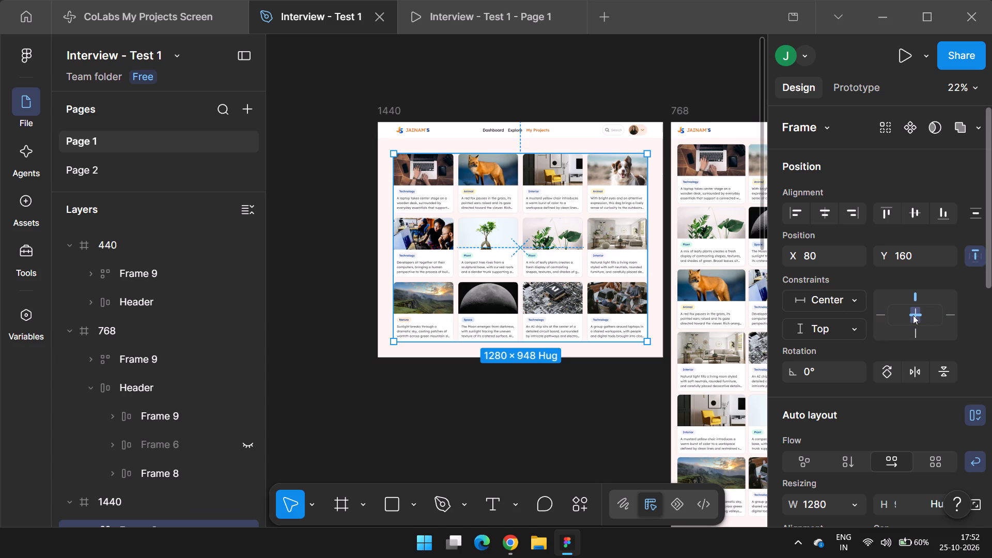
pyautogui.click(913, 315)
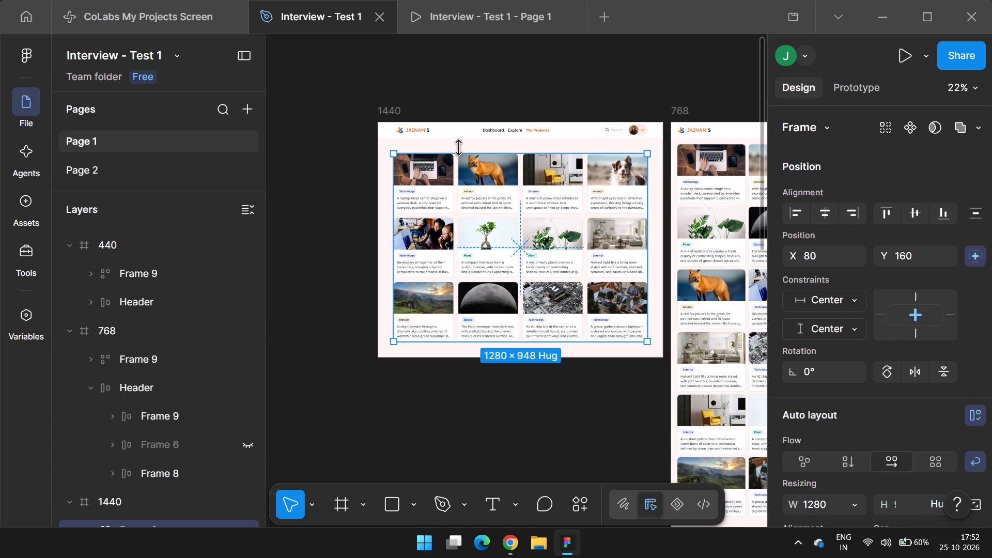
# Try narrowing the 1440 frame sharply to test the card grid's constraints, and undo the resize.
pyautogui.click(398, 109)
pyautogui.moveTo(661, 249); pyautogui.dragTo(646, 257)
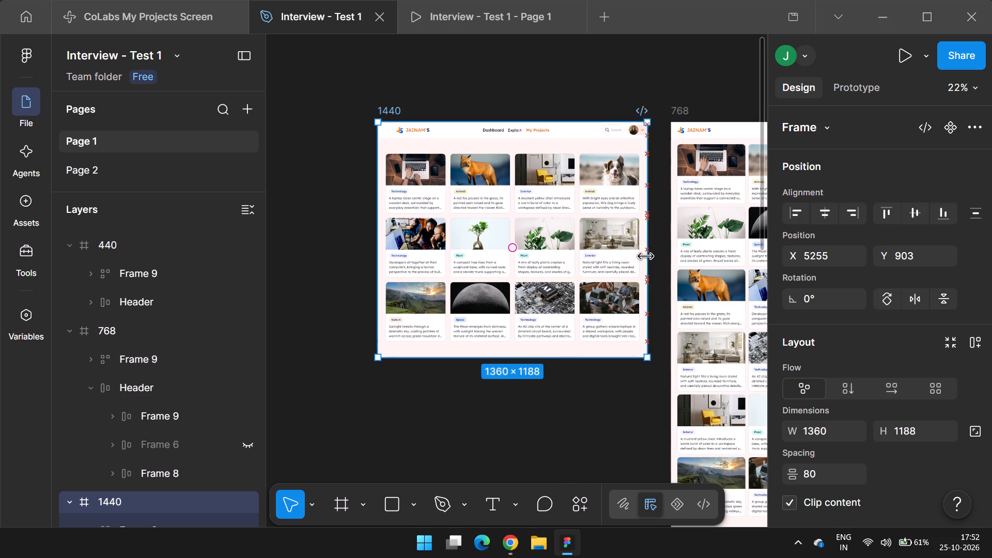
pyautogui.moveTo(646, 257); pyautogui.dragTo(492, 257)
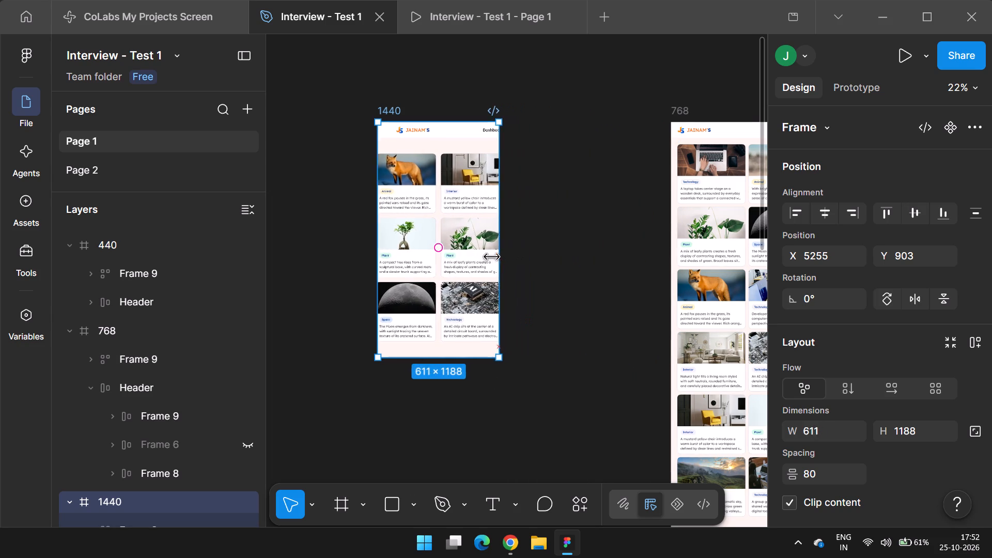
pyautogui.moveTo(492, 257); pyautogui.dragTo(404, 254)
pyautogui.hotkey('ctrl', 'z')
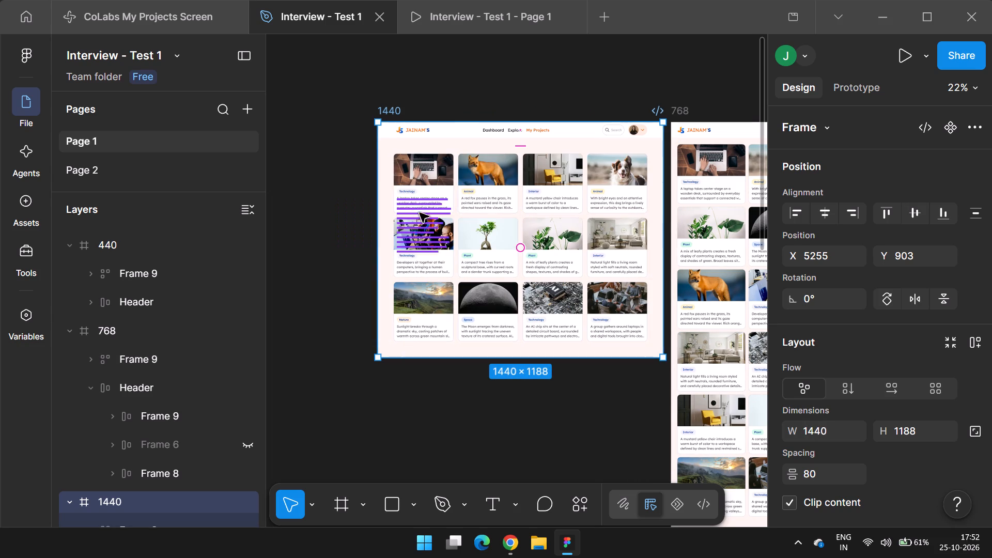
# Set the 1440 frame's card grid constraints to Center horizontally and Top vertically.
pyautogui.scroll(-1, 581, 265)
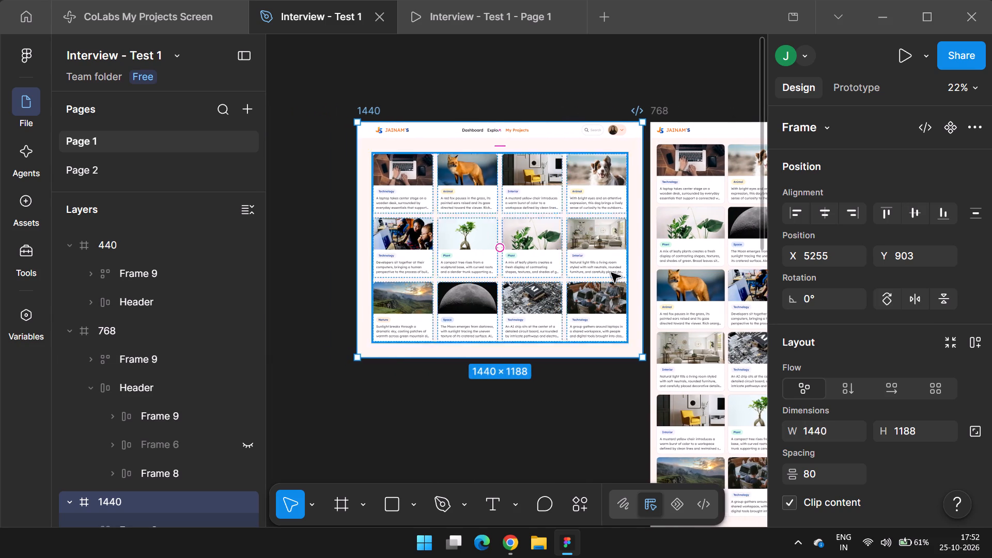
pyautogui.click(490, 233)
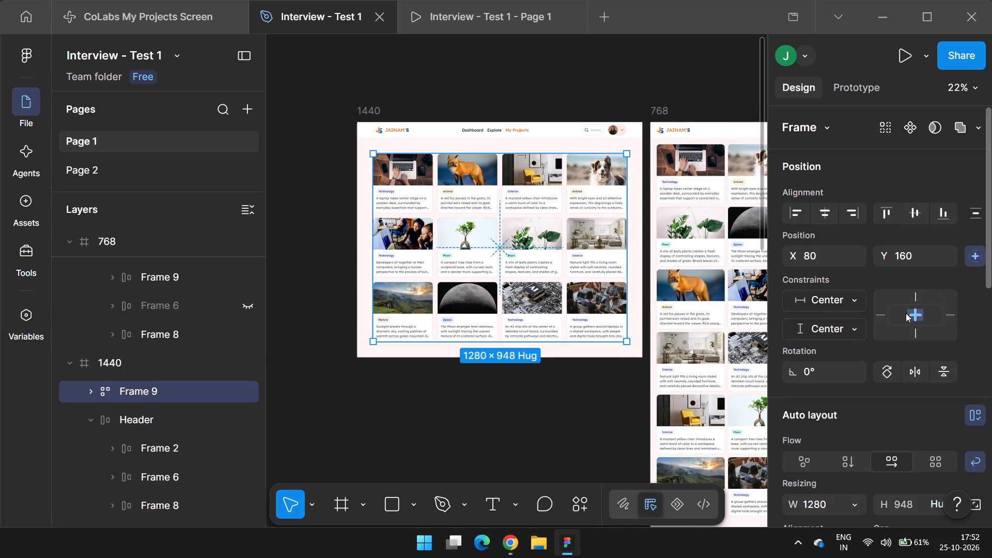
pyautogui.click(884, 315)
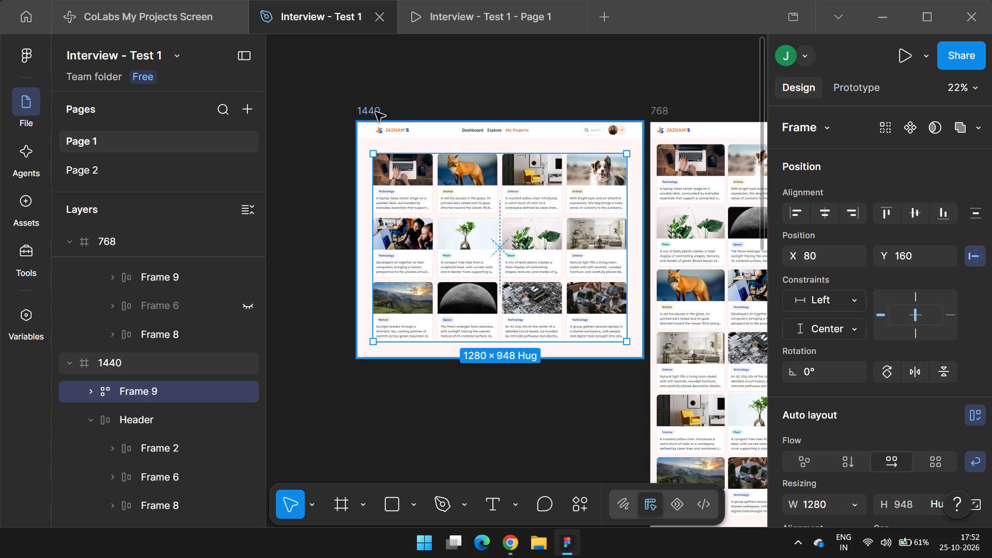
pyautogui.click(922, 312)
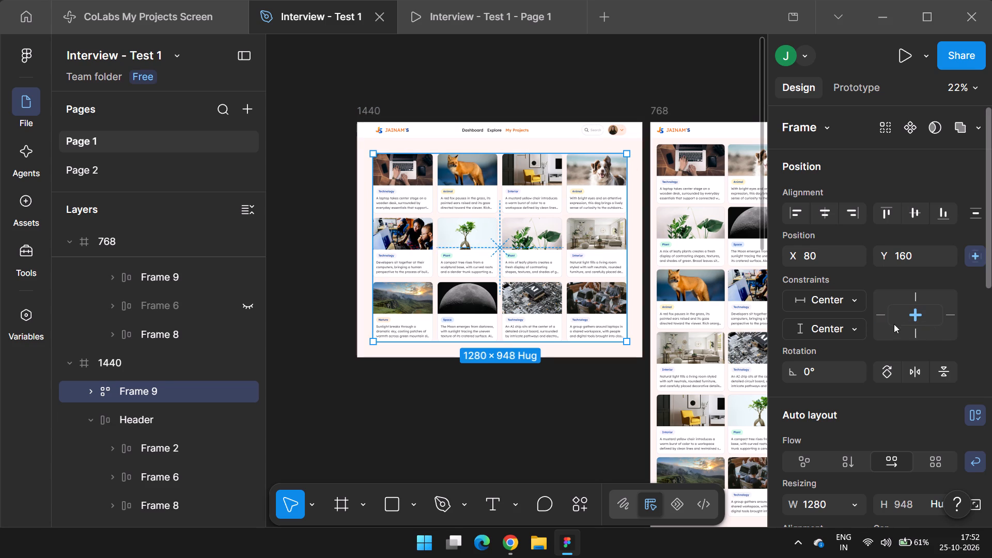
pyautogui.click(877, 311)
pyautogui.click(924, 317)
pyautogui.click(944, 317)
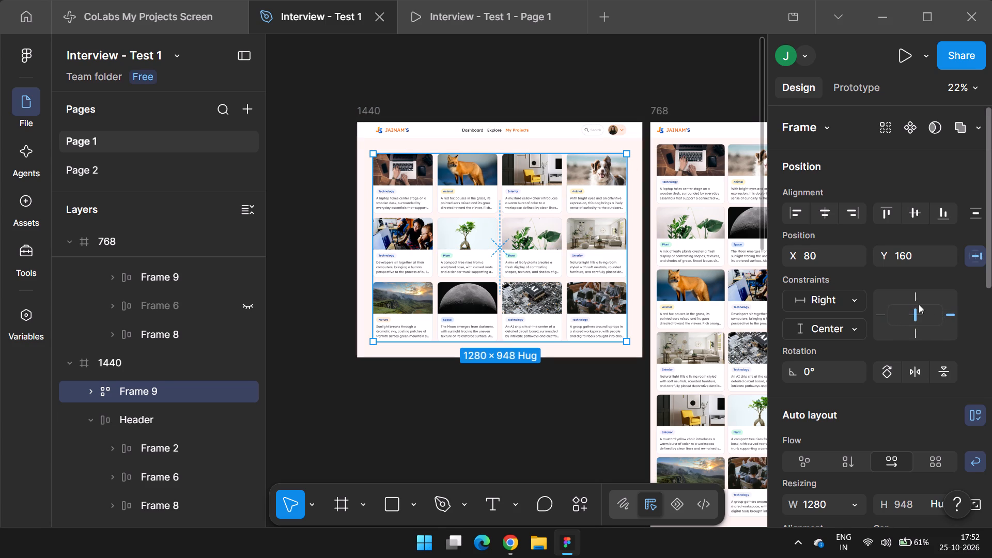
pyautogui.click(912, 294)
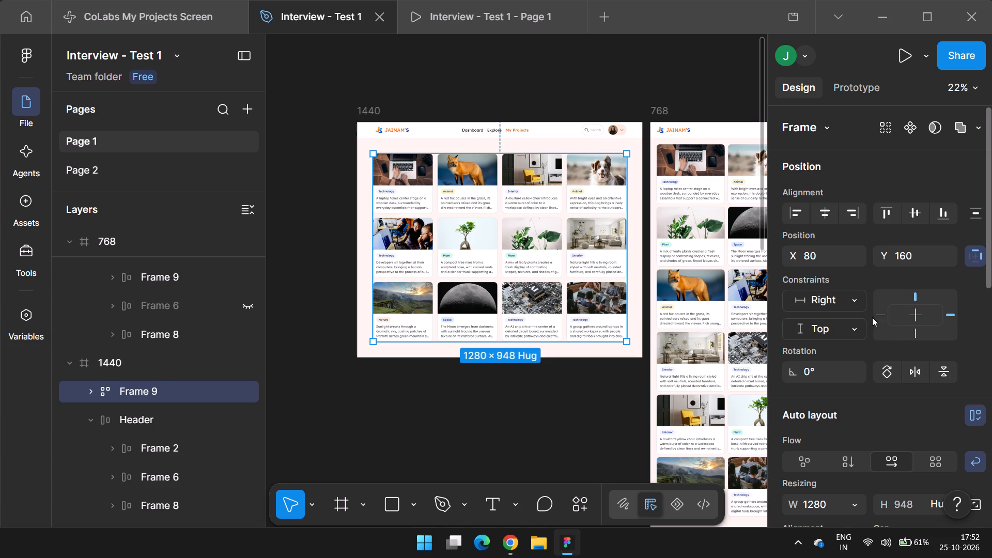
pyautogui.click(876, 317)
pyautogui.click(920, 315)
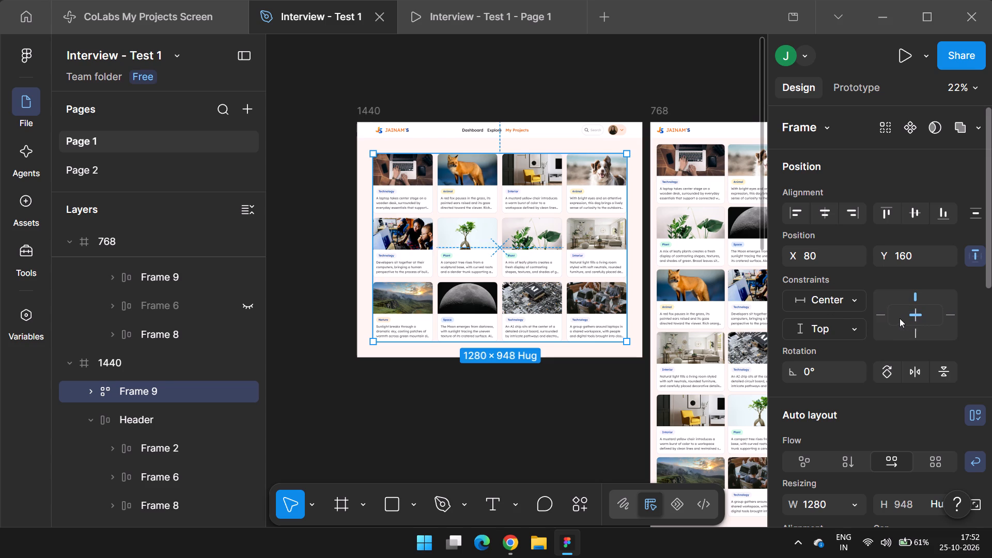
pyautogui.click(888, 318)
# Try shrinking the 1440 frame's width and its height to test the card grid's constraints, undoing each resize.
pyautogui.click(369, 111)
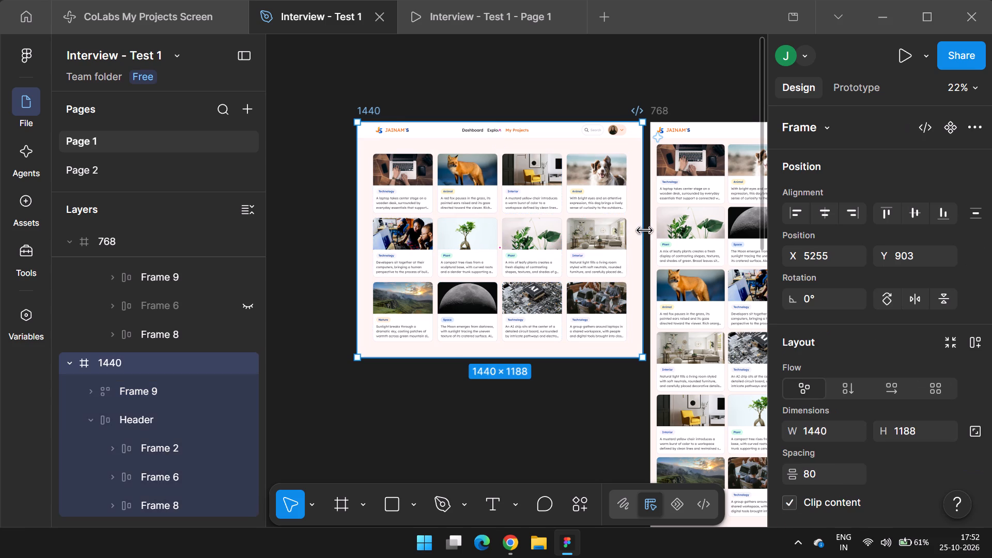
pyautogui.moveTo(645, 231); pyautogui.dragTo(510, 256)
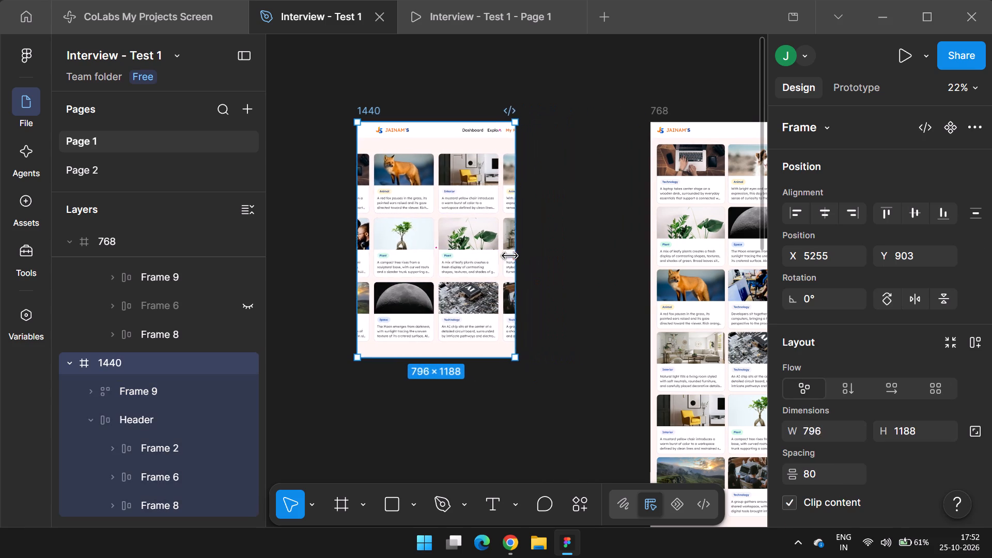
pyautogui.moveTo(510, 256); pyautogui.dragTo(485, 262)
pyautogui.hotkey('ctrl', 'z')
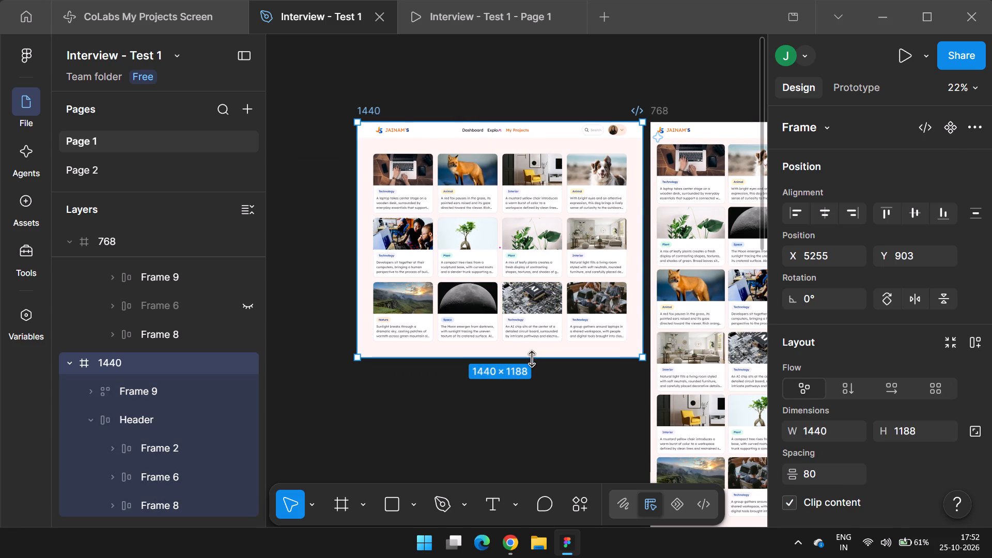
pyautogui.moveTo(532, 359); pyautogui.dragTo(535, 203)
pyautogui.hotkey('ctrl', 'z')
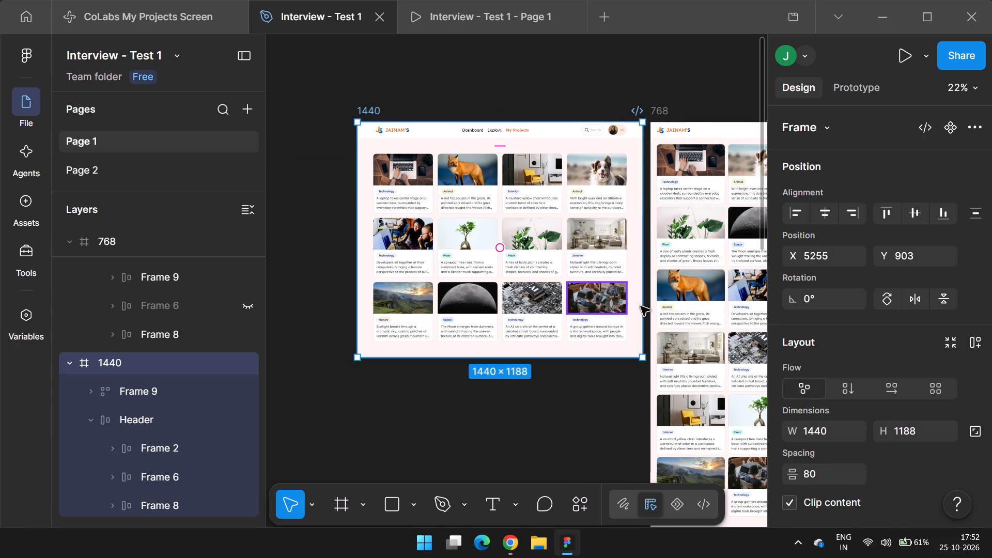
# Set the 1440 frame's card grid constraints to Left horizontally and Top vertically.
pyautogui.click(545, 206)
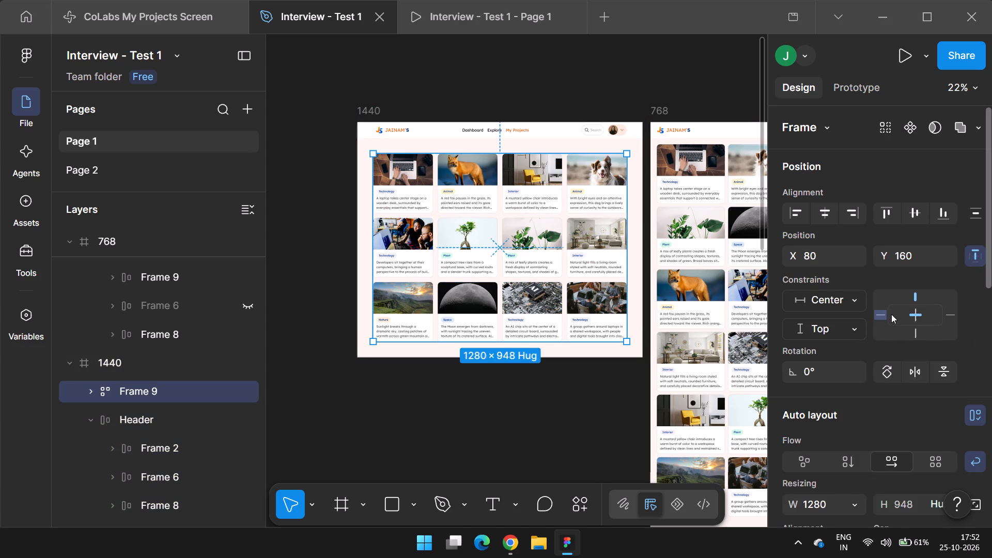
pyautogui.click(891, 314)
pyautogui.click(883, 319)
pyautogui.click(537, 393)
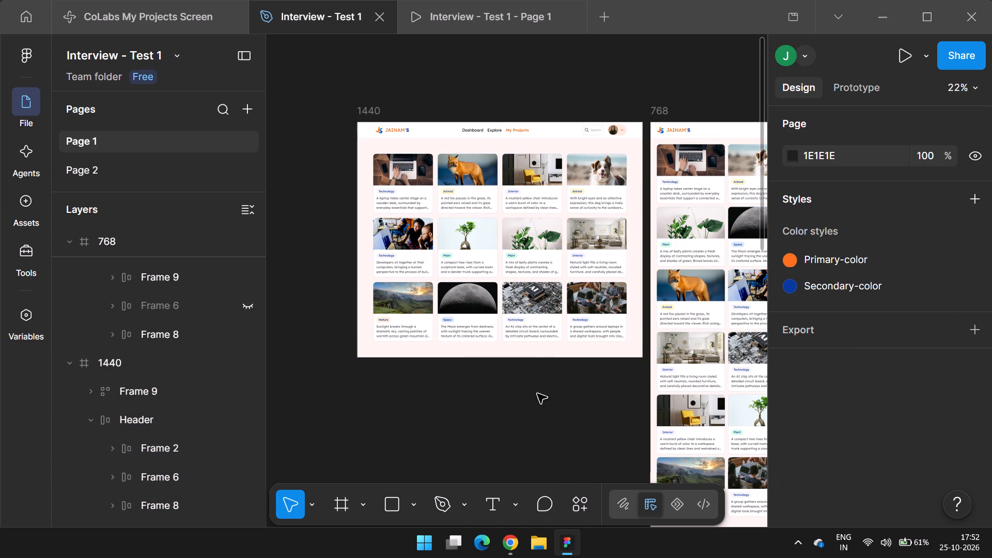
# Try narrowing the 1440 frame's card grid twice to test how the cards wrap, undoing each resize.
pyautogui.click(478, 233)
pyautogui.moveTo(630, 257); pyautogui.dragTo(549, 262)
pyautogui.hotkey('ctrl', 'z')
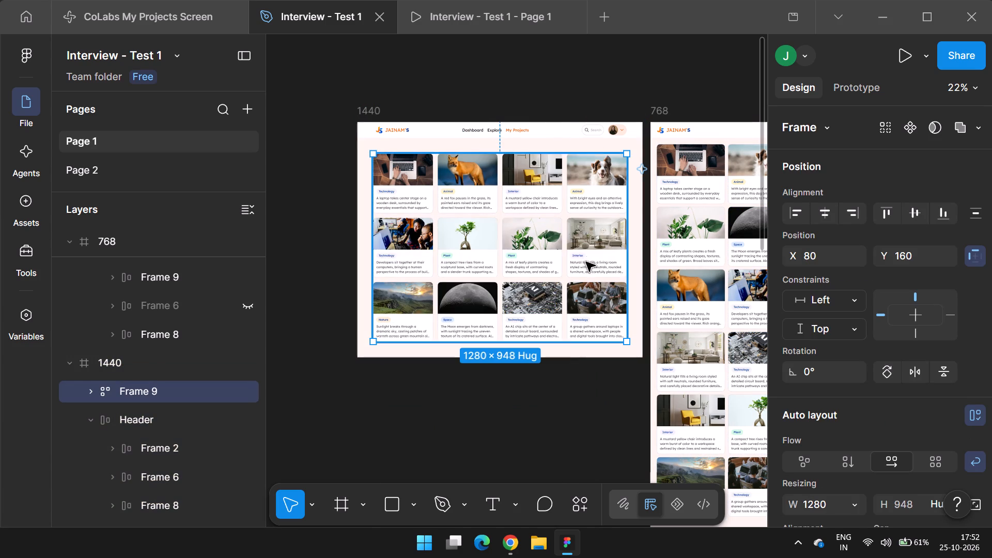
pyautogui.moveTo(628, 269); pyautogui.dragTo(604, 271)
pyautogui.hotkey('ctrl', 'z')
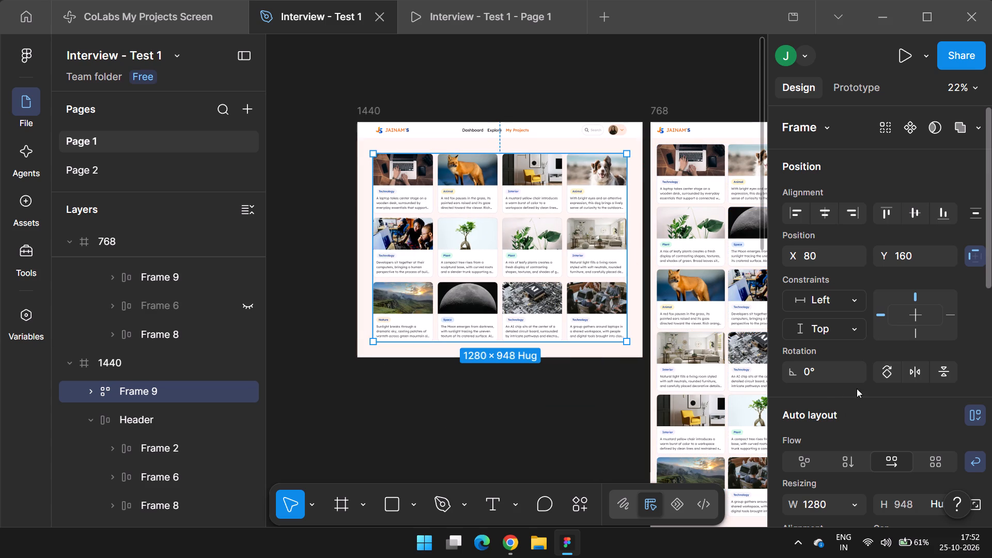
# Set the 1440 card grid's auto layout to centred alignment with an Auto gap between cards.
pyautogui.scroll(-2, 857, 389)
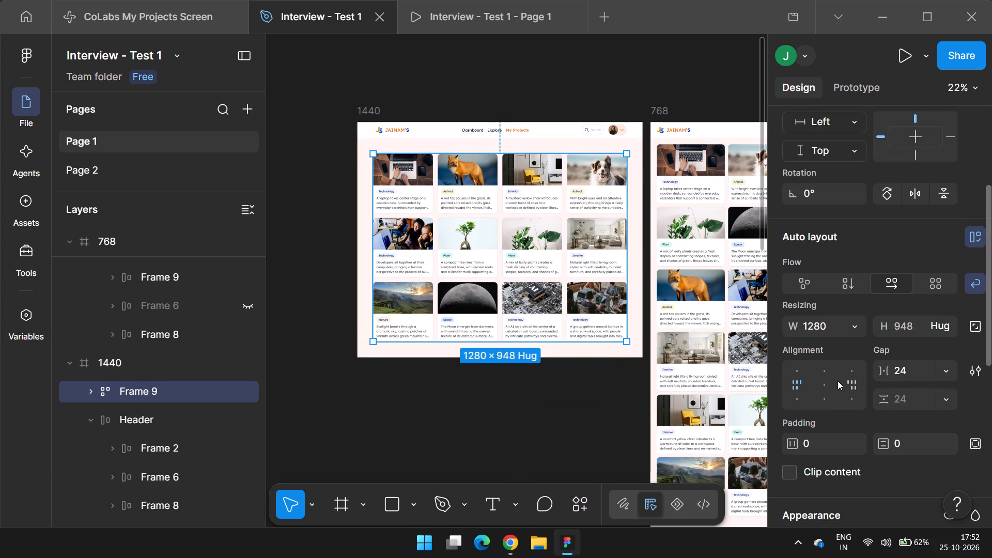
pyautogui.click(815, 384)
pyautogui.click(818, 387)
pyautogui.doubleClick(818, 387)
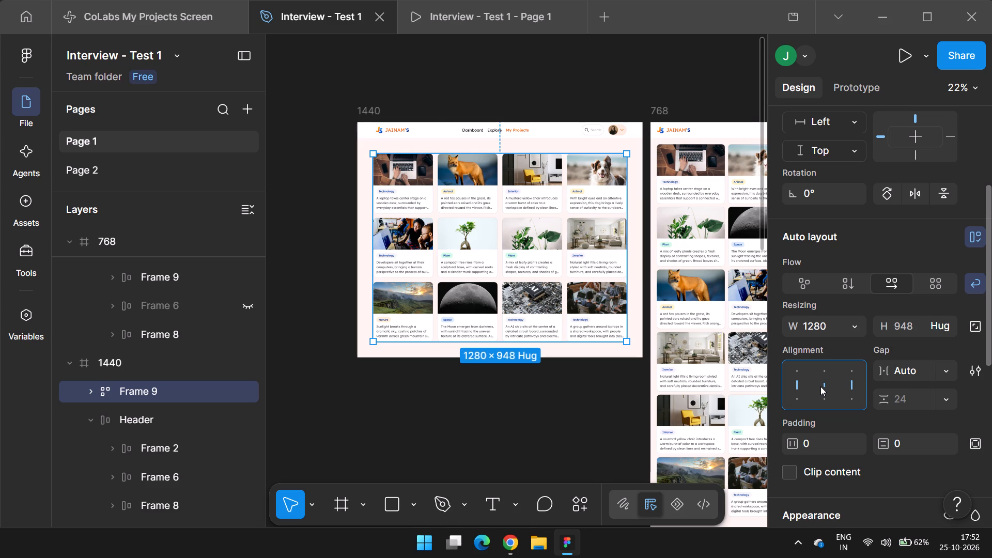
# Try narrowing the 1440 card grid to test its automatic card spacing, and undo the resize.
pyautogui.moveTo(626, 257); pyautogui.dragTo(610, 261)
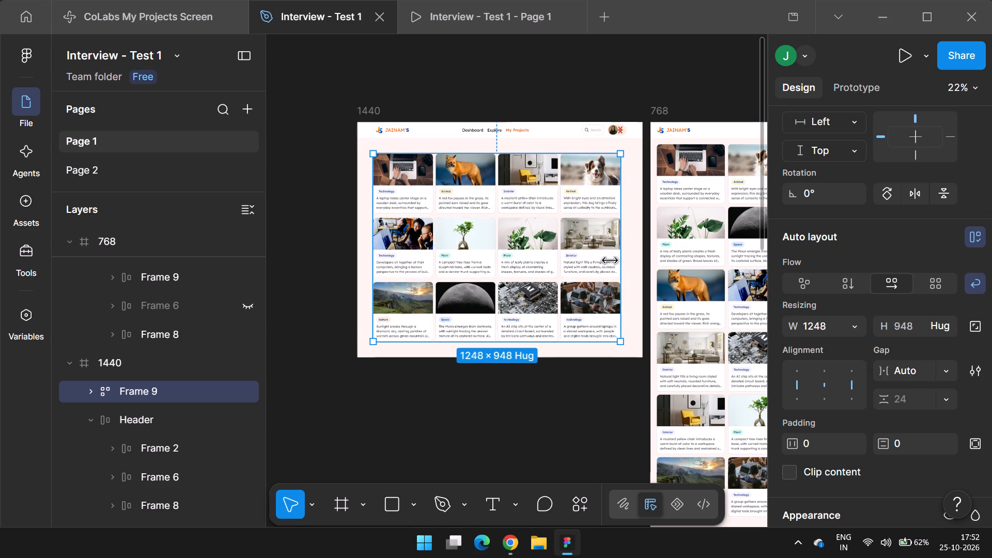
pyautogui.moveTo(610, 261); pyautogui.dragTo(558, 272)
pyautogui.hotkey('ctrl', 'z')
# Set the horizontal gap between cards in the 1440 frame's card grid to 24.
pyautogui.keyDown('ctrl'); pyautogui.scroll(3, 459, 227); pyautogui.keyUp('ctrl')
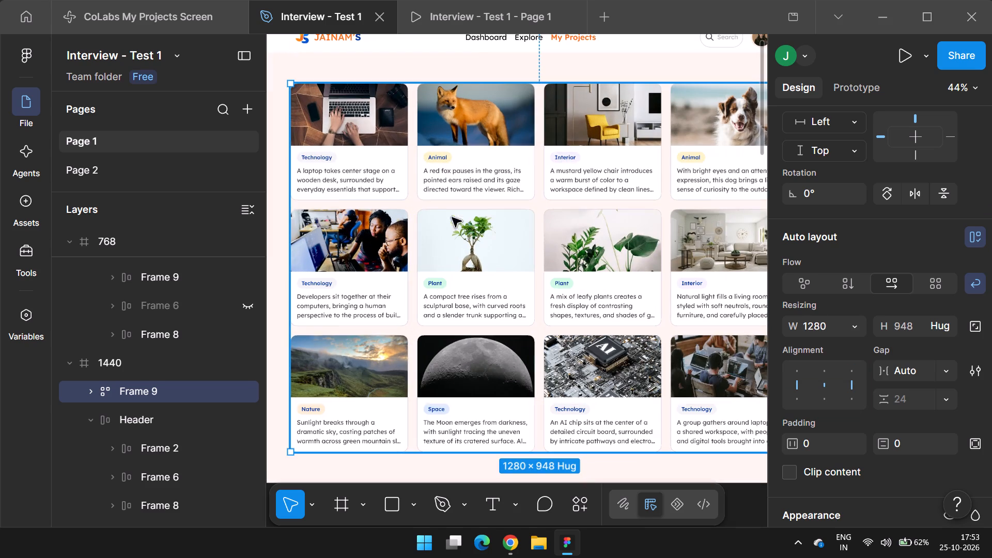
pyautogui.doubleClick(420, 186)
pyautogui.keyDown('ctrl'); pyautogui.scroll(-2, 579, 227); pyautogui.keyUp('ctrl')
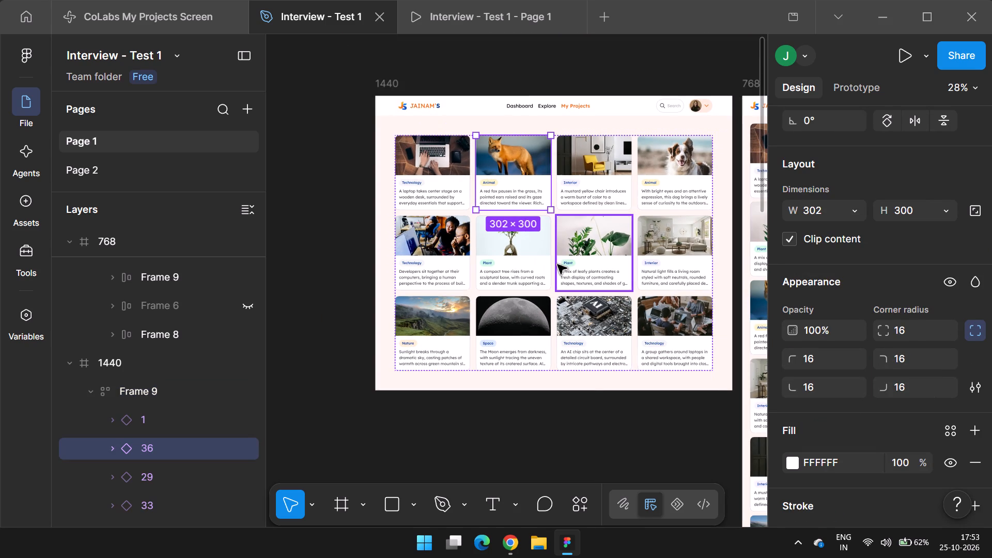
pyautogui.hotkey('shift', 'Return')
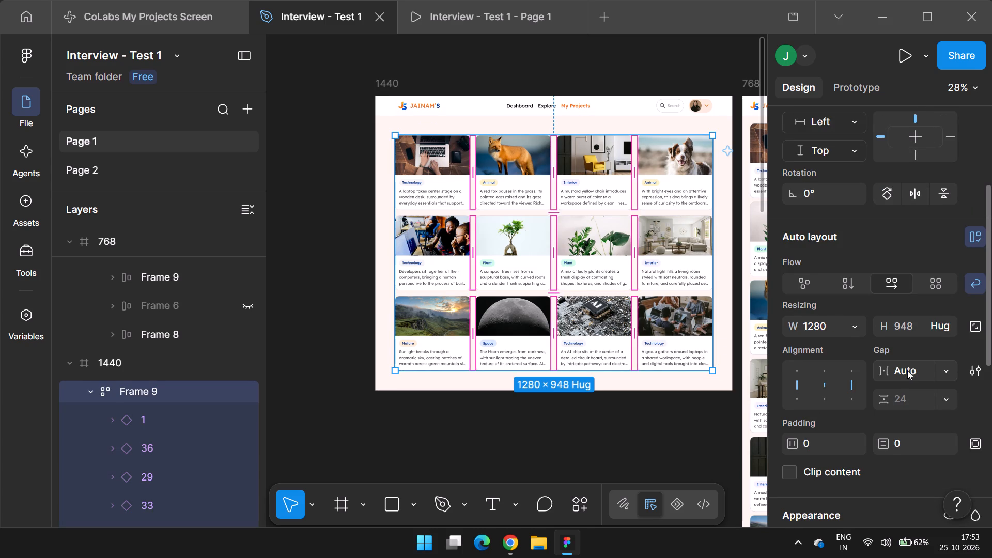
pyautogui.click(907, 369)
pyautogui.write('24')
pyautogui.press('Return')
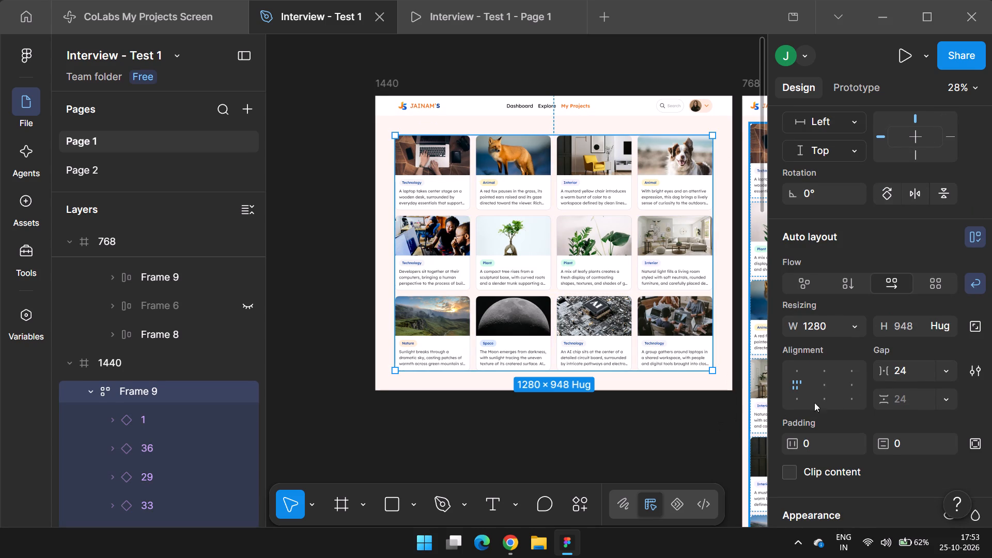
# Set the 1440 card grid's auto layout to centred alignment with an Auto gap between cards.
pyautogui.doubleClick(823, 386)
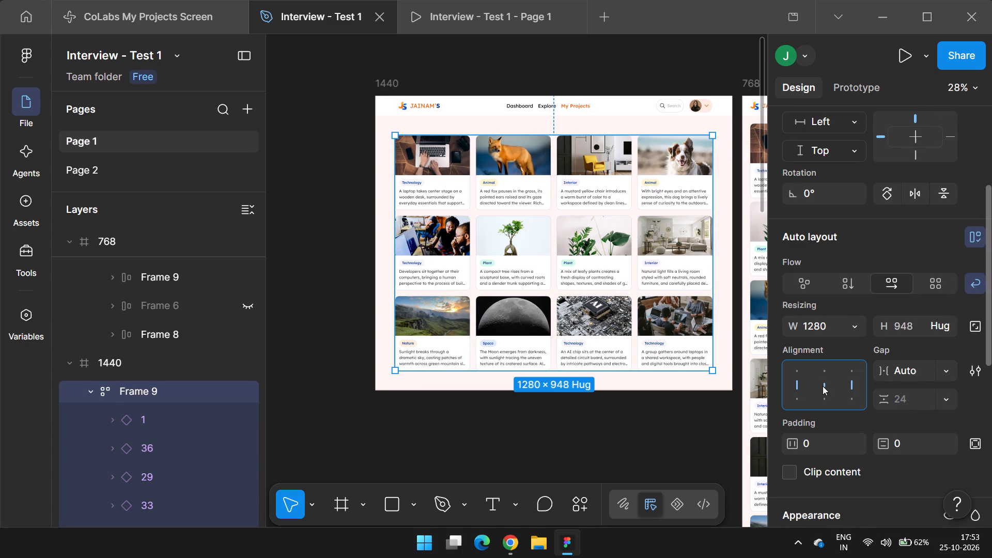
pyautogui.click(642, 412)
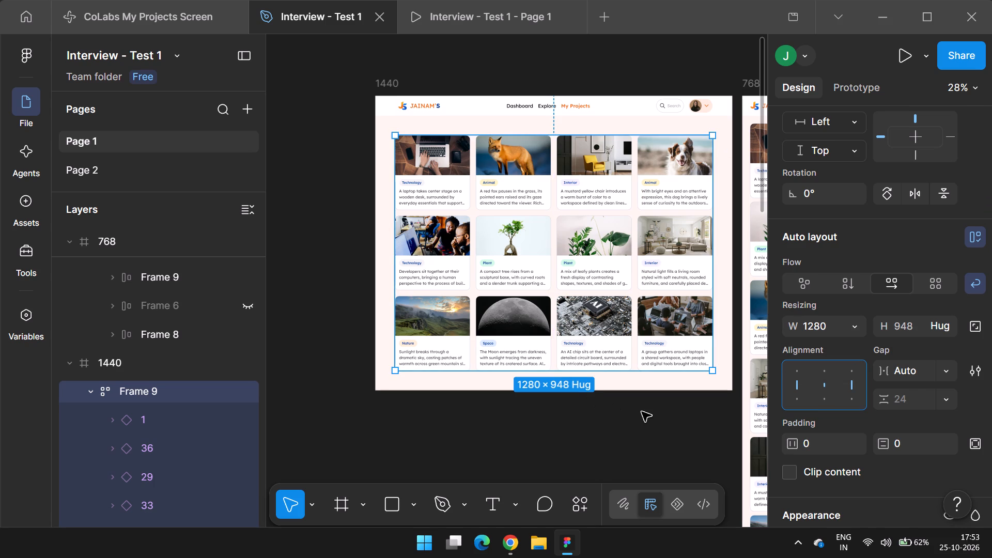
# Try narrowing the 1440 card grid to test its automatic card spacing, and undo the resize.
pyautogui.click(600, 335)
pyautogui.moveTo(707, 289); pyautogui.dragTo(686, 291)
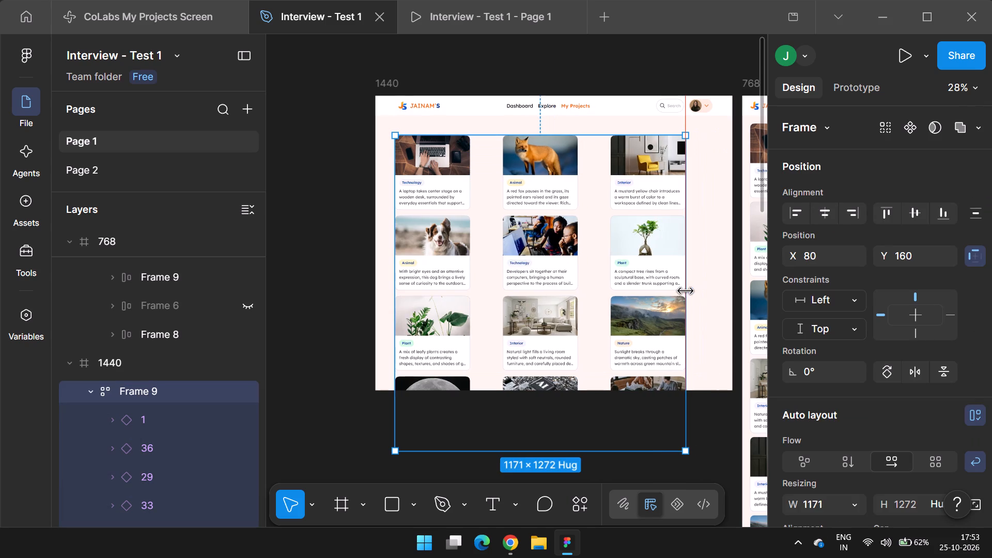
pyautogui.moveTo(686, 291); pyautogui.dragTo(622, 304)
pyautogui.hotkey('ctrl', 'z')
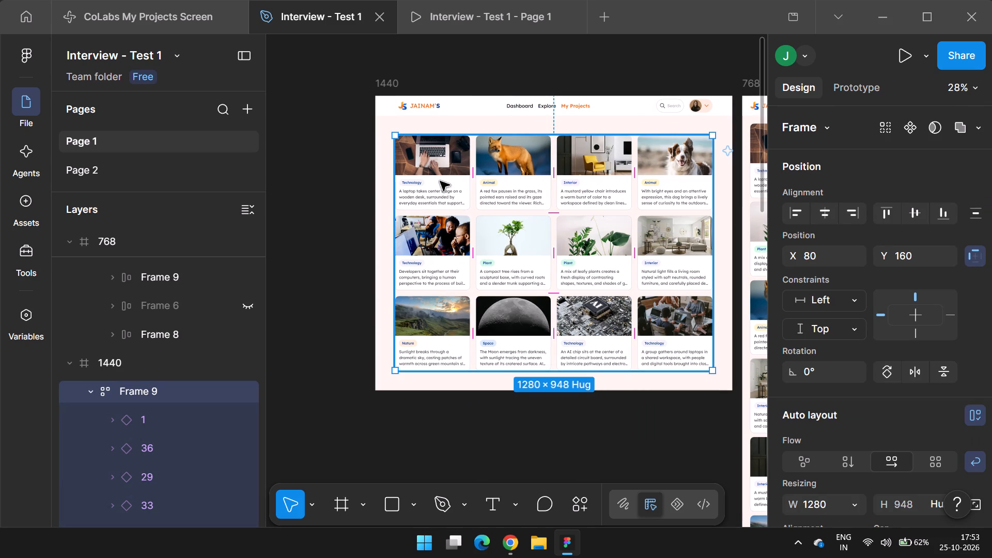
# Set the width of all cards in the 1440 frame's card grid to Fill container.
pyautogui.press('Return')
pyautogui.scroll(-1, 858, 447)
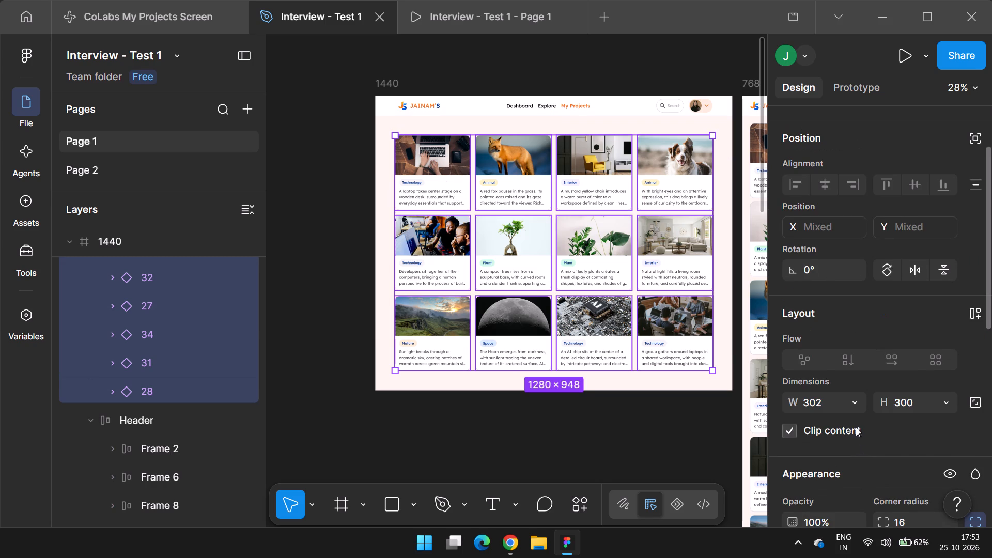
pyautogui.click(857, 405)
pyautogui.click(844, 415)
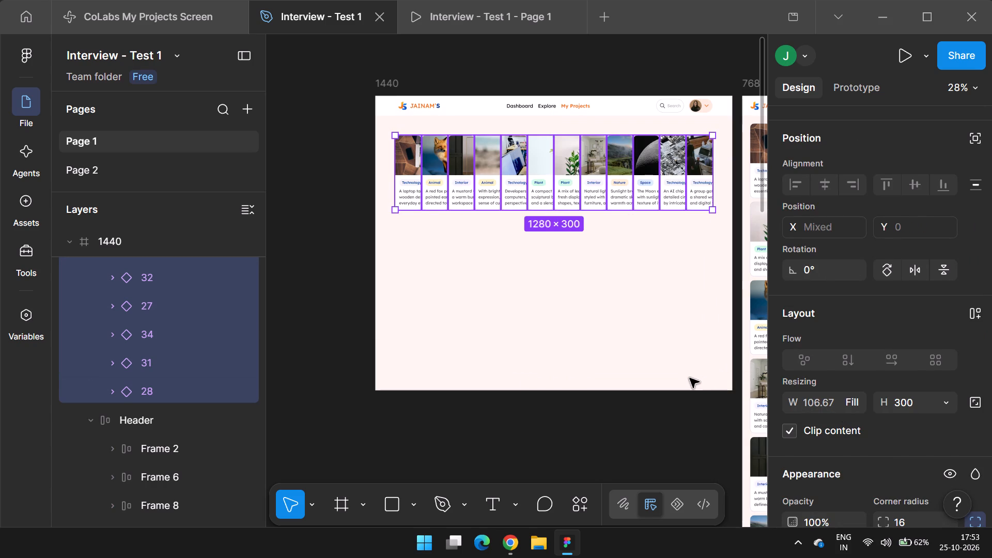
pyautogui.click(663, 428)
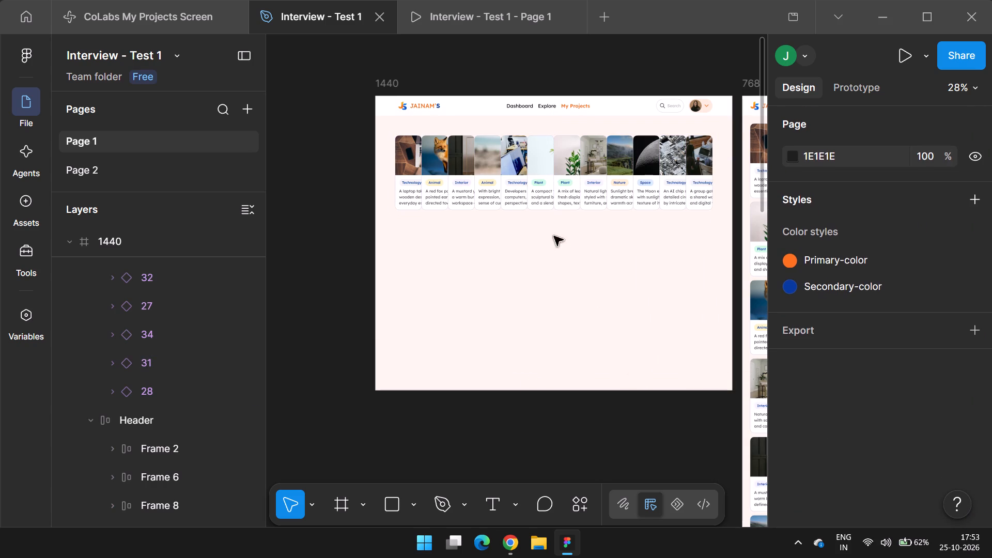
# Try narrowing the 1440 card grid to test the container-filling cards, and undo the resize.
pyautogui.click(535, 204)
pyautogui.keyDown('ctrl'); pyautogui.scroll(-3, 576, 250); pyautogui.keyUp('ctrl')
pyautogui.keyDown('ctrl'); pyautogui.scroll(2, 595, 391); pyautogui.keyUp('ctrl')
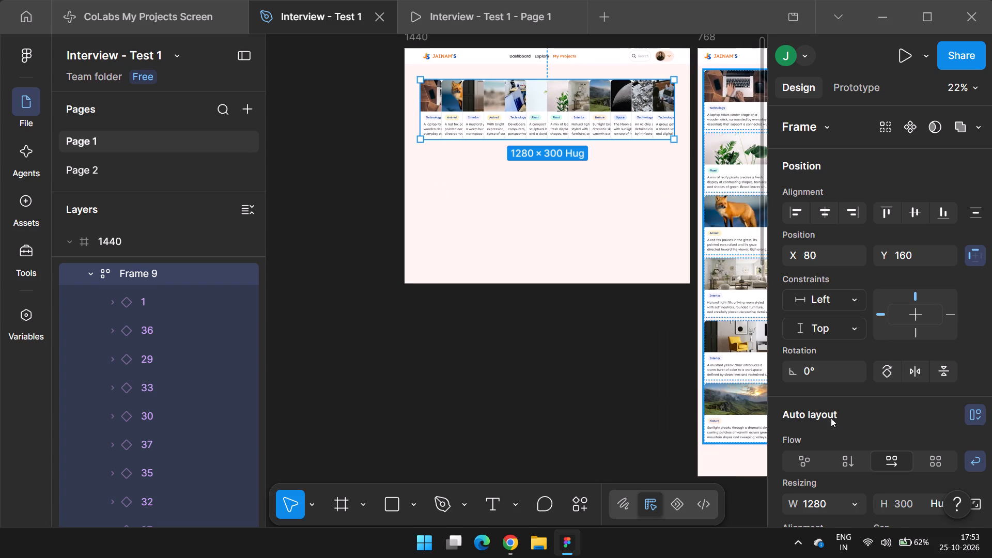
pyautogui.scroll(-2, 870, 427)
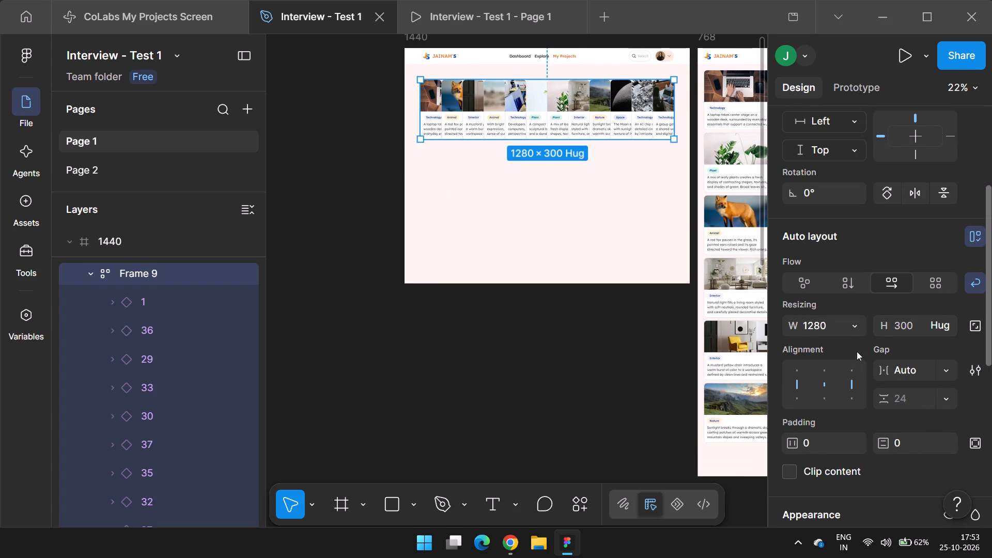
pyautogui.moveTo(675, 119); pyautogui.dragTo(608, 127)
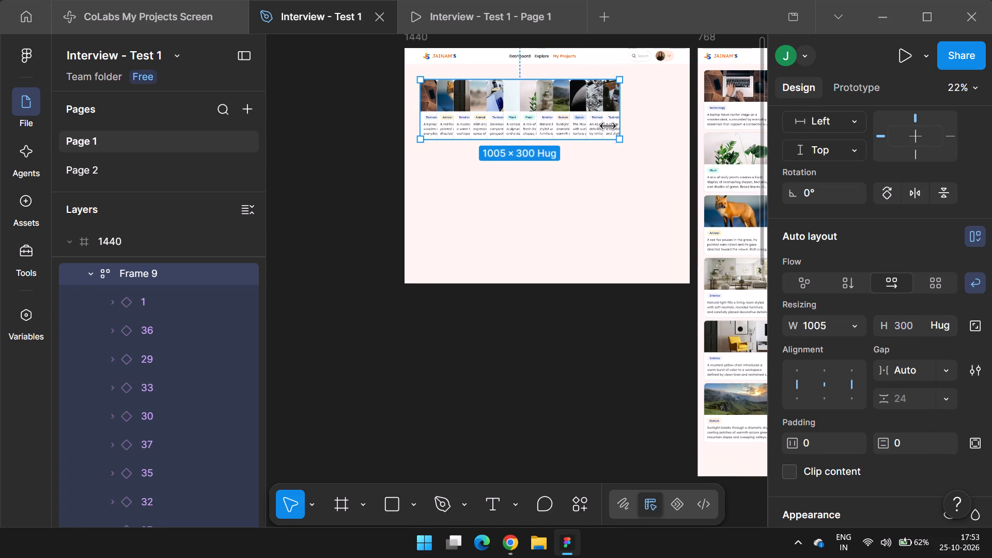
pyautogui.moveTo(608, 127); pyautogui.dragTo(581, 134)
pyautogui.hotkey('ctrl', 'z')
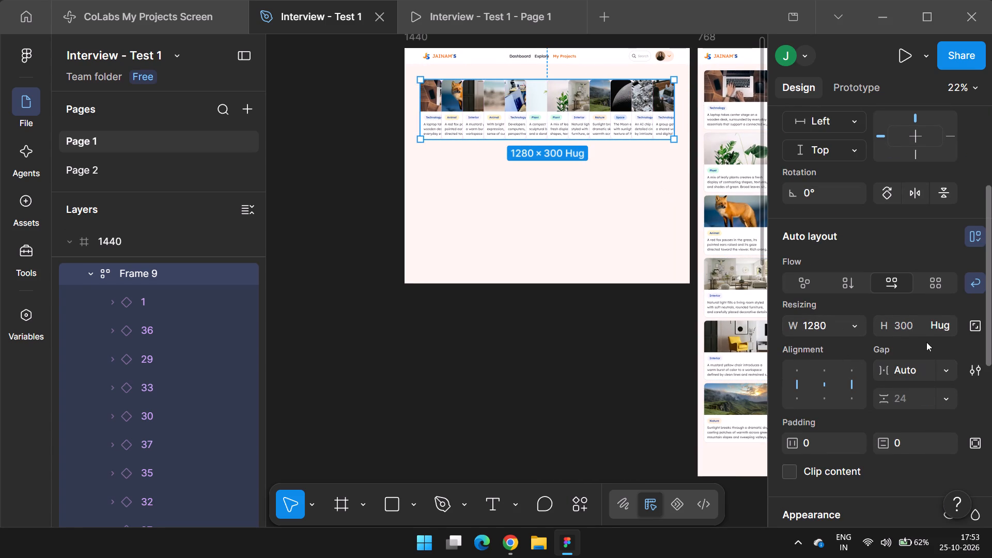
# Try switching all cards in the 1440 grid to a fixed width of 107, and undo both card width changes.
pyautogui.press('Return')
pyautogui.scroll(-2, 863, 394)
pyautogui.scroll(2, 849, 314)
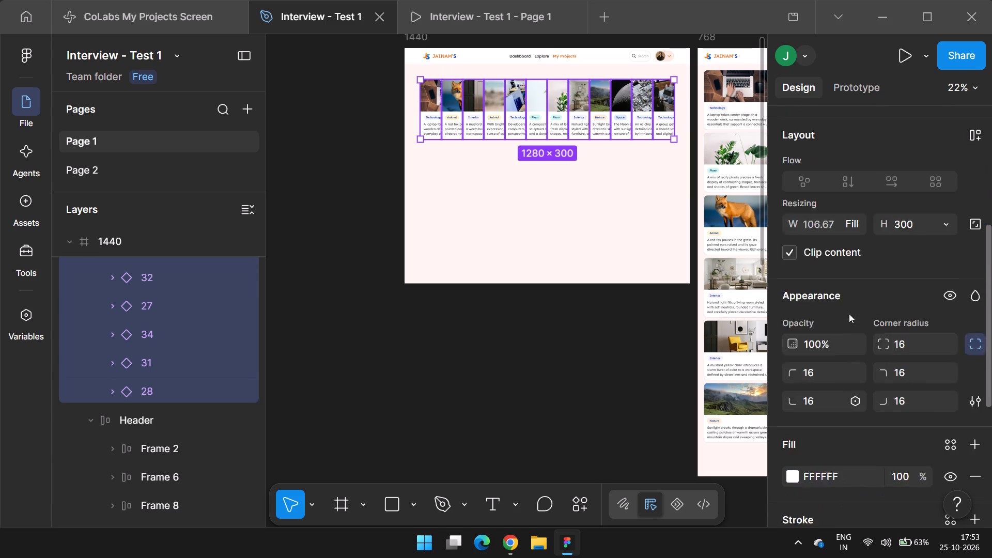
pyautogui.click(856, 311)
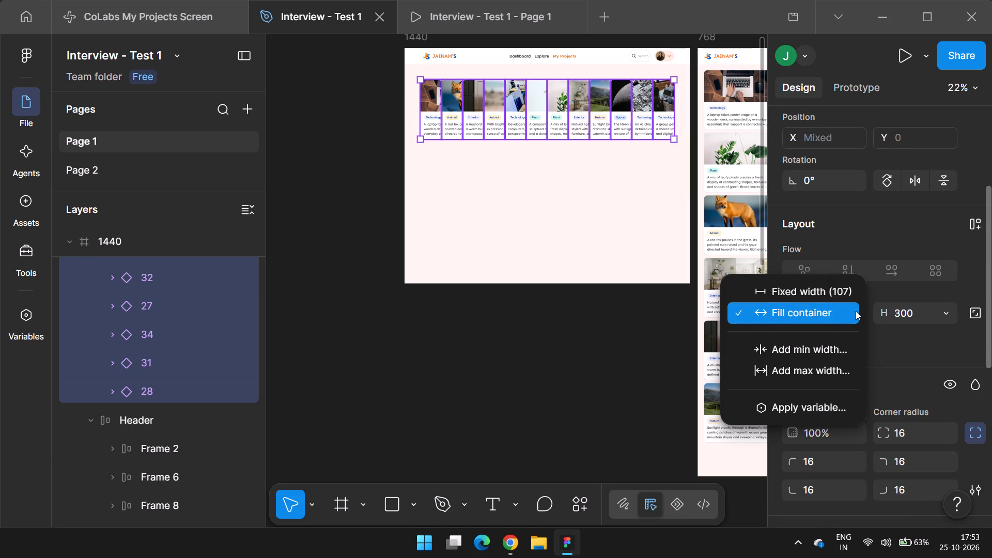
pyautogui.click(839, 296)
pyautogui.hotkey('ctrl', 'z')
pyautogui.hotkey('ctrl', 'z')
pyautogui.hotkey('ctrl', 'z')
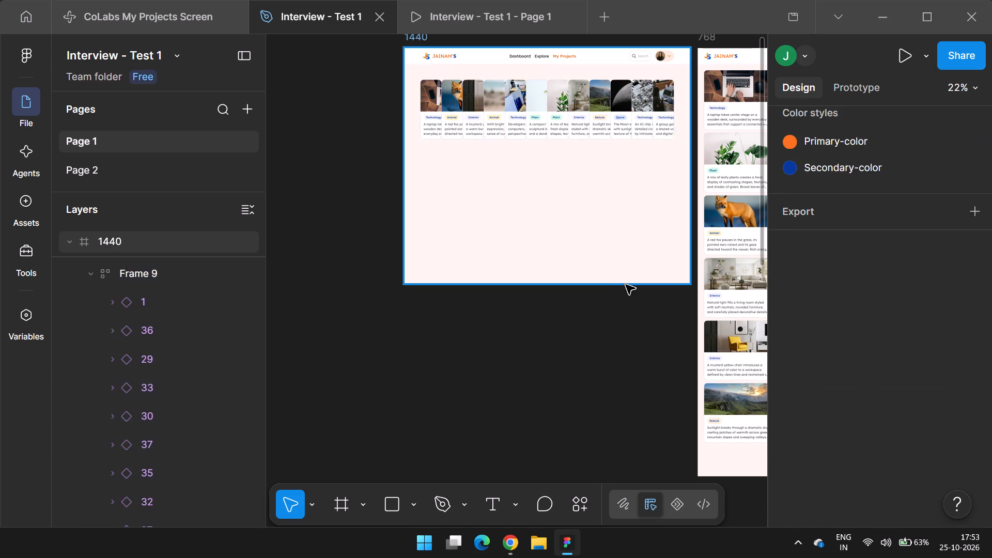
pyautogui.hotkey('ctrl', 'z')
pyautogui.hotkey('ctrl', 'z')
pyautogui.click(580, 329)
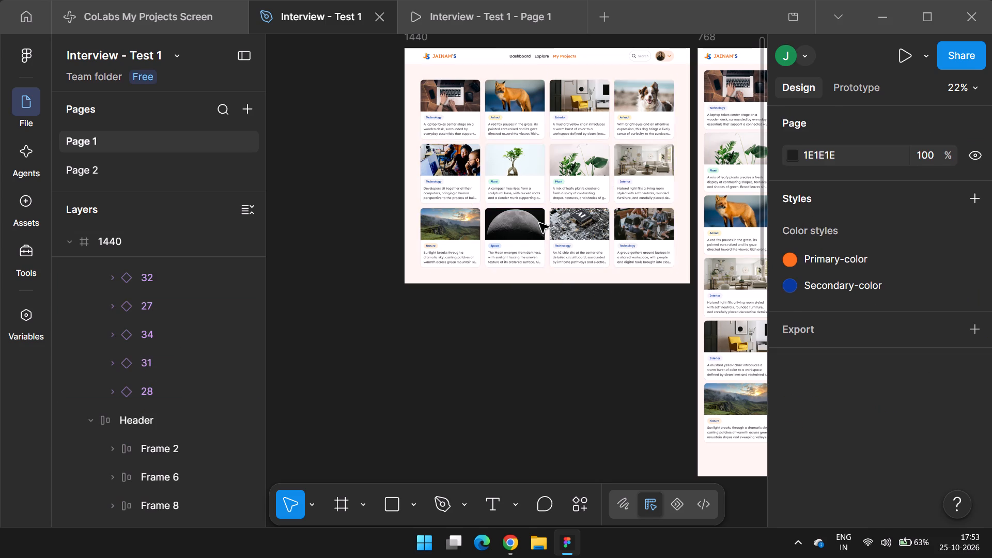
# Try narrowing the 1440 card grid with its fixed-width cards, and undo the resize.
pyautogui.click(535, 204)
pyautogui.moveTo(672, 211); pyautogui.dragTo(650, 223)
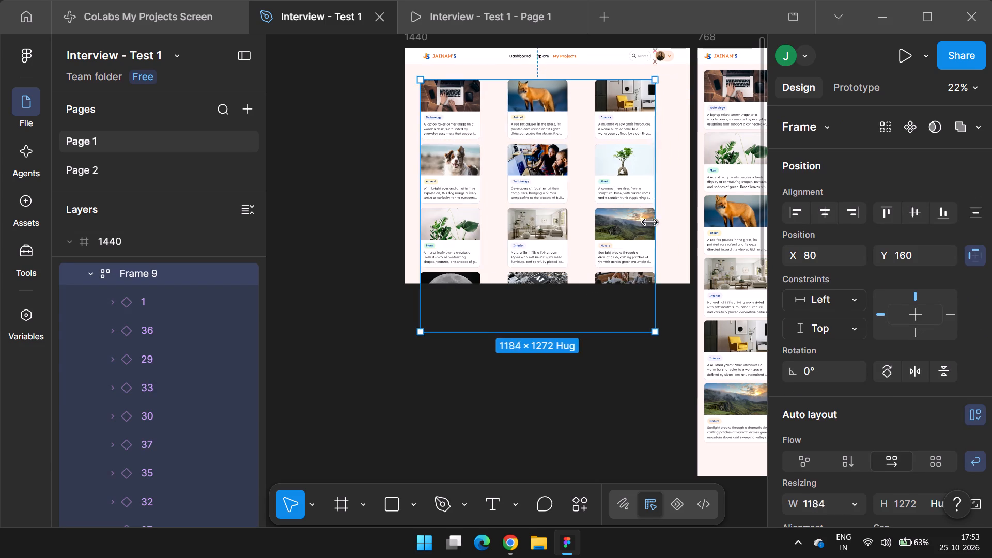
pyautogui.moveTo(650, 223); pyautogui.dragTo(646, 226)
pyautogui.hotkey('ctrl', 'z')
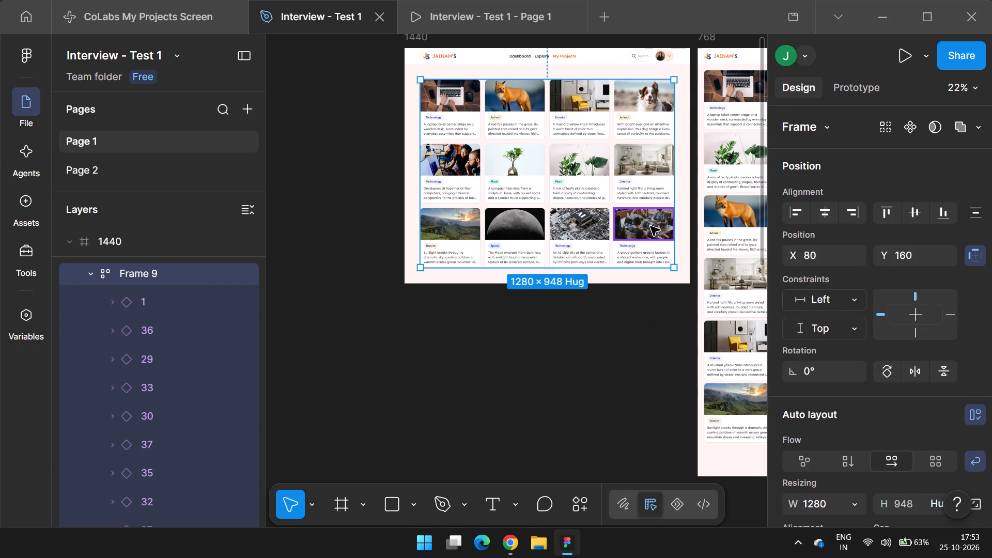
# Set the horizontal gap between cards in the 1440 frame's card grid to 24.
pyautogui.scroll(-2, 905, 389)
pyautogui.click(912, 368)
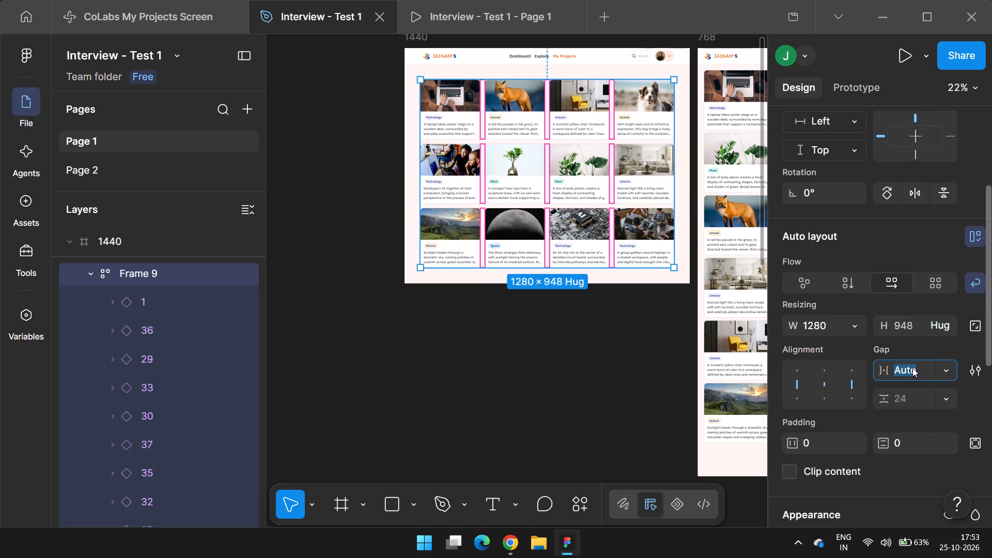
pyautogui.write('24')
pyautogui.press('Return')
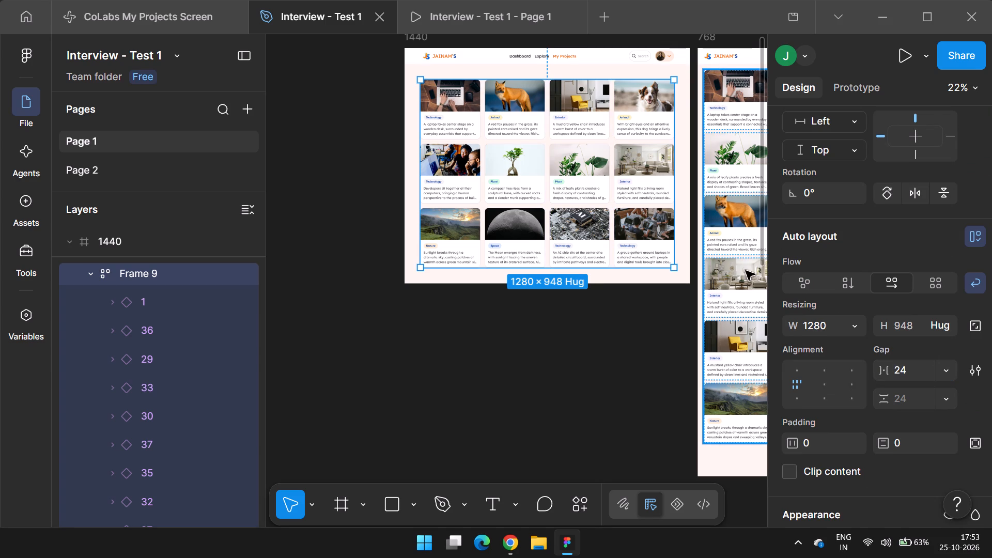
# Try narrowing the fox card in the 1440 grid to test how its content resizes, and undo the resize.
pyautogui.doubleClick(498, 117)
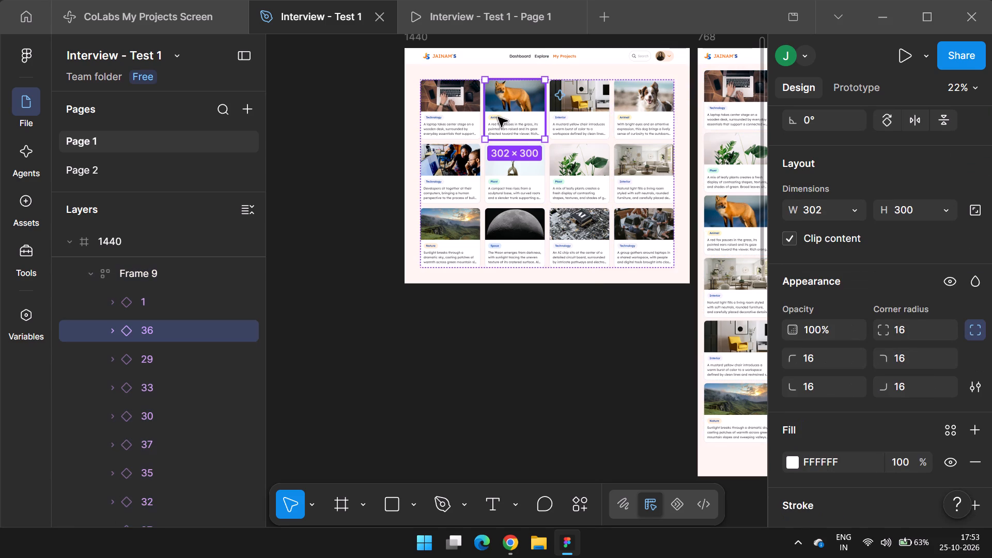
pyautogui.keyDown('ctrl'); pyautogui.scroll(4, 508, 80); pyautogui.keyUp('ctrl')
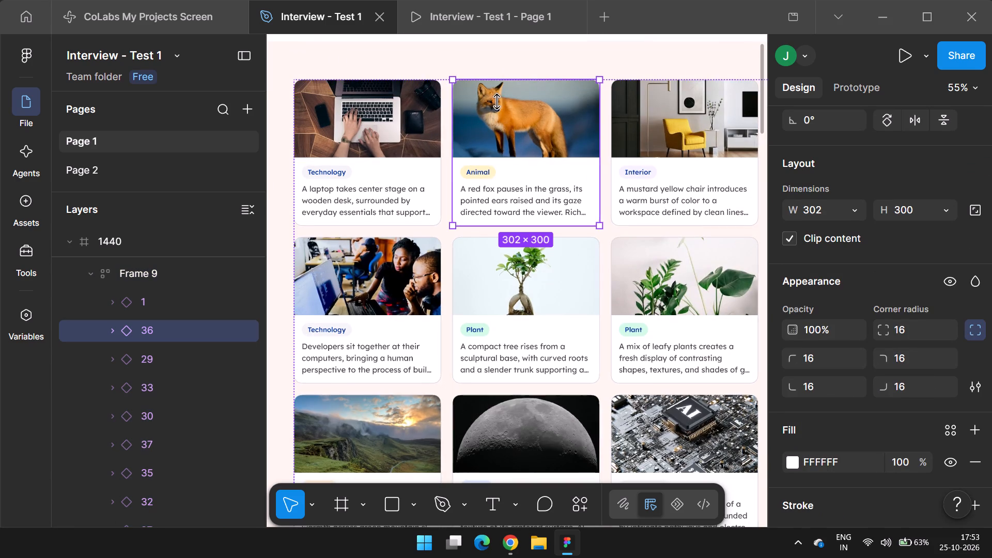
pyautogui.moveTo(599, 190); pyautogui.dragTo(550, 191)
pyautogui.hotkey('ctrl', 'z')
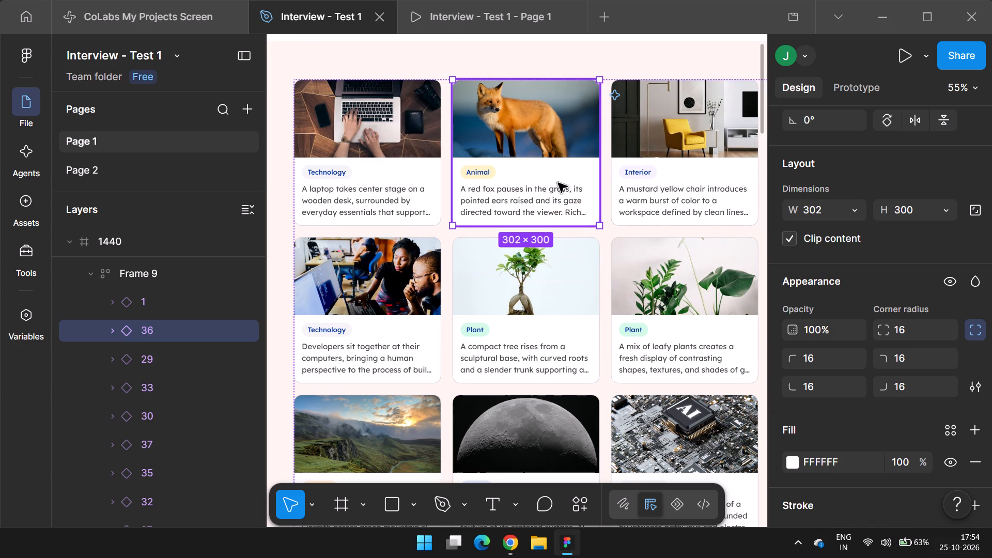
# Examine the auto layout settings of the frame nested inside the fox card.
pyautogui.click(546, 191)
pyautogui.click(546, 191)
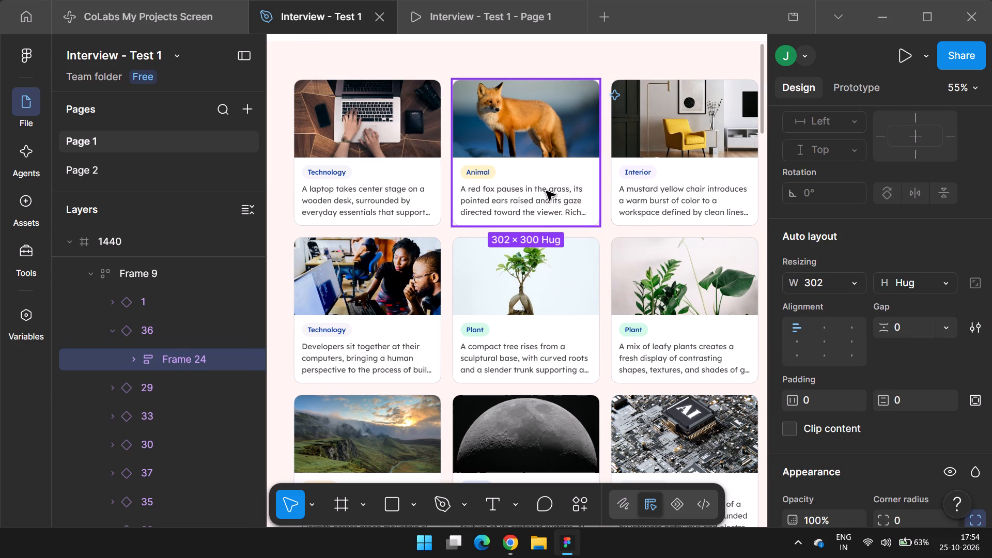
pyautogui.scroll(-1, 818, 310)
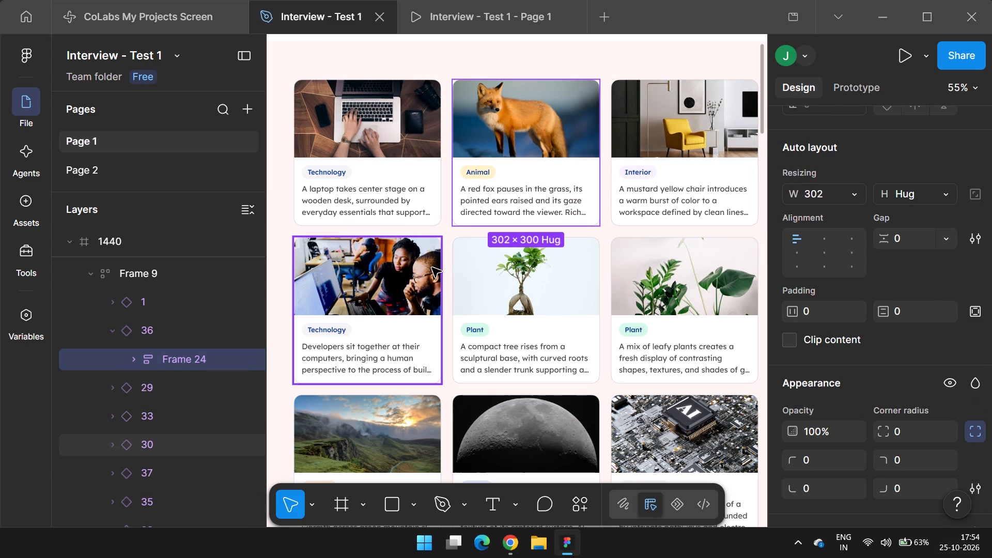
# Detach all card instances in the 1440 card grid and ungroup their outer frames, keeping the inner auto layout frames.
pyautogui.click(177, 332)
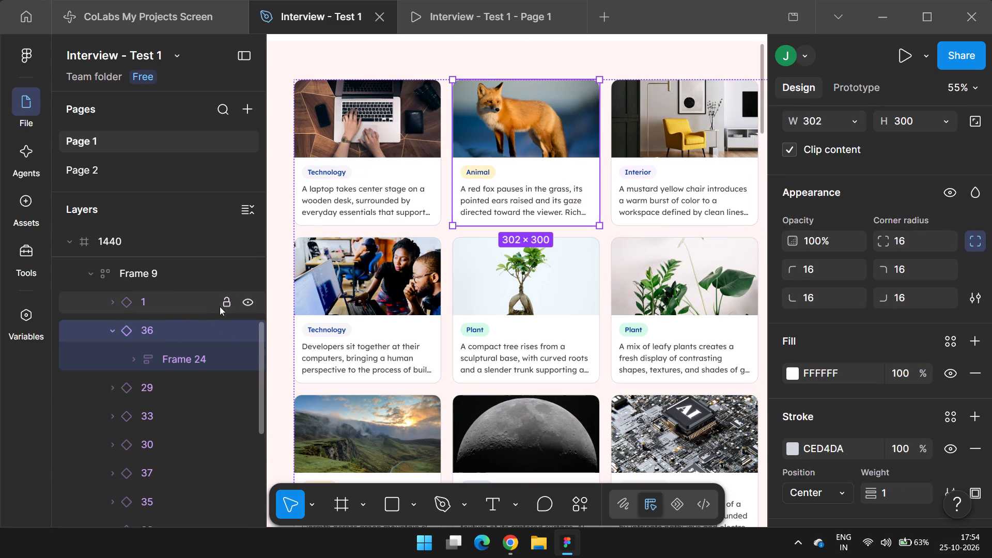
pyautogui.keyDown('ctrl'); pyautogui.scroll(-3, 185, 284); pyautogui.keyUp('ctrl')
pyautogui.keyDown('ctrl'); pyautogui.scroll(-4, 486, 250); pyautogui.keyUp('ctrl')
pyautogui.hotkey('shift', 'Return')
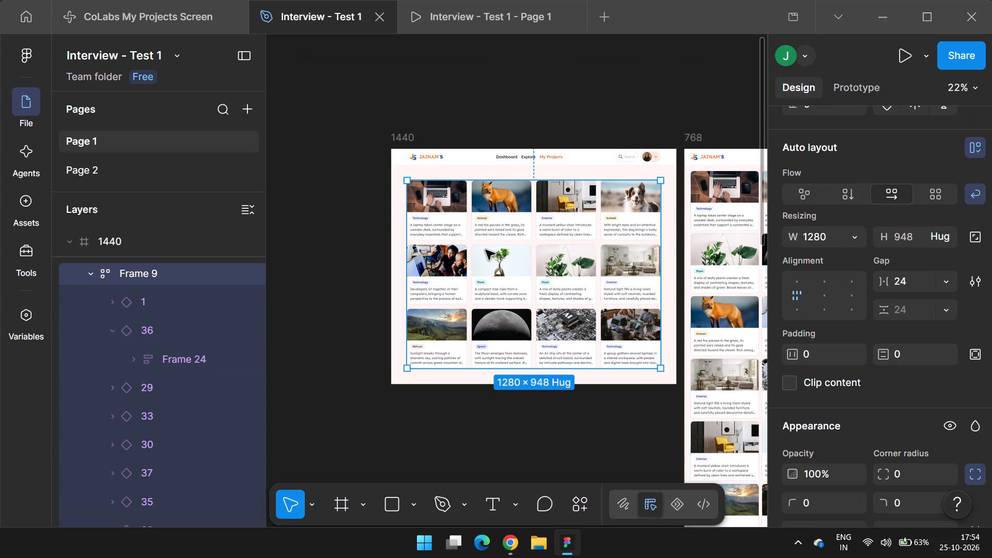
pyautogui.press('Return')
pyautogui.hotkey('ctrl', 'alt', 'b')
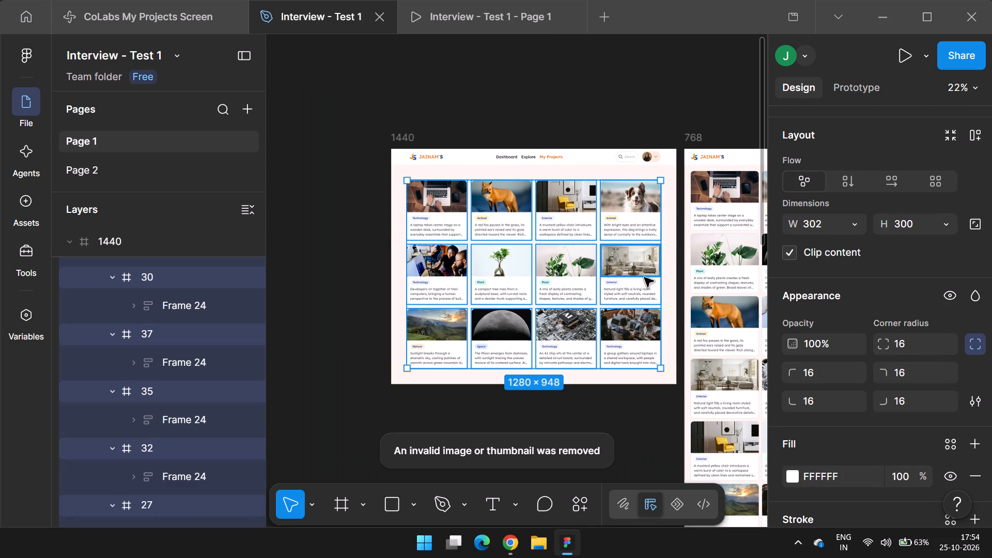
pyautogui.hotkey('ctrl', 'shift', 'g')
# Add a white FFFFFF fill at 100% to all card frames in the 1440 grid.
pyautogui.keyDown('ctrl'); pyautogui.scroll(3, 566, 257); pyautogui.keyUp('ctrl')
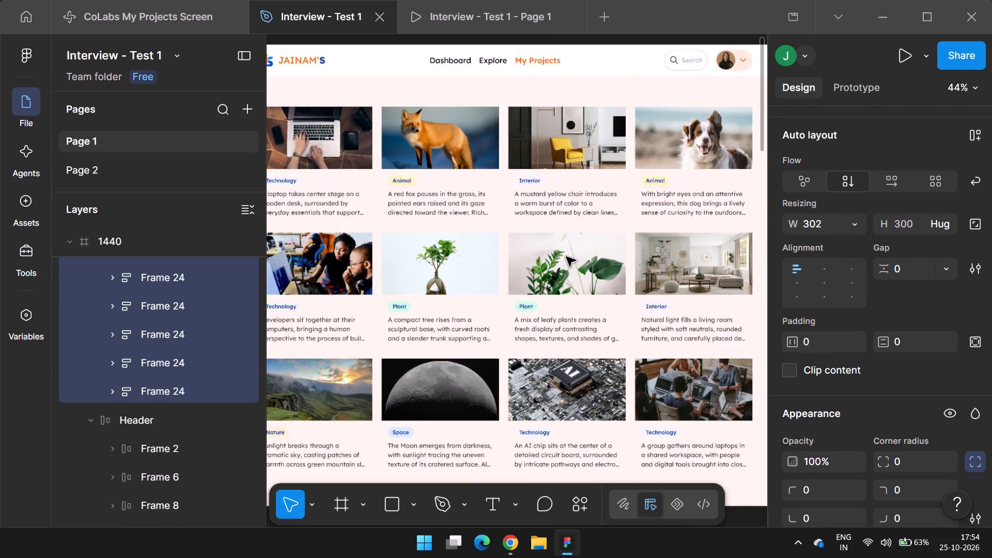
pyautogui.keyDown('ctrl'); pyautogui.scroll(-2, 566, 236); pyautogui.keyUp('ctrl')
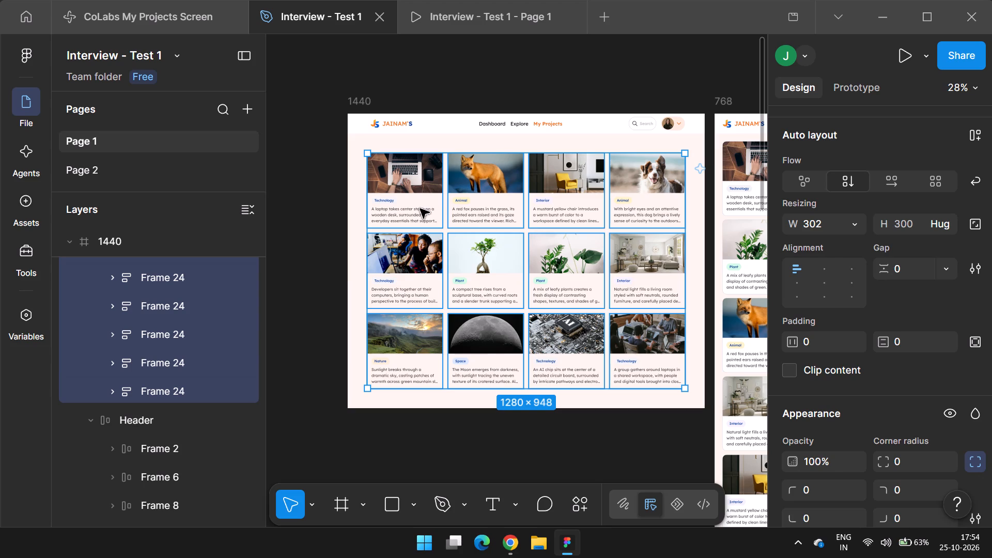
pyautogui.scroll(-3, 888, 405)
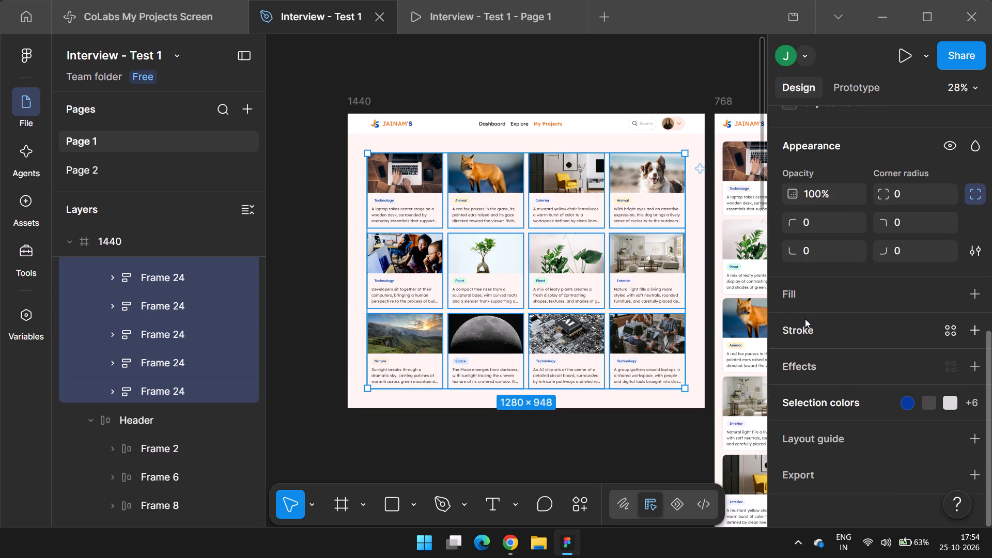
pyautogui.click(800, 294)
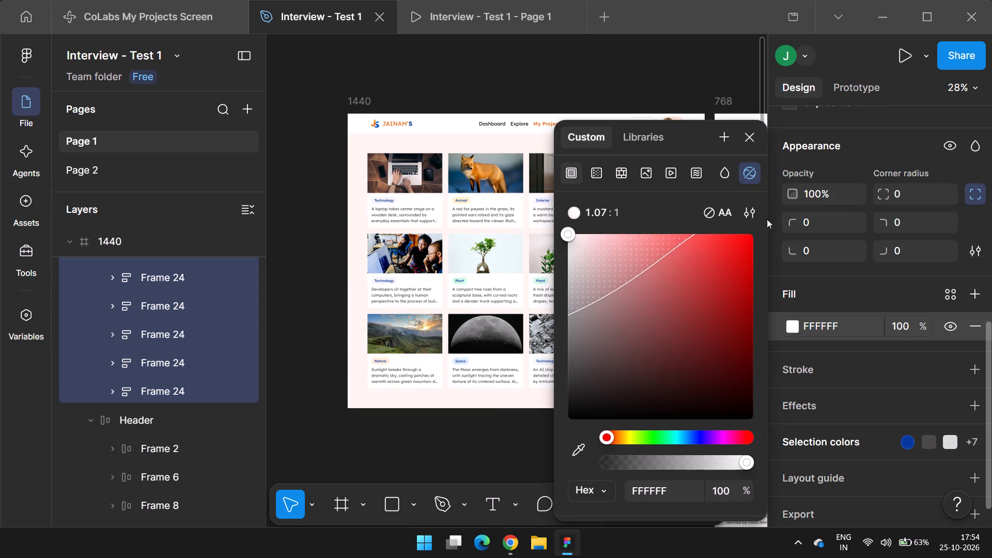
pyautogui.click(743, 134)
# Set the corner radius of all card frames in the 1440 grid to 16 with 60% corner smoothing.
pyautogui.click(920, 186)
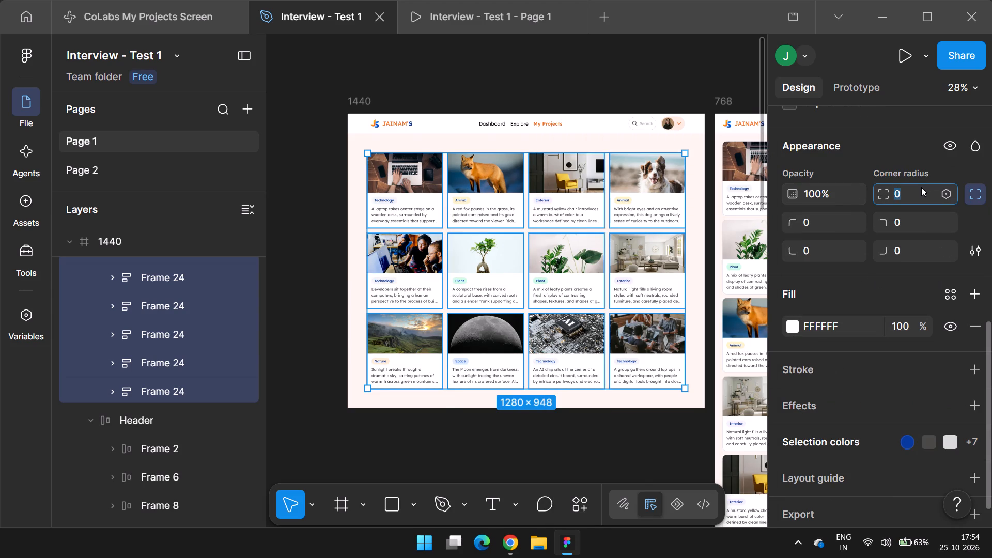
pyautogui.write('16')
pyautogui.press('Return')
pyautogui.click(974, 261)
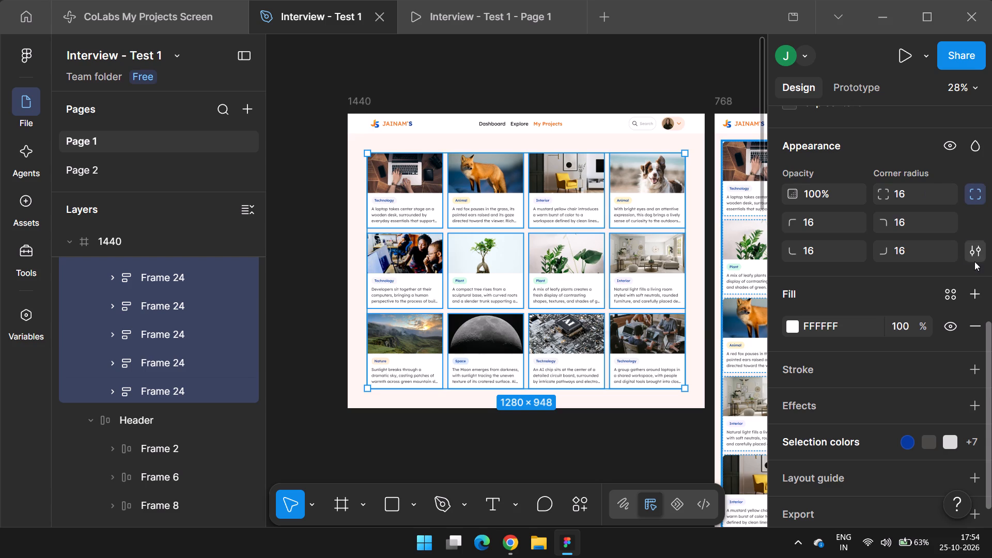
pyautogui.moveTo(741, 283); pyautogui.dragTo(742, 287)
pyautogui.write('60')
pyautogui.press('Return')
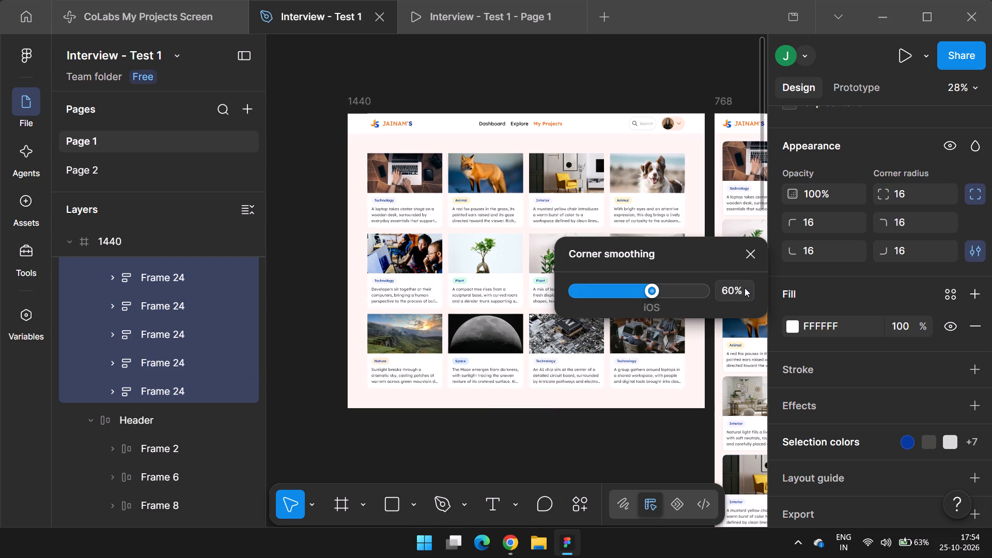
# Enable Clip content on all card frames in the 1440 grid so the images follow the rounded corners.
pyautogui.hotkey('ctrl', '\\')
pyautogui.click(593, 101)
pyautogui.keyDown('ctrl'); pyautogui.scroll(4, 472, 149); pyautogui.keyUp('ctrl')
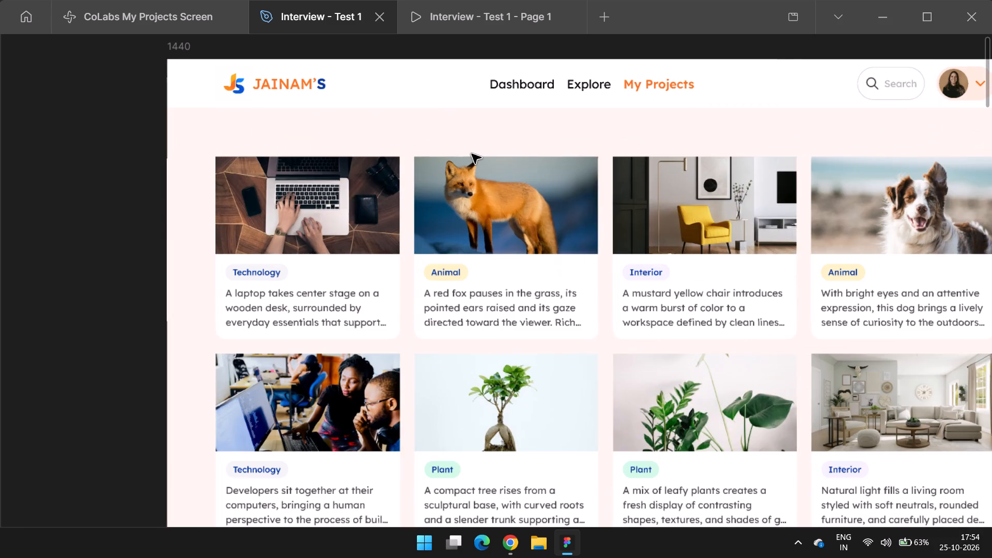
pyautogui.keyDown('ctrl'); pyautogui.scroll(-2, 474, 157); pyautogui.keyUp('ctrl')
pyautogui.hotkey('ctrl', 'z')
pyautogui.hotkey('ctrl', '\\')
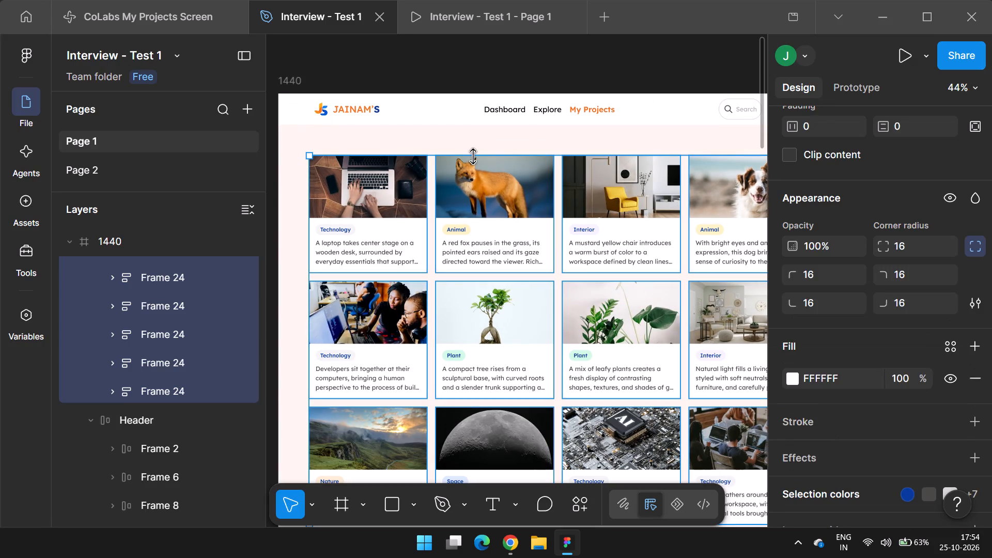
pyautogui.scroll(2, 836, 289)
pyautogui.click(799, 331)
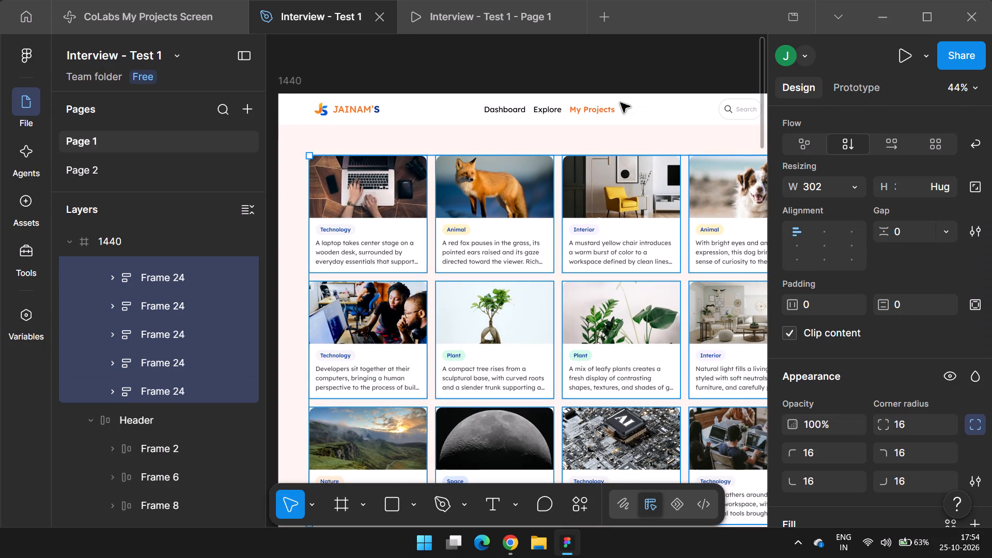
pyautogui.click(614, 77)
pyautogui.hotkey('ctrl', '\\')
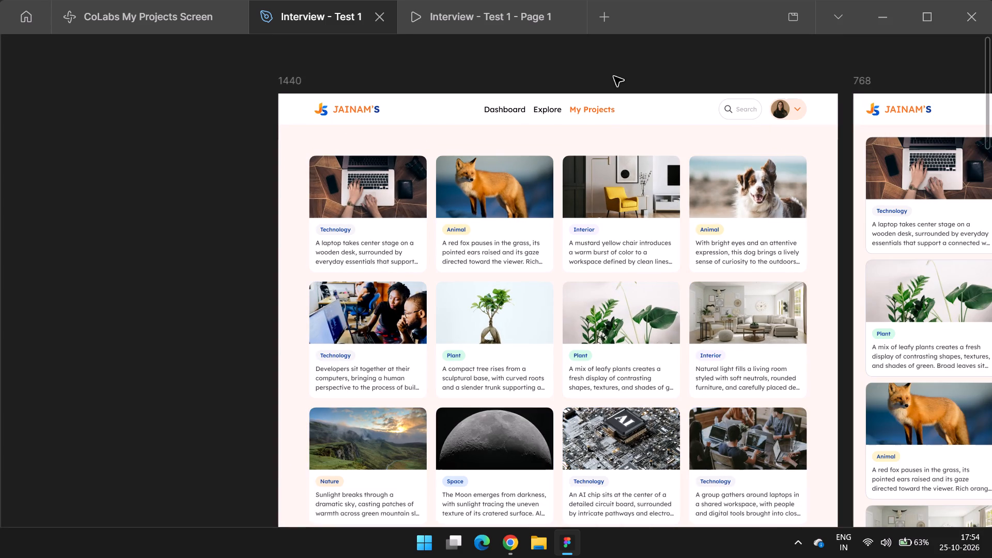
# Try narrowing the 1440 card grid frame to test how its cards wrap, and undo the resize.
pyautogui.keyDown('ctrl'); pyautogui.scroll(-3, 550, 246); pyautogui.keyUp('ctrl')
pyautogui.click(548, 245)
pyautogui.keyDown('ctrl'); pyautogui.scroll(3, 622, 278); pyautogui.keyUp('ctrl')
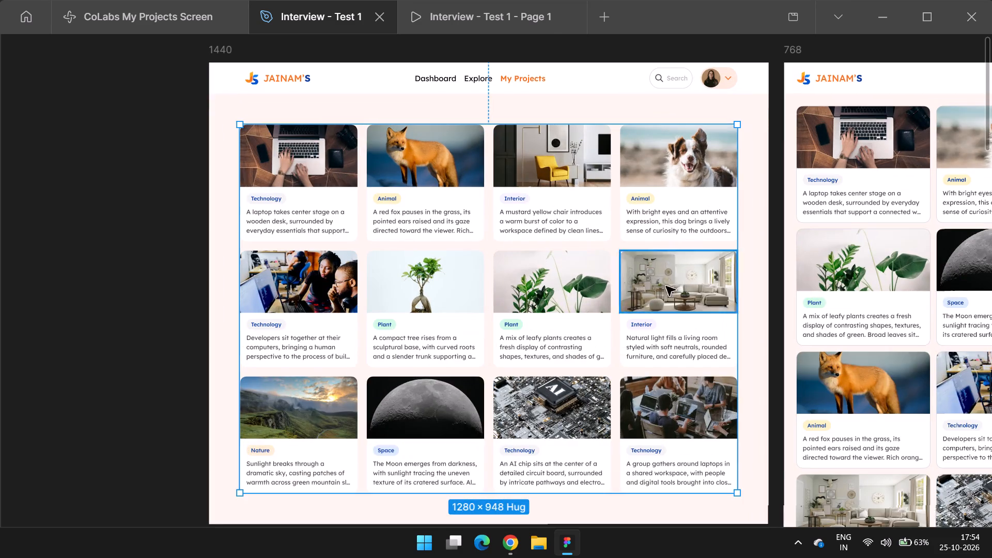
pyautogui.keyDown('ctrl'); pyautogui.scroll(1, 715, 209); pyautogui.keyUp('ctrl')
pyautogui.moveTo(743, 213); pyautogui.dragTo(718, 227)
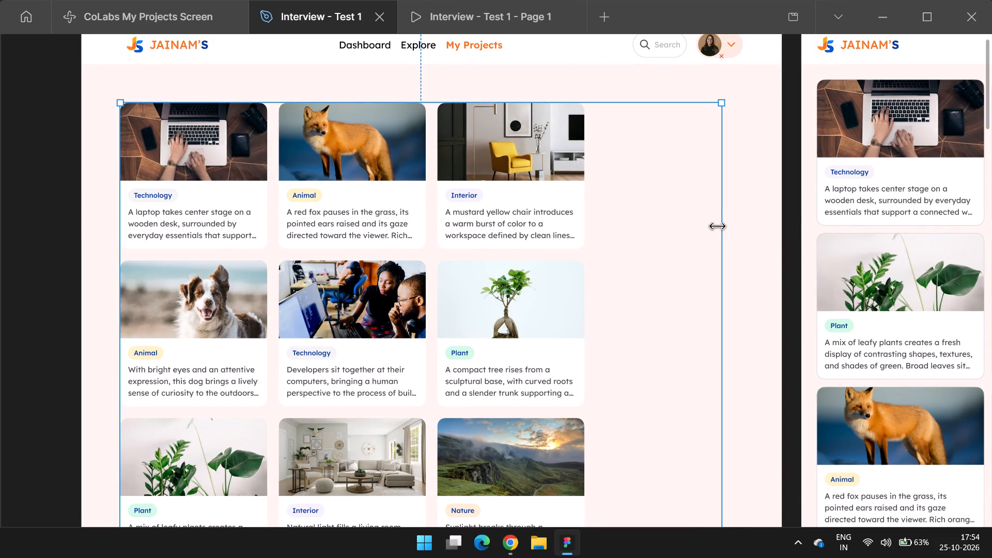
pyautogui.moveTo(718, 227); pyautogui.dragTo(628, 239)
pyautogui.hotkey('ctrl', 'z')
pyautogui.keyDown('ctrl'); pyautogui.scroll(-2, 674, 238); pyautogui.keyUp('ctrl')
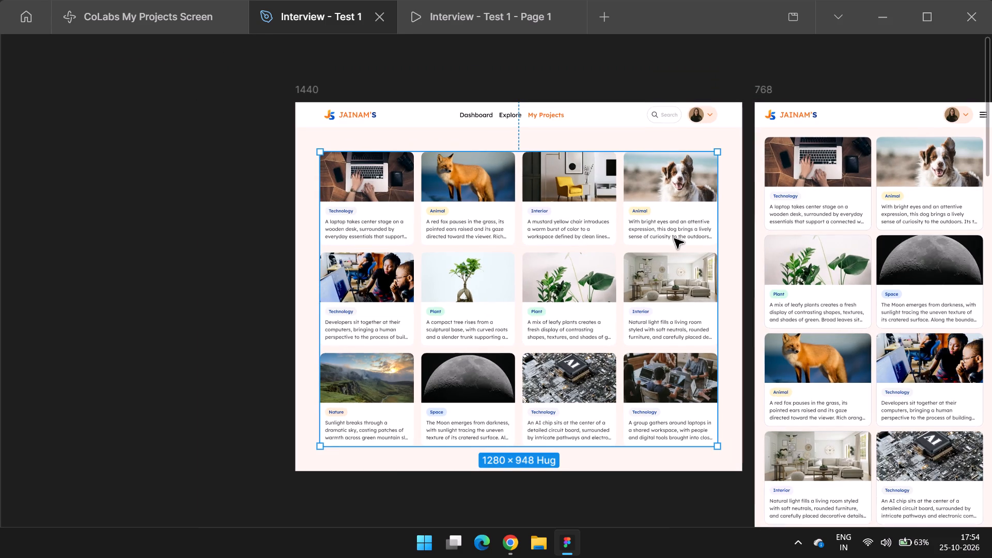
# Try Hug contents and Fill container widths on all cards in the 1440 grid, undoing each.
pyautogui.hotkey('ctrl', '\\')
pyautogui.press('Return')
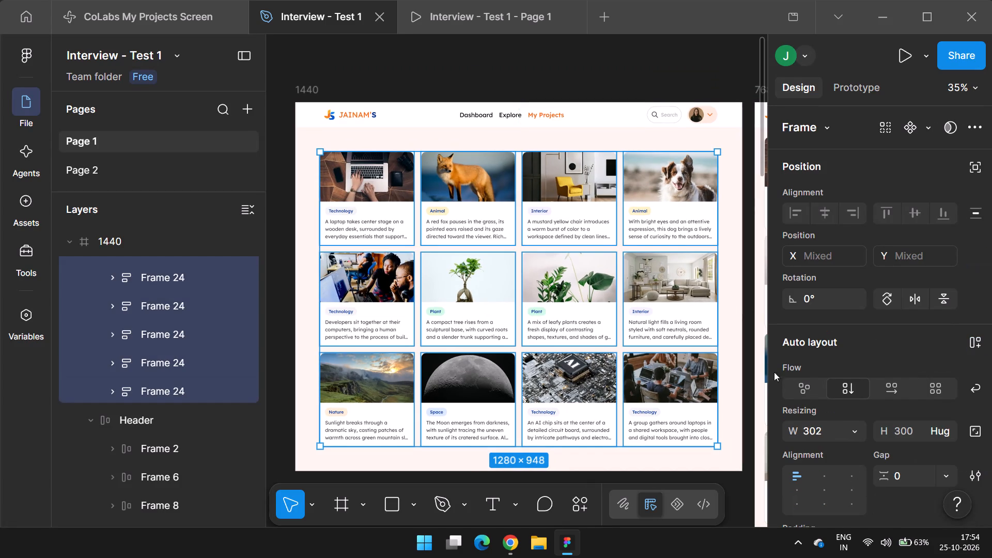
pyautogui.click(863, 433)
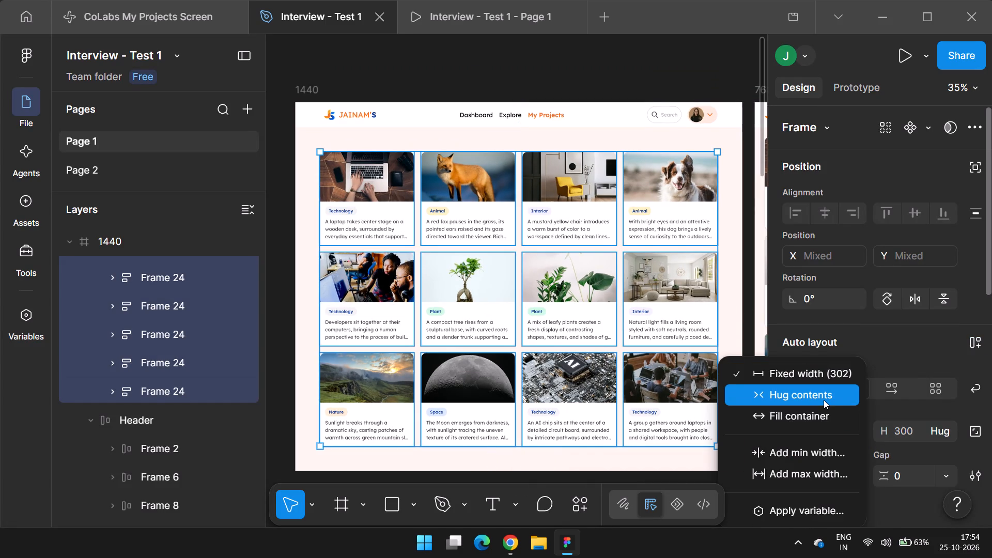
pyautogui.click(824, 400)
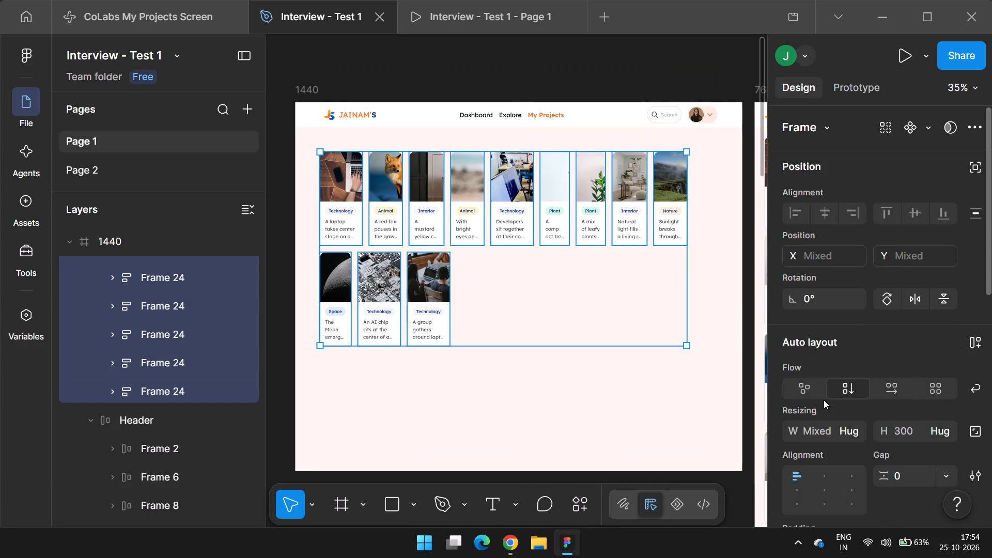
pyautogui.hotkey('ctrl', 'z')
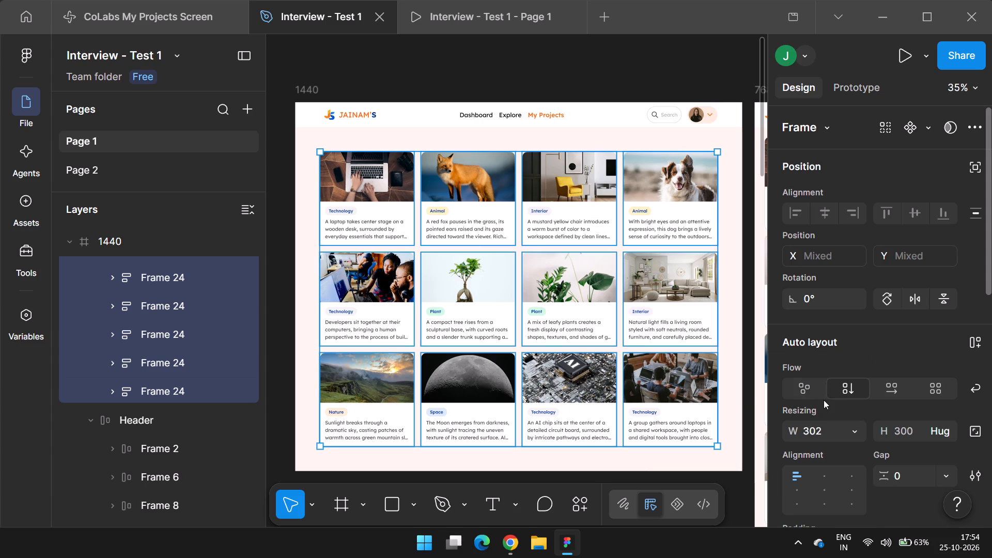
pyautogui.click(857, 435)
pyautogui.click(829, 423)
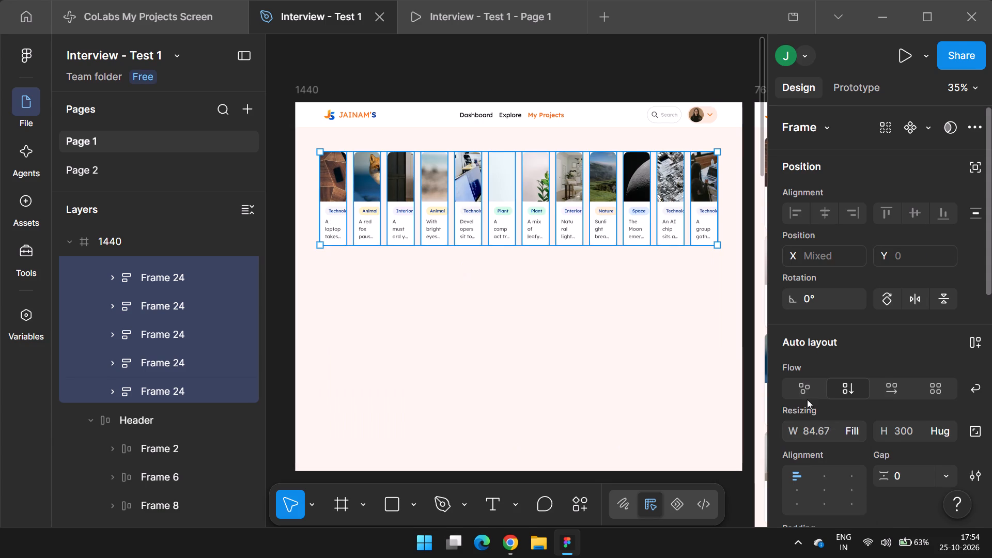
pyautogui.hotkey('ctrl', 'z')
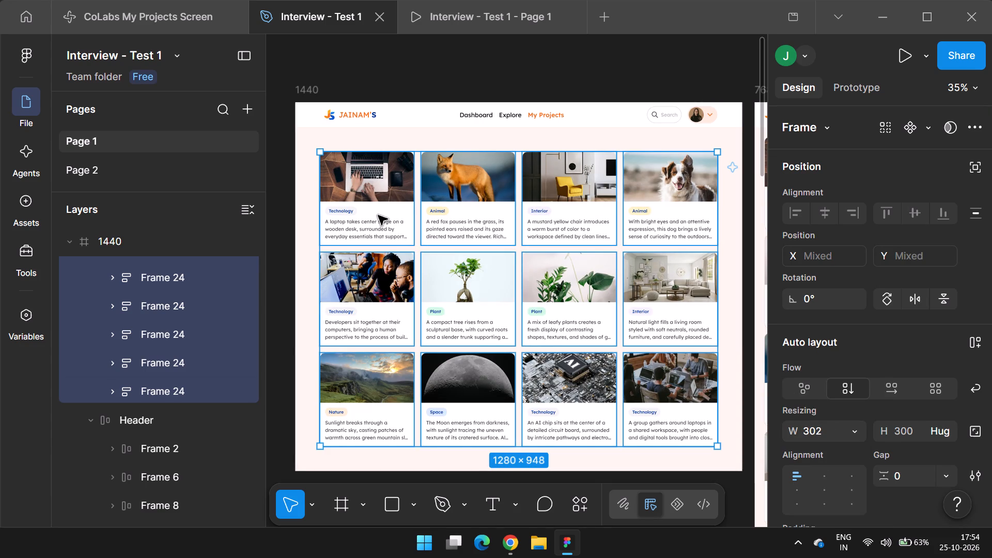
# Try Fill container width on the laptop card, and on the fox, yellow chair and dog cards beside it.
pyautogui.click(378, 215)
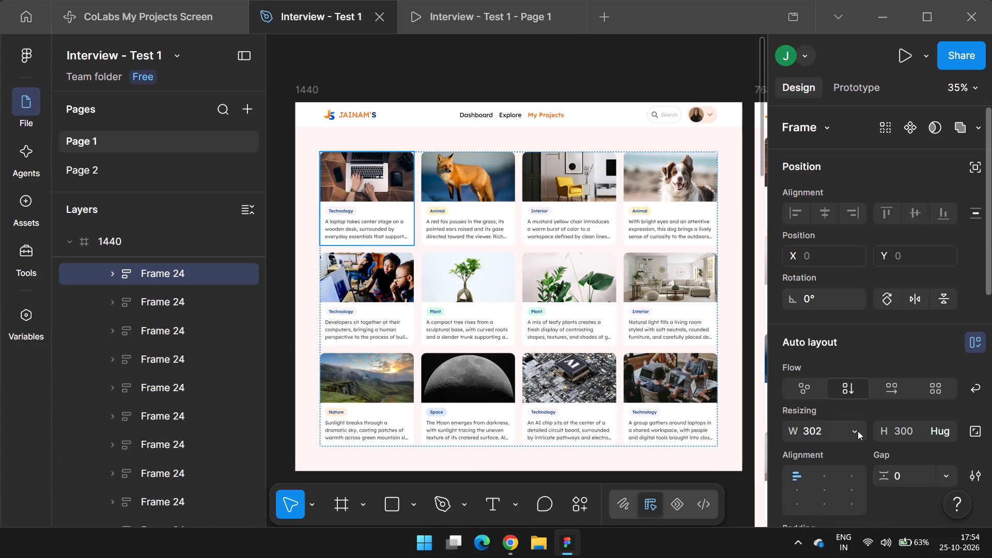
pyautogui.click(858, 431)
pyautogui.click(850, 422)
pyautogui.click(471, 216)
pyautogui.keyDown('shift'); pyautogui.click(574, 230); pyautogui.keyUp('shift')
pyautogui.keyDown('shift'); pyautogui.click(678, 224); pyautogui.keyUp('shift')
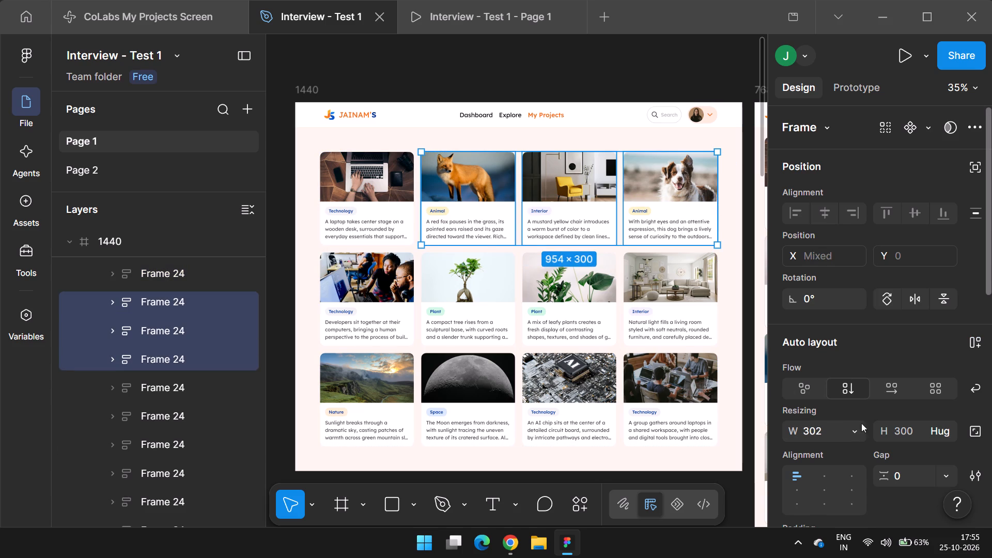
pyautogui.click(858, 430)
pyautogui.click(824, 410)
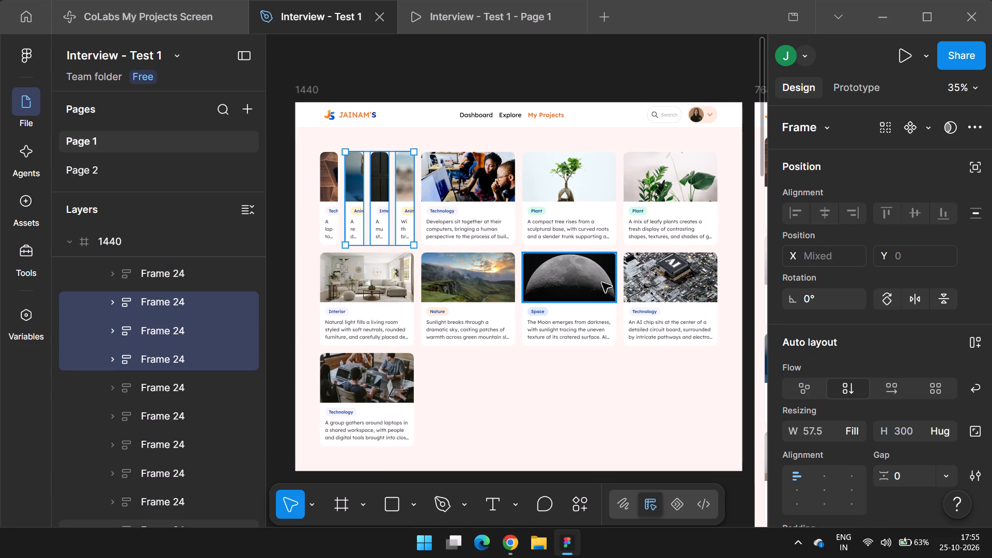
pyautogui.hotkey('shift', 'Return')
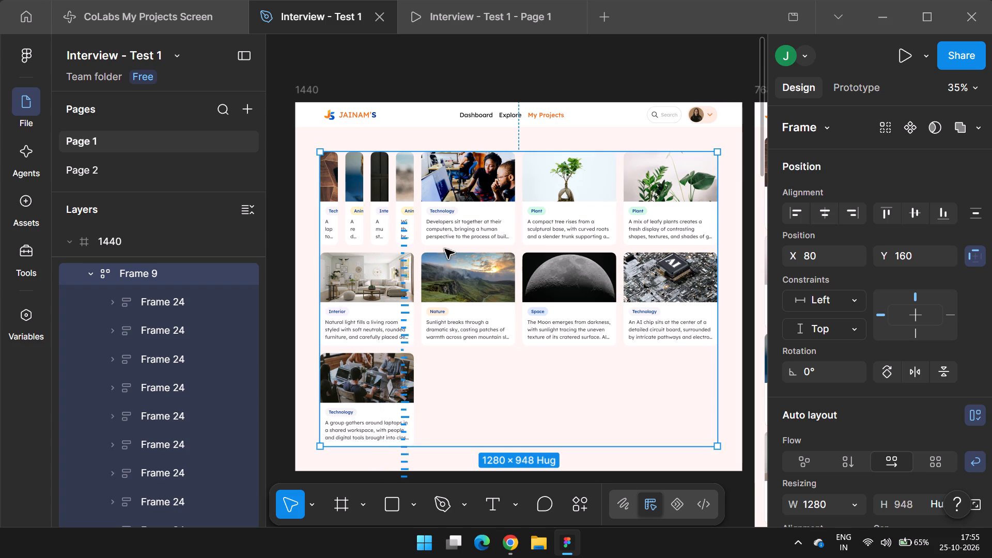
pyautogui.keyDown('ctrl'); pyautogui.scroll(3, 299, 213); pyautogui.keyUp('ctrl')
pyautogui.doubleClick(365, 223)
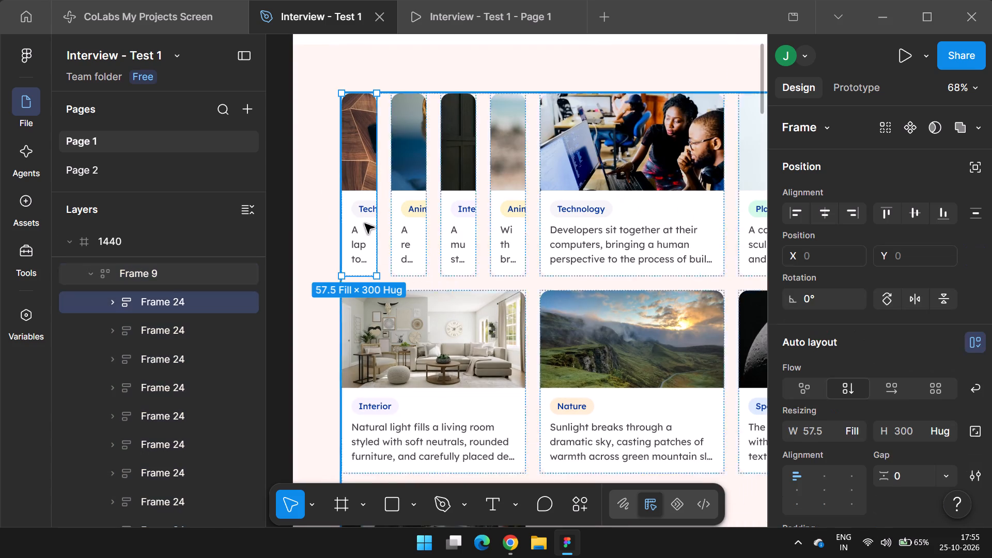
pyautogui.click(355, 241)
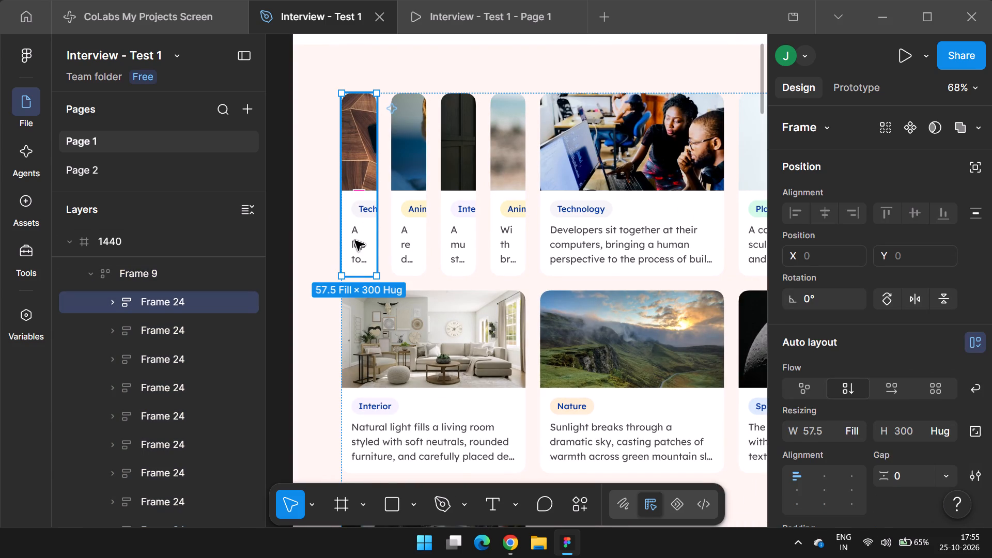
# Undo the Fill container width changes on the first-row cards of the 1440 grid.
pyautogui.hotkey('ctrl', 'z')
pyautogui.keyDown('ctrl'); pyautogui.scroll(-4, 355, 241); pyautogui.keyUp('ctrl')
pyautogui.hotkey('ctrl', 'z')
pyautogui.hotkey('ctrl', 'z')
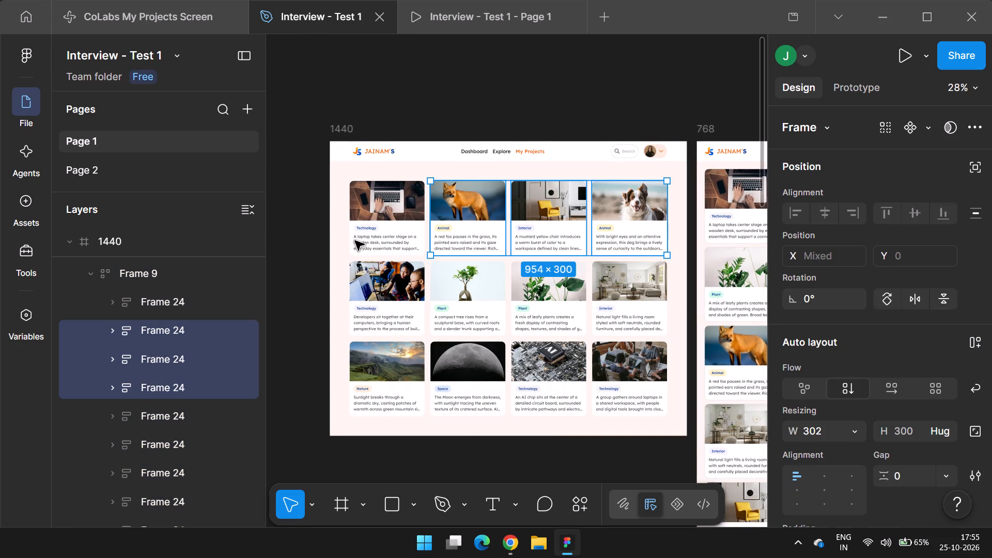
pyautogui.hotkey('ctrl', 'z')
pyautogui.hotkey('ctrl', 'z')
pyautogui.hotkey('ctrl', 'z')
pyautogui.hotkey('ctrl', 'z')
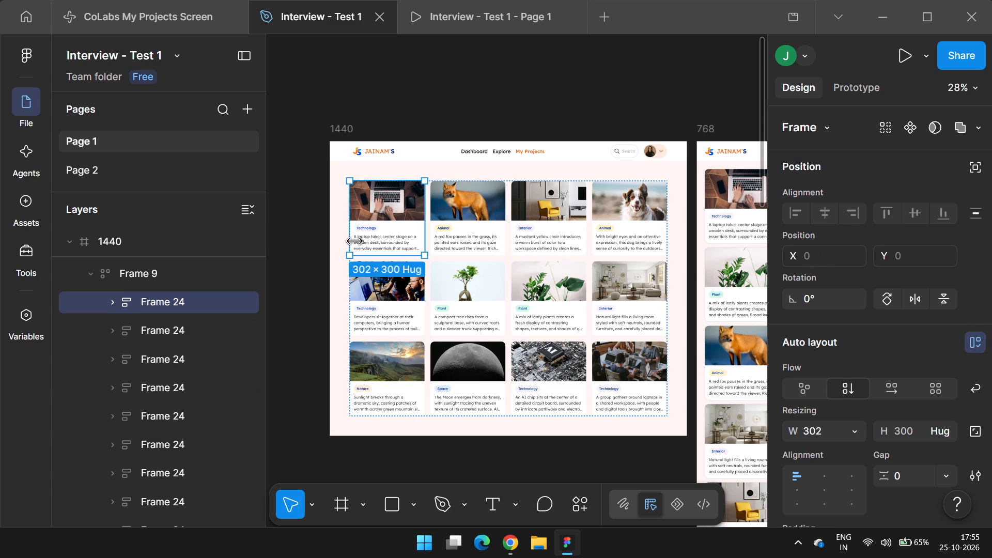
# Examine the resizing settings of the image and text frames nested inside the laptop card.
pyautogui.doubleClick(389, 239)
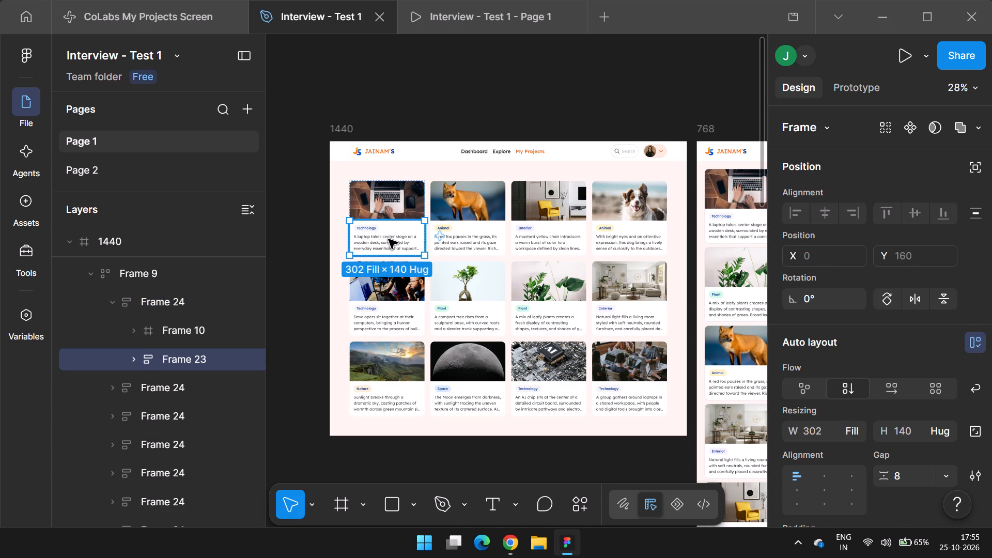
pyautogui.keyDown('ctrl'); pyautogui.scroll(5, 371, 241); pyautogui.keyUp('ctrl')
pyautogui.hotkey('shift', 'Return')
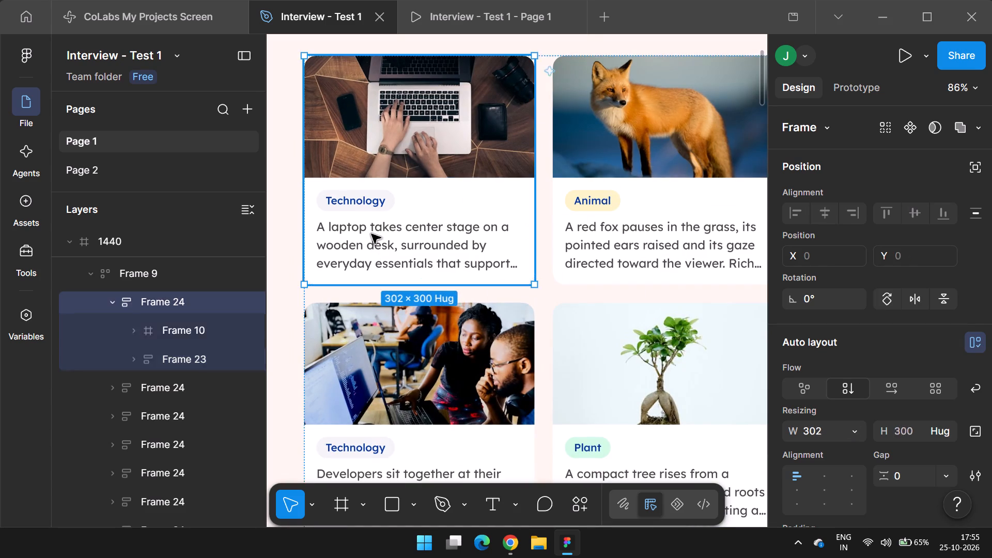
pyautogui.click(176, 331)
pyautogui.click(182, 363)
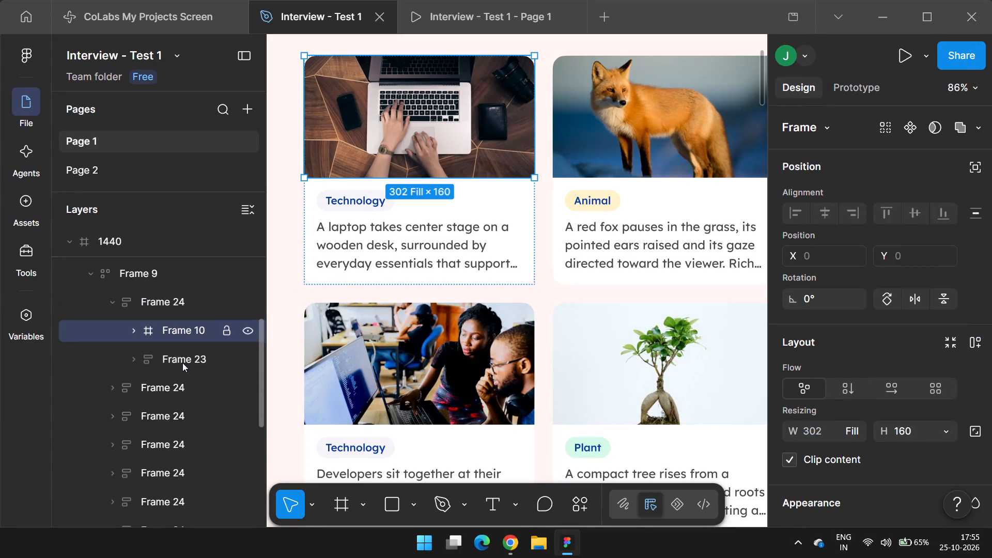
pyautogui.click(191, 337)
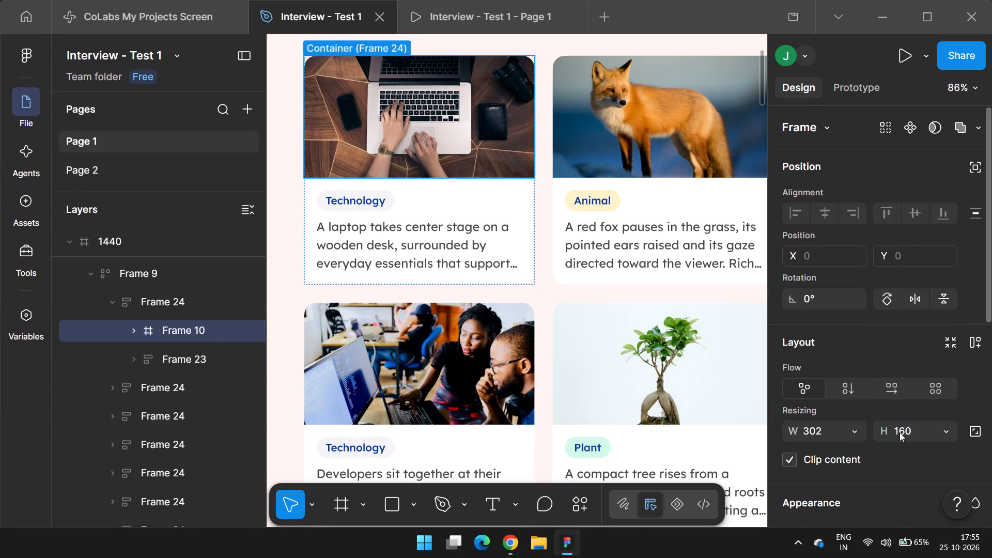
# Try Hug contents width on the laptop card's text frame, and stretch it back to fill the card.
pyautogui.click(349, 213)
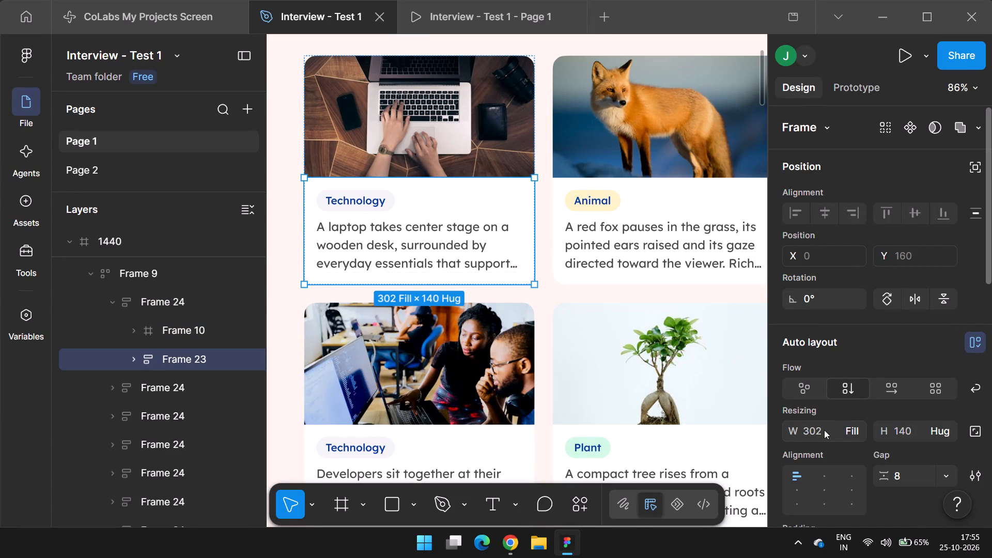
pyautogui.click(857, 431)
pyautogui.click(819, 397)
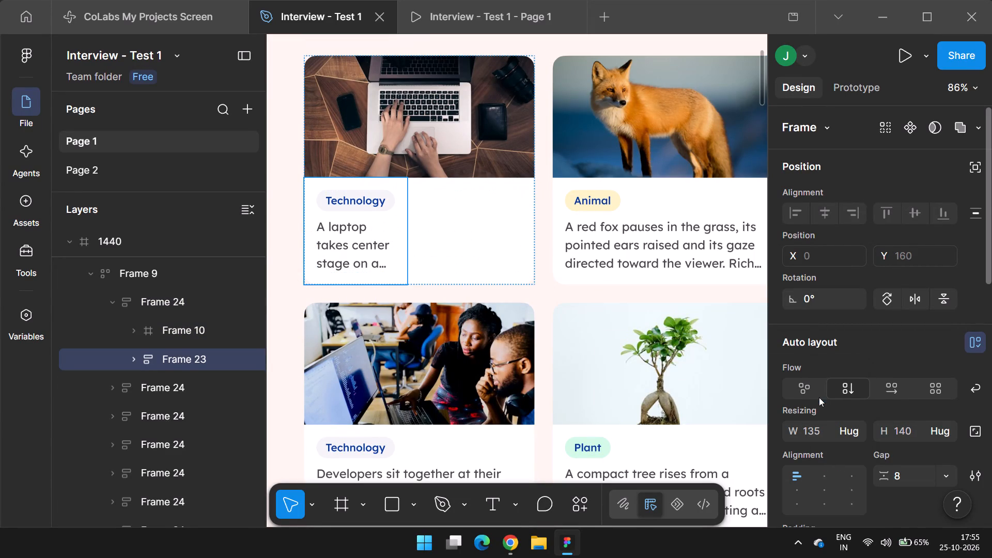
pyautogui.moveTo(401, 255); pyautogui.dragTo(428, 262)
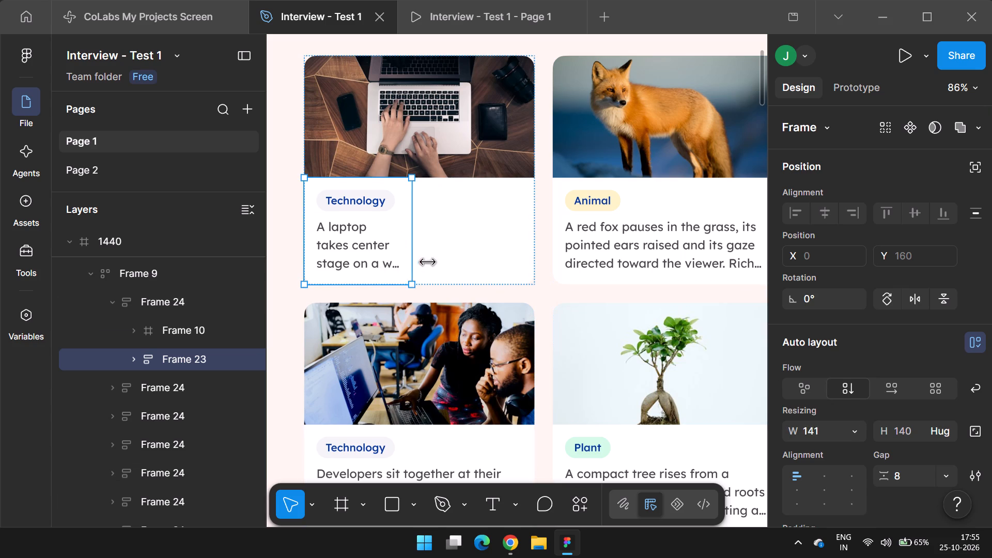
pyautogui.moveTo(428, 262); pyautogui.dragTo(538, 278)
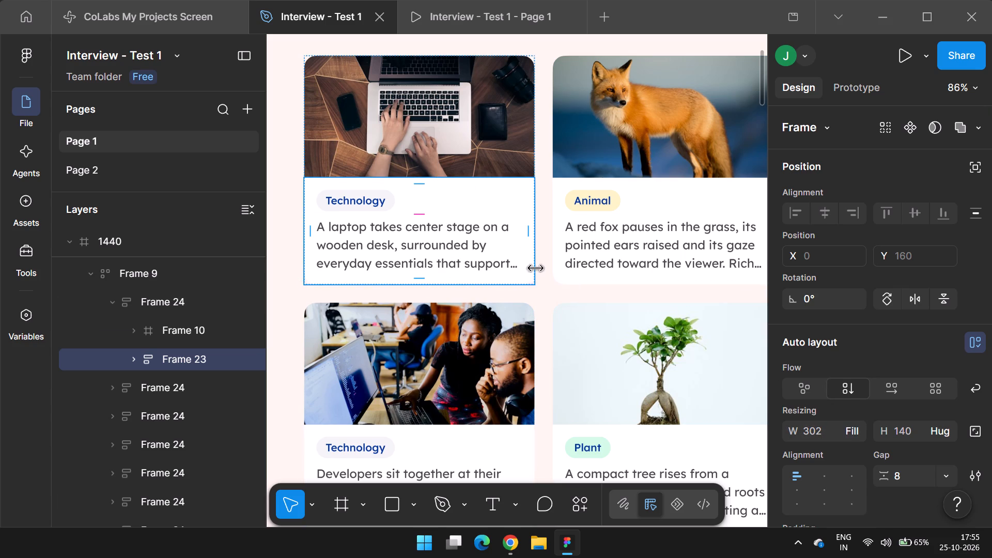
# Collapse the layers of the 1440 grid and select all its cards to examine their shared resizing settings.
pyautogui.hotkey('shift', 'Return')
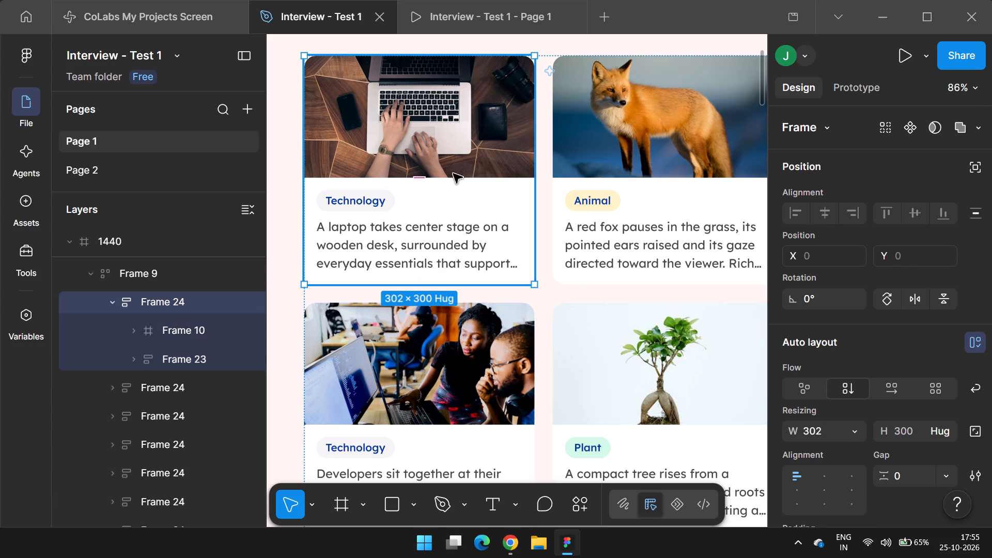
pyautogui.keyDown('ctrl'); pyautogui.scroll(-3, 475, 188); pyautogui.keyUp('ctrl')
pyautogui.keyDown('ctrl'); pyautogui.scroll(-3, 387, 192); pyautogui.keyUp('ctrl')
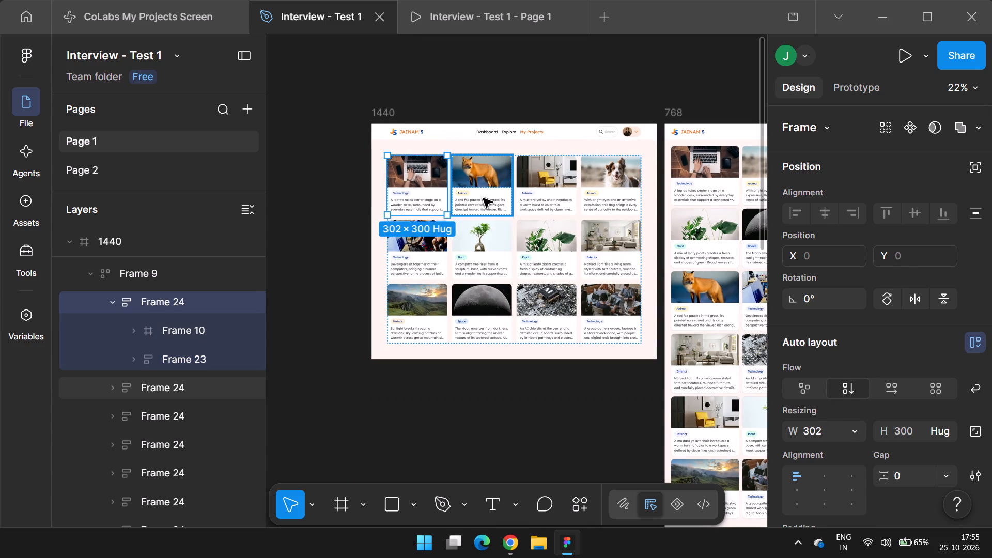
pyautogui.click(483, 198)
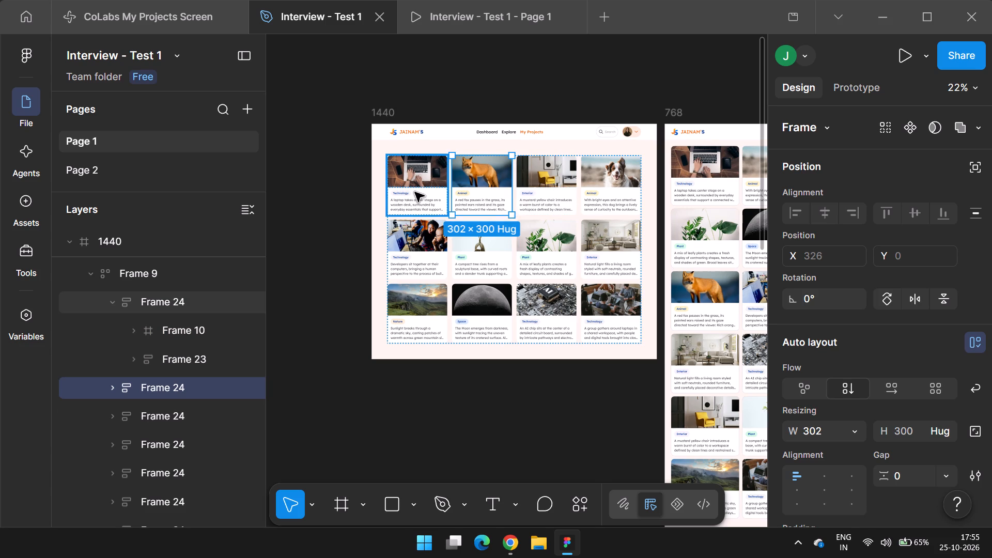
pyautogui.click(415, 192)
pyautogui.hotkey('shift', 'Return')
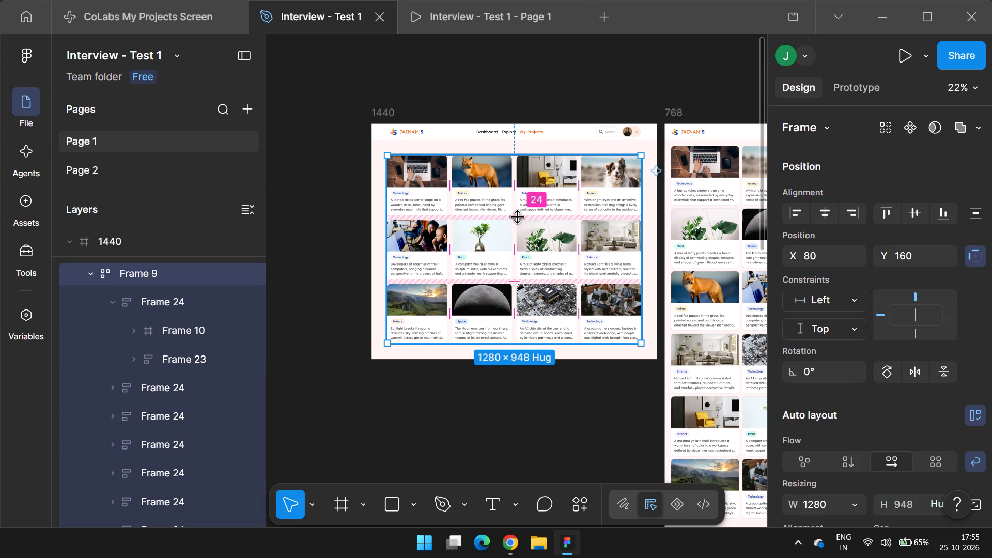
pyautogui.hotkey('alt', 'l')
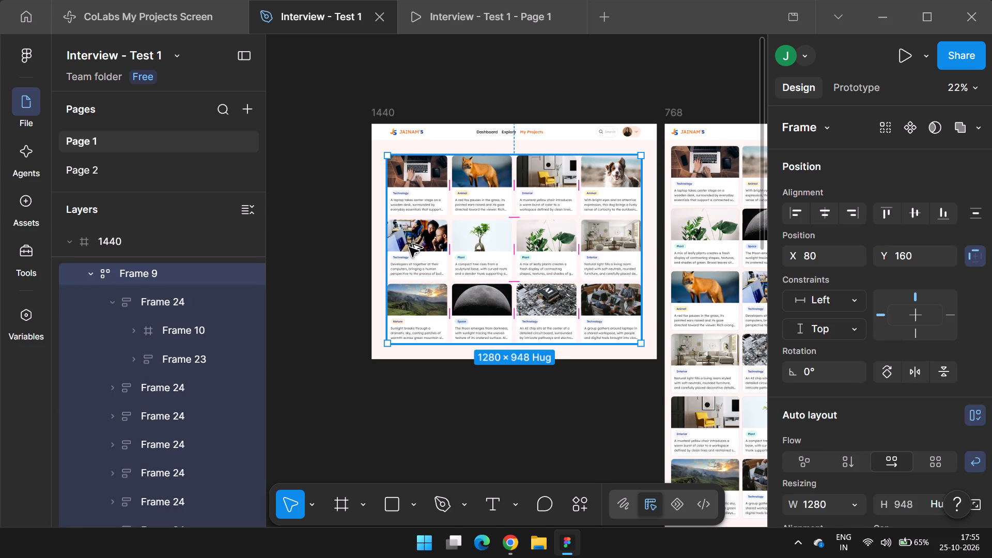
pyautogui.press('Return')
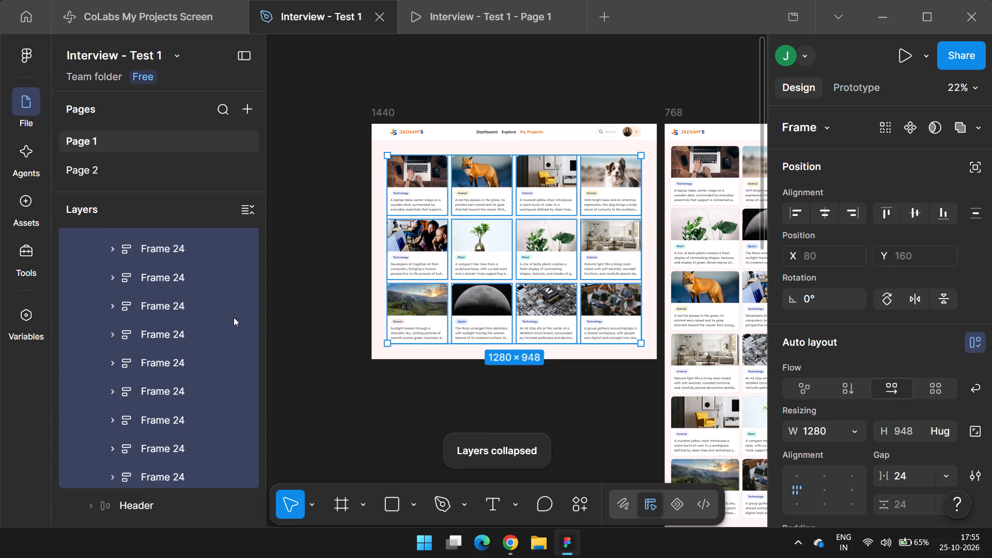
pyautogui.keyDown('ctrl'); pyautogui.scroll(2, 490, 204); pyautogui.keyUp('ctrl')
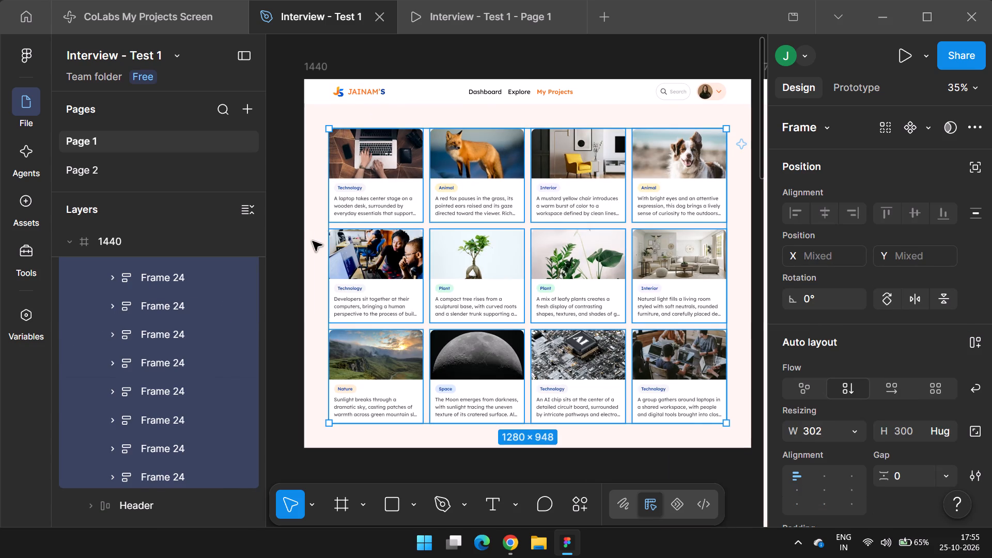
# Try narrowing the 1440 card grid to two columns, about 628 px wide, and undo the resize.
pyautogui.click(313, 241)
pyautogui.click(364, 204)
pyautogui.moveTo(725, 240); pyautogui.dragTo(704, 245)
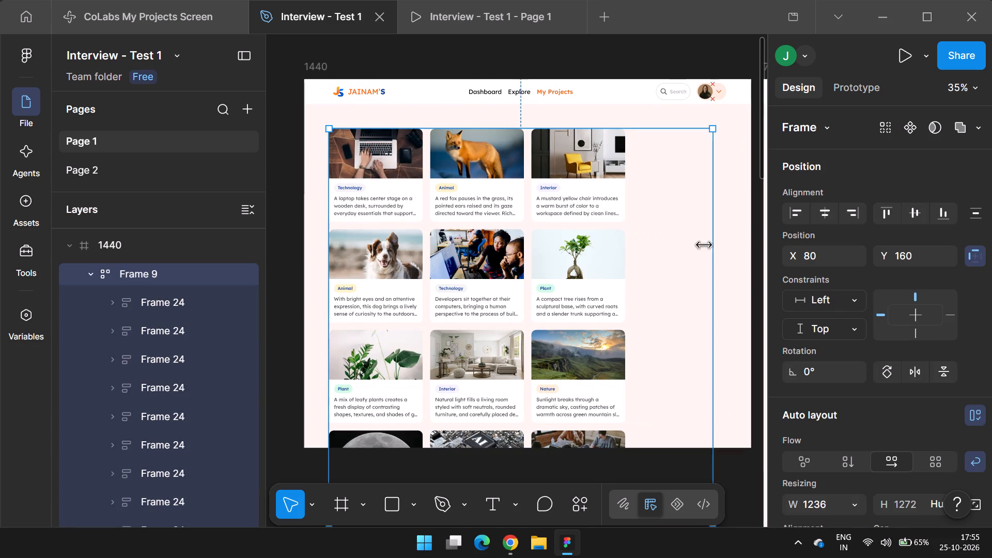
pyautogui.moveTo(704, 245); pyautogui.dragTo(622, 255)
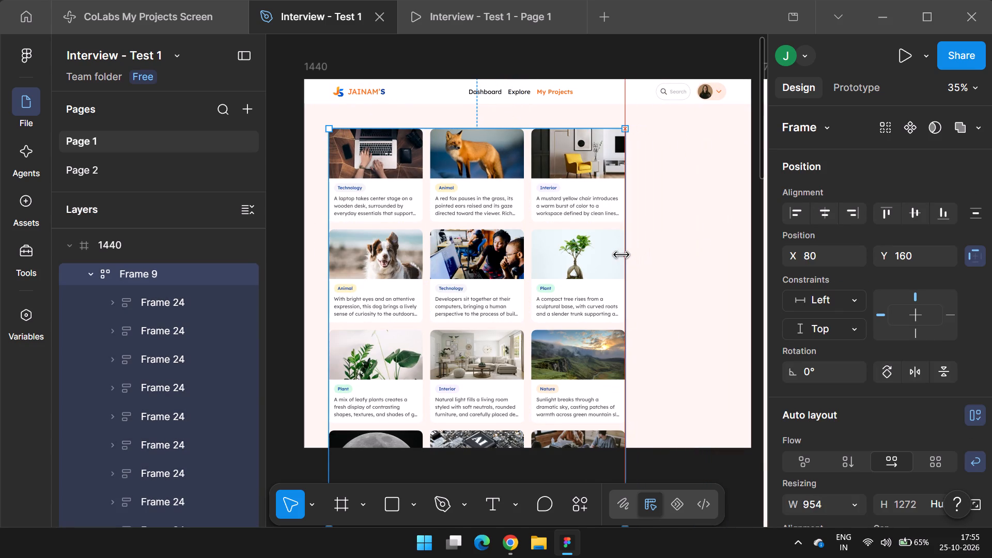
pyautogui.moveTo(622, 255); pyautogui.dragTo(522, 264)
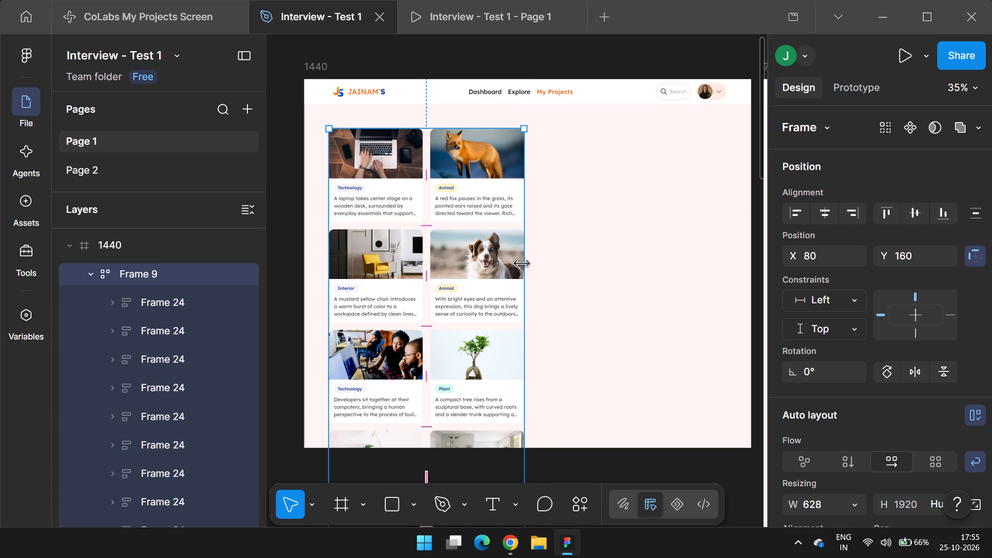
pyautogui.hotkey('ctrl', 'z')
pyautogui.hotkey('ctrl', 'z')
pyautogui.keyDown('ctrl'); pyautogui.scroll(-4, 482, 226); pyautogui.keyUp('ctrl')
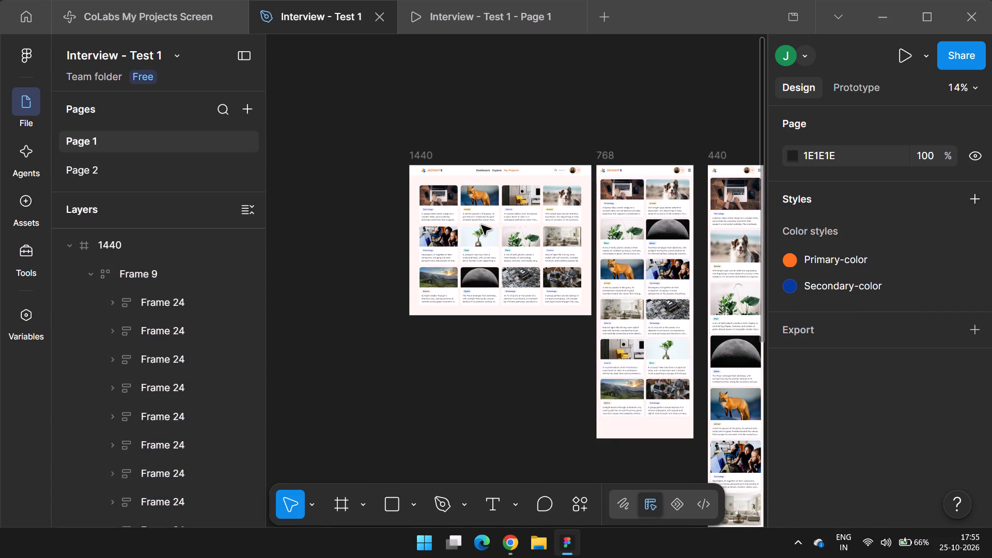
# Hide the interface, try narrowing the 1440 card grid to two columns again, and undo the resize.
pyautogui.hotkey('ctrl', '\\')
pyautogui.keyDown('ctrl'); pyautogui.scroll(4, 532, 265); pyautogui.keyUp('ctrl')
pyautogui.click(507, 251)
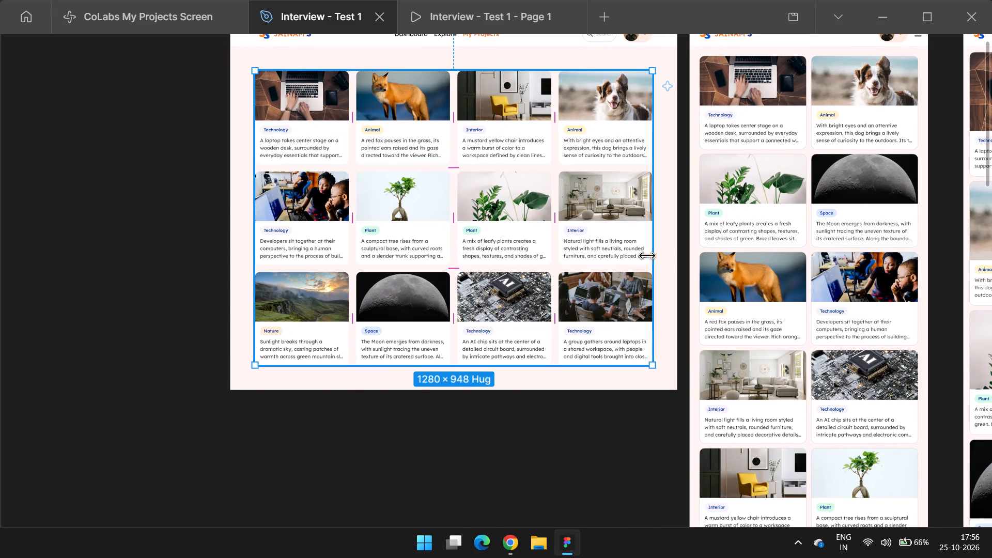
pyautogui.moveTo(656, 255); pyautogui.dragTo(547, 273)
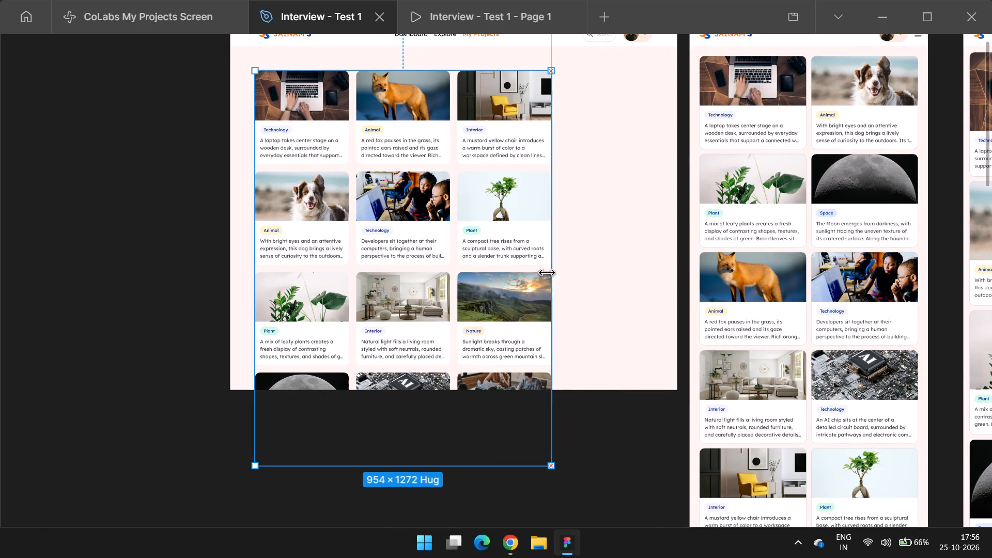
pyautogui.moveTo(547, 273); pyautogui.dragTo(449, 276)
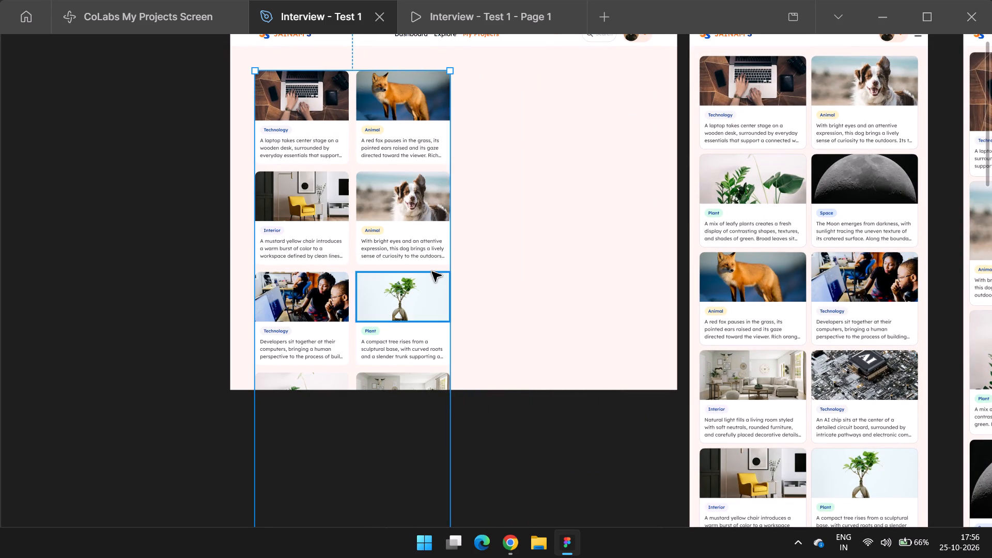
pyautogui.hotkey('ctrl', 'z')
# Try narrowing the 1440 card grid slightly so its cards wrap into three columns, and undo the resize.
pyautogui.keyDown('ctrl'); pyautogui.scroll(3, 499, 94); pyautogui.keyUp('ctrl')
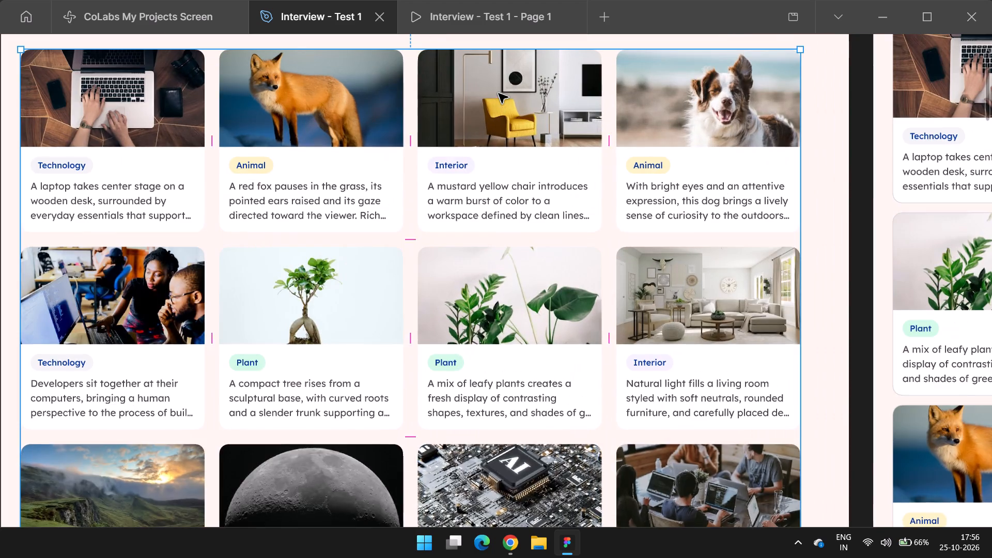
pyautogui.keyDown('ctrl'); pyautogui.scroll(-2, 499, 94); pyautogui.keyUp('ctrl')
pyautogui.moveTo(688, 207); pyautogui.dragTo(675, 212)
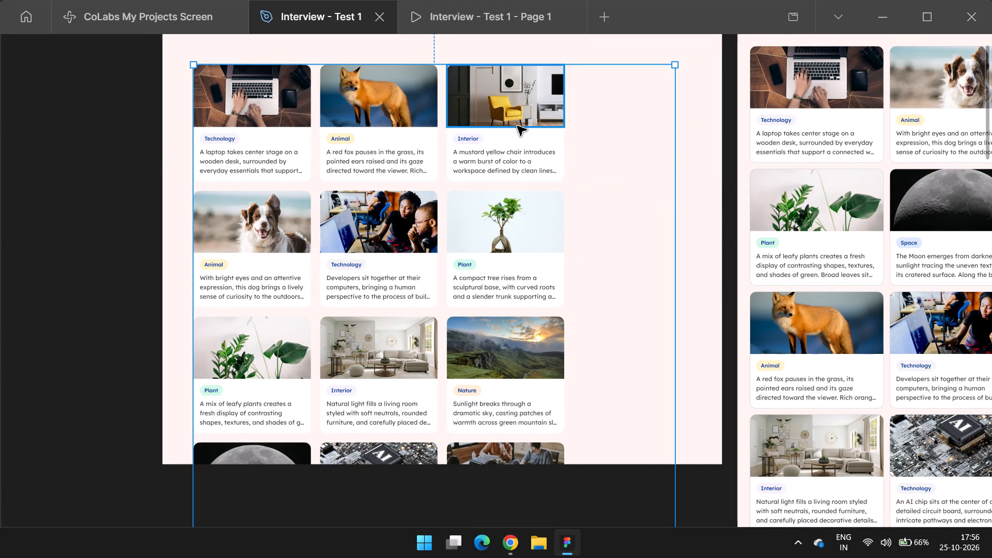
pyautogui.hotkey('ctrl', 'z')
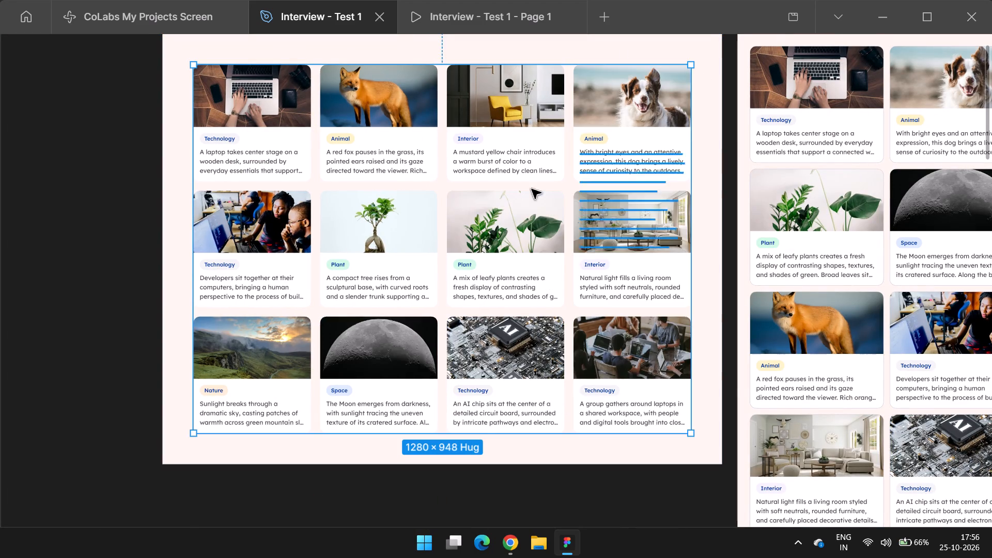
# Copy the 1440 card grid and paste it to replace the card grid in the 768 frame.
pyautogui.keyDown('ctrl'); pyautogui.scroll(-3, 526, 191); pyautogui.keyUp('ctrl')
pyautogui.click(521, 388)
pyautogui.hscroll(-2, 510, 373)
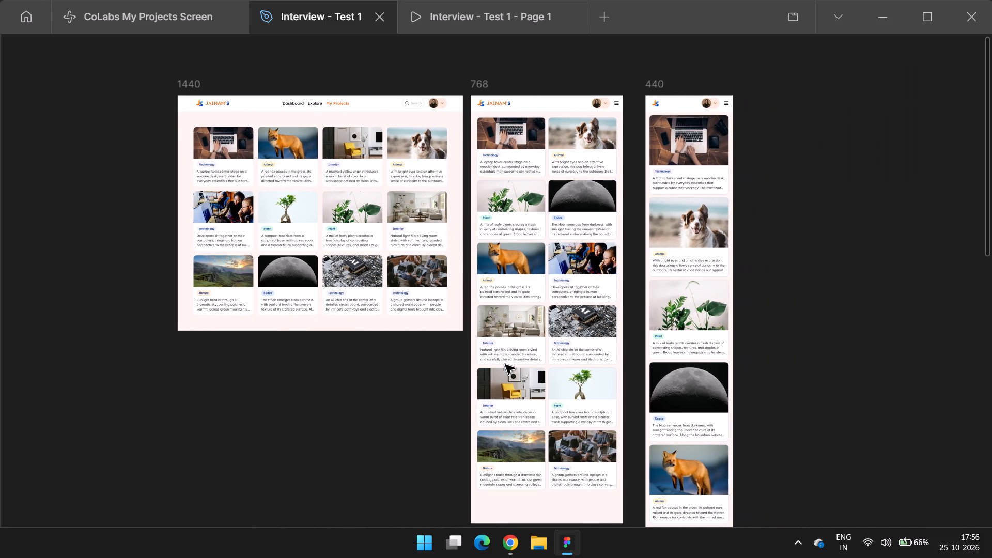
pyautogui.hscroll(-1, 505, 365)
pyautogui.click(342, 144)
pyautogui.hotkey('ctrl', 'c')
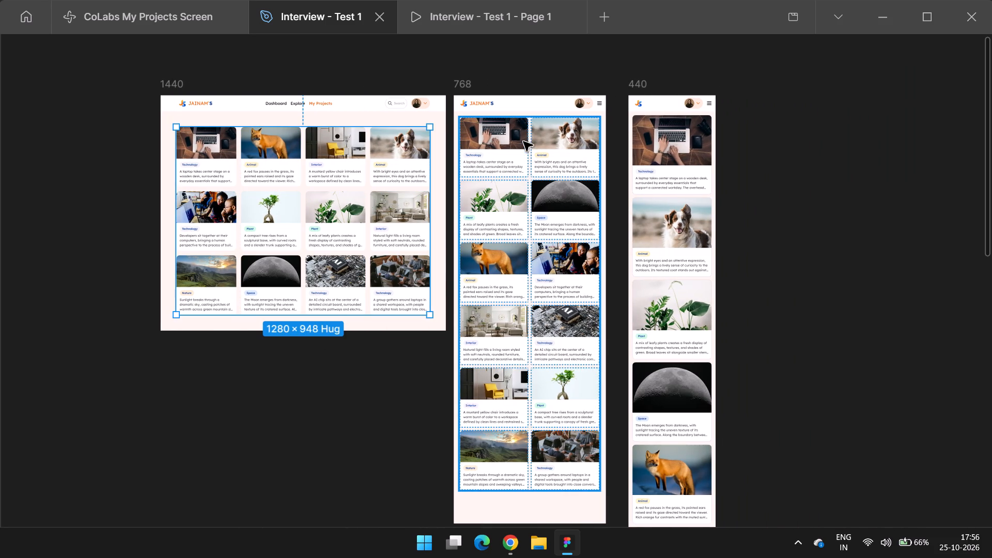
pyautogui.click(523, 142)
pyautogui.hotkey('ctrl', 'shift', 'r')
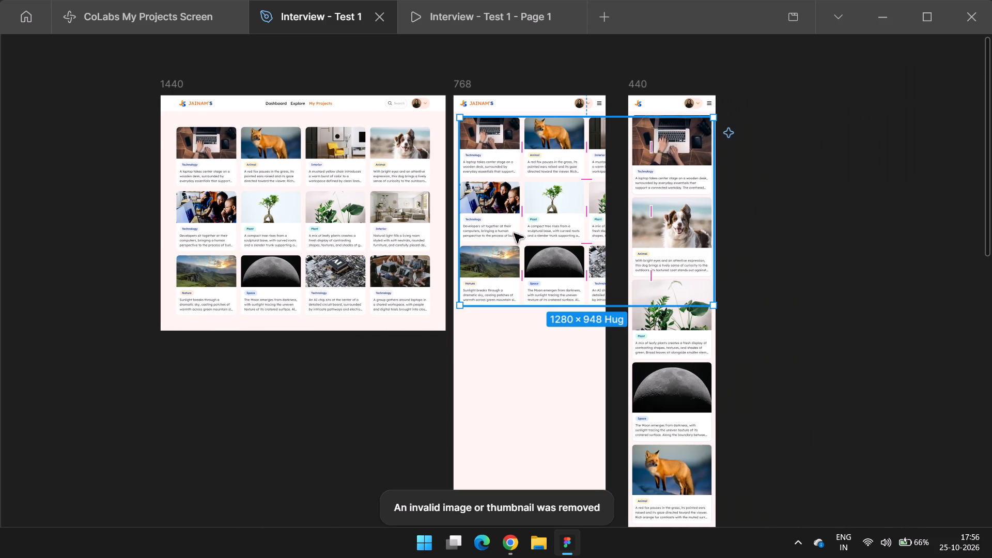
# Narrow the pasted grid to fit inside the 768 frame, with its cards wrapping into two columns.
pyautogui.keyDown('ctrl'); pyautogui.scroll(2, 560, 207); pyautogui.keyUp('ctrl')
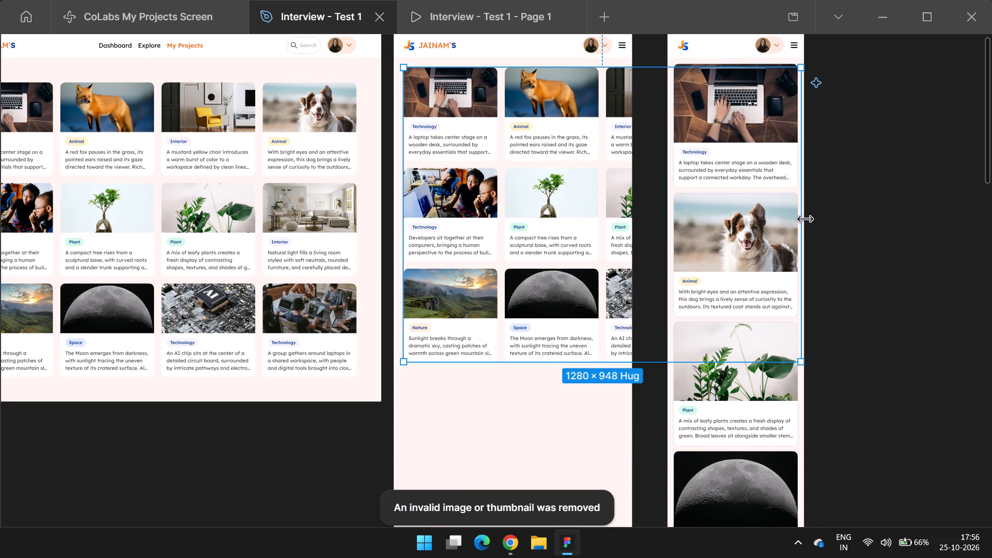
pyautogui.moveTo(805, 220); pyautogui.dragTo(634, 240)
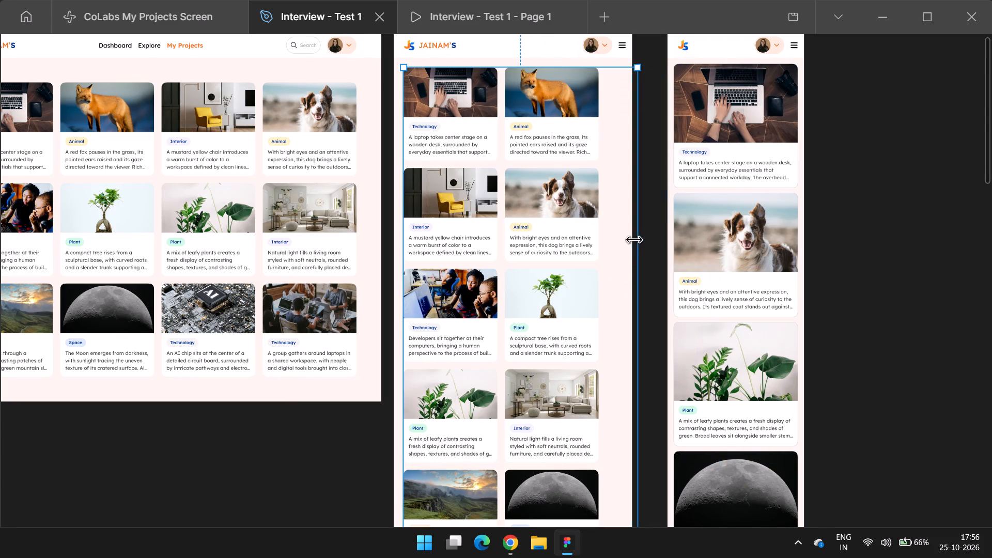
pyautogui.moveTo(634, 240); pyautogui.dragTo(623, 244)
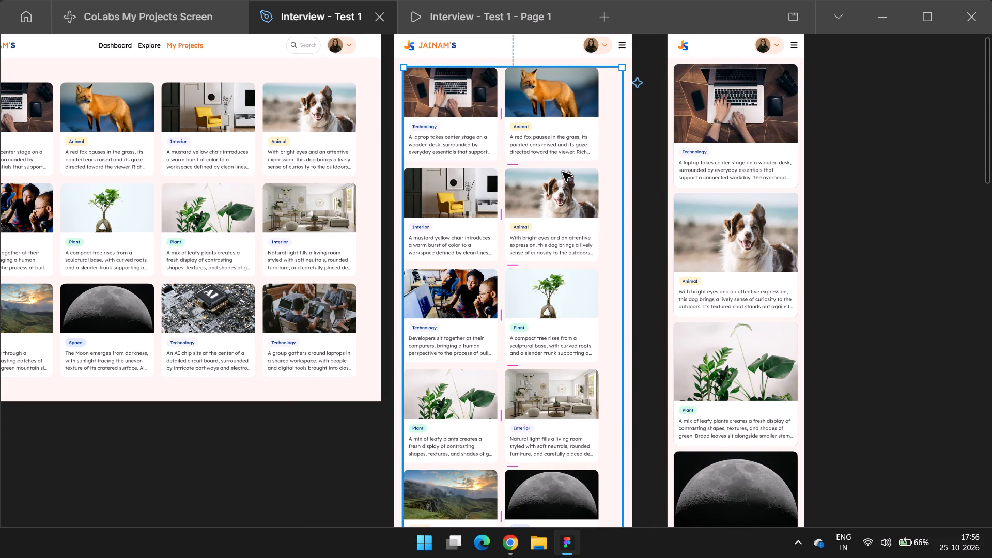
# Show the interface again and set the laptop and fox cards in the 768 grid to Fill container width.
pyautogui.hotkey('ctrl', '\\')
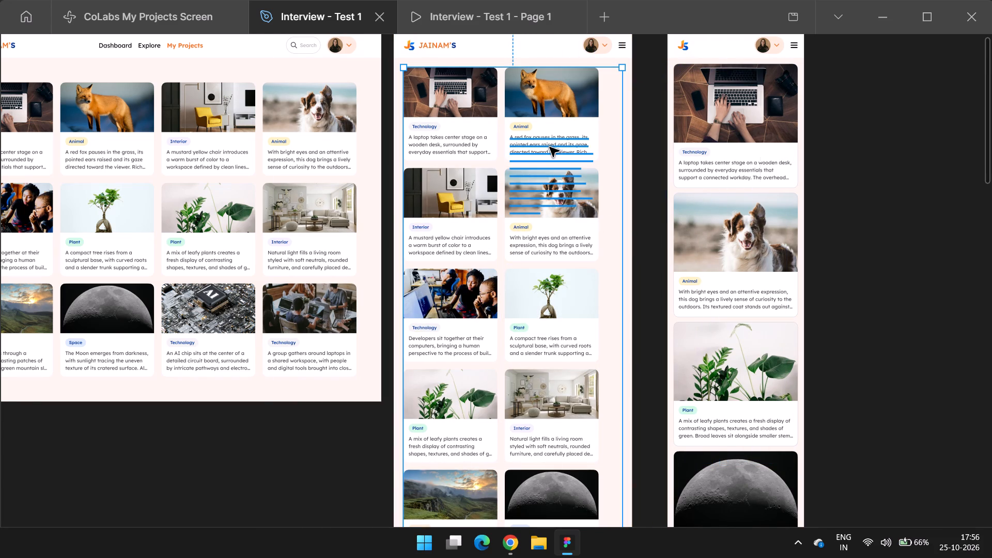
pyautogui.doubleClick(537, 142)
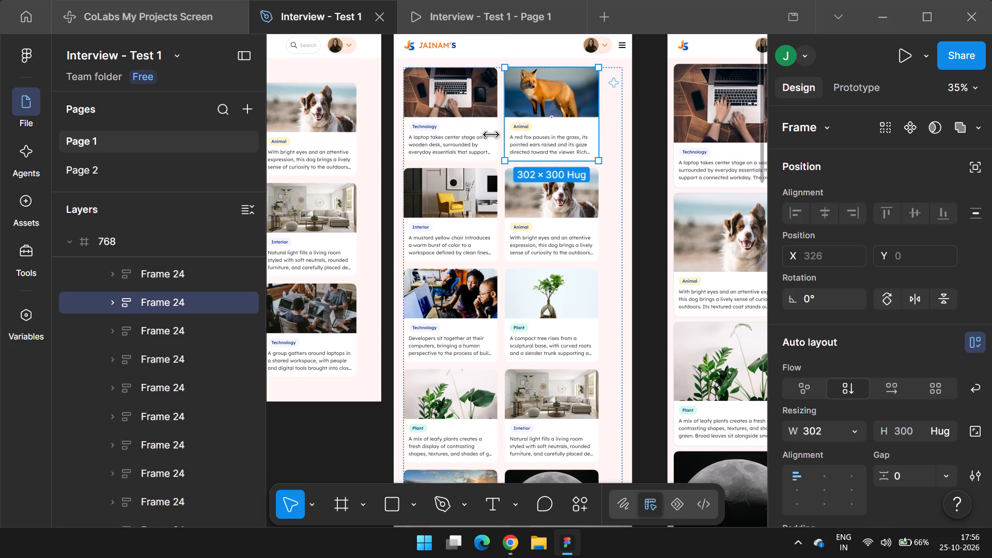
pyautogui.keyDown('shift'); pyautogui.click(455, 127); pyautogui.keyUp('shift')
pyautogui.click(864, 432)
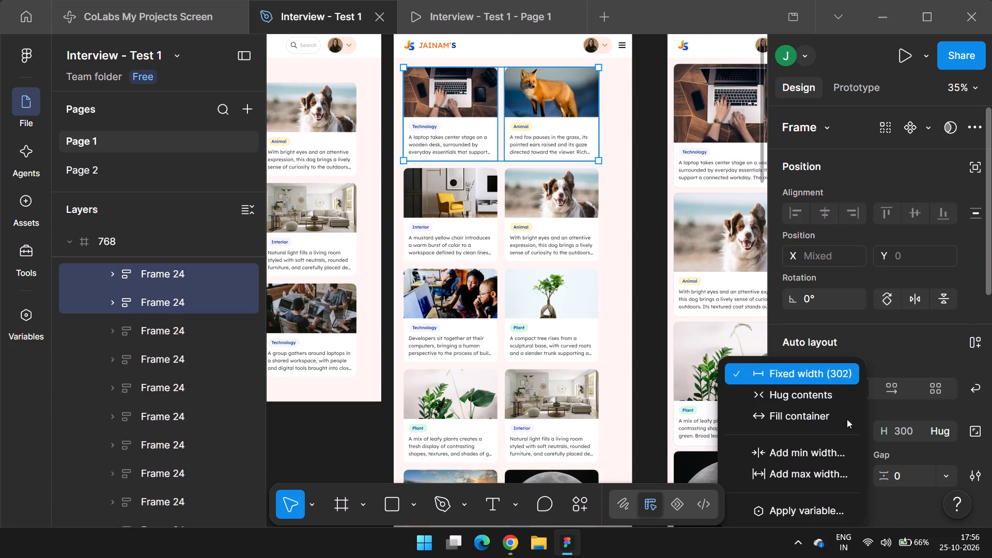
pyautogui.click(820, 405)
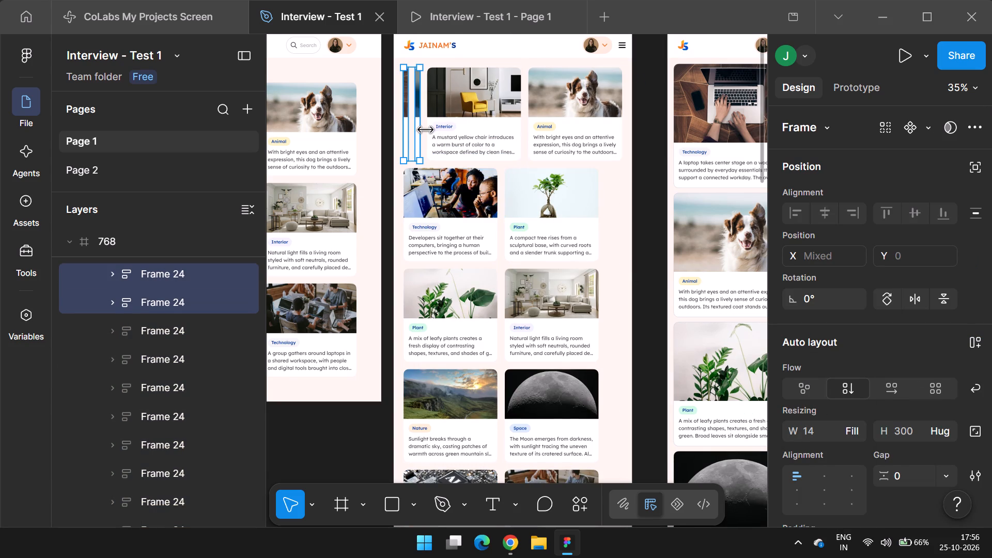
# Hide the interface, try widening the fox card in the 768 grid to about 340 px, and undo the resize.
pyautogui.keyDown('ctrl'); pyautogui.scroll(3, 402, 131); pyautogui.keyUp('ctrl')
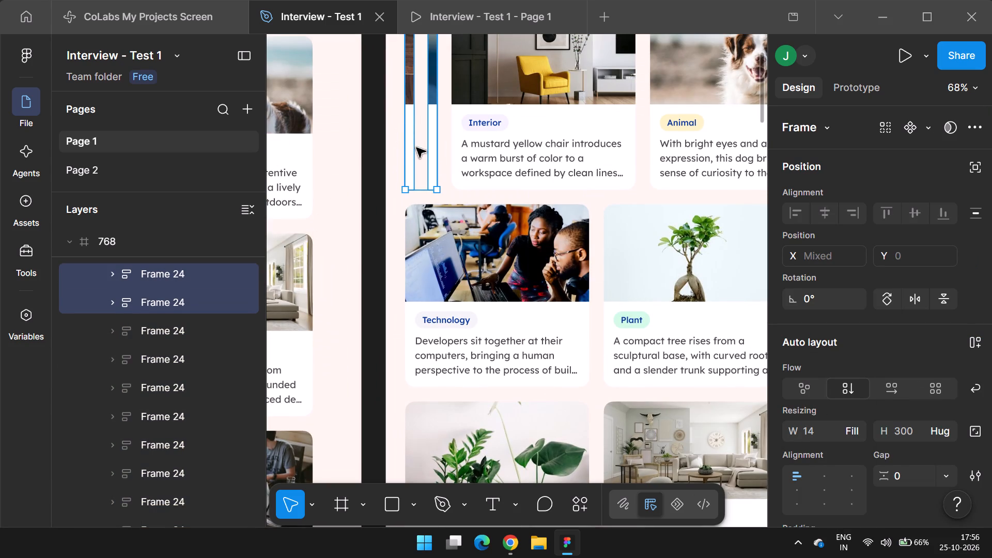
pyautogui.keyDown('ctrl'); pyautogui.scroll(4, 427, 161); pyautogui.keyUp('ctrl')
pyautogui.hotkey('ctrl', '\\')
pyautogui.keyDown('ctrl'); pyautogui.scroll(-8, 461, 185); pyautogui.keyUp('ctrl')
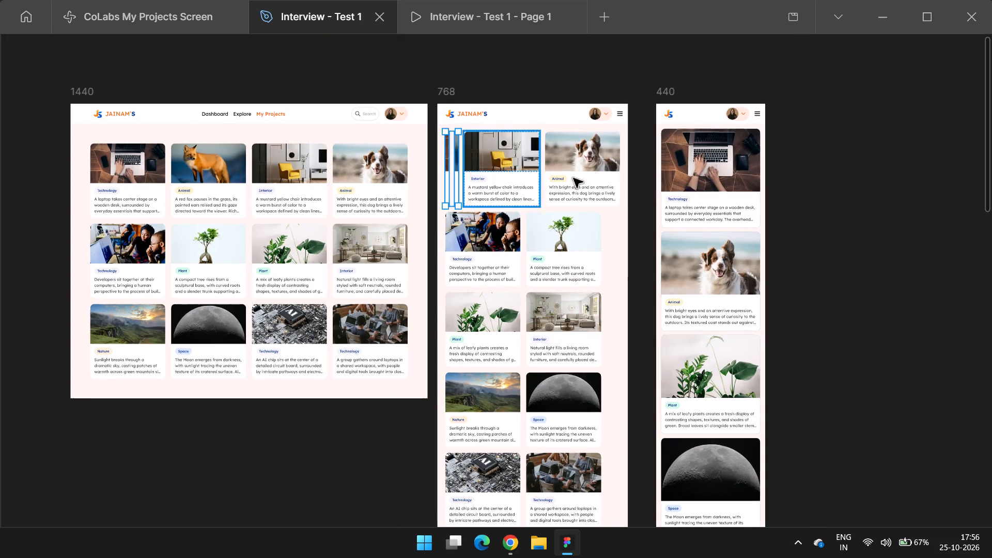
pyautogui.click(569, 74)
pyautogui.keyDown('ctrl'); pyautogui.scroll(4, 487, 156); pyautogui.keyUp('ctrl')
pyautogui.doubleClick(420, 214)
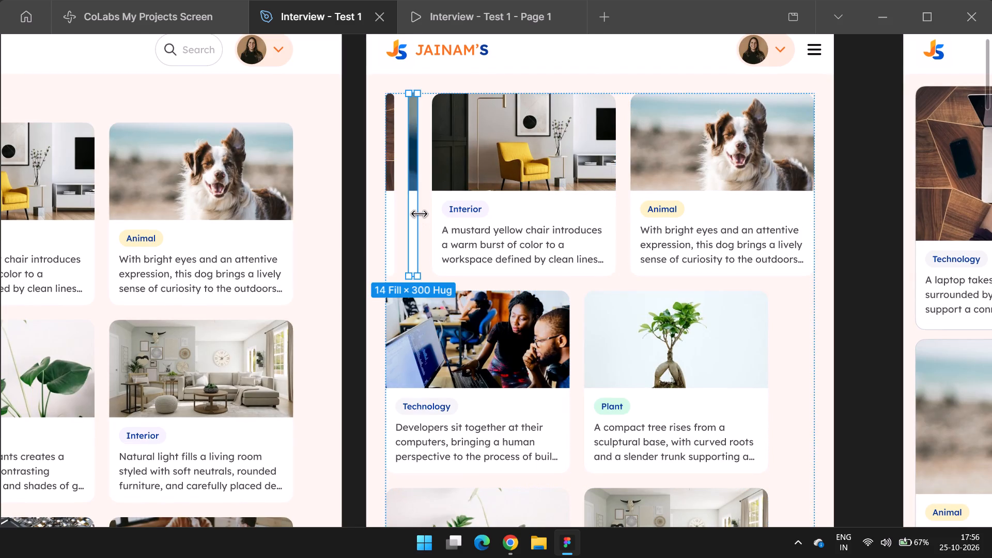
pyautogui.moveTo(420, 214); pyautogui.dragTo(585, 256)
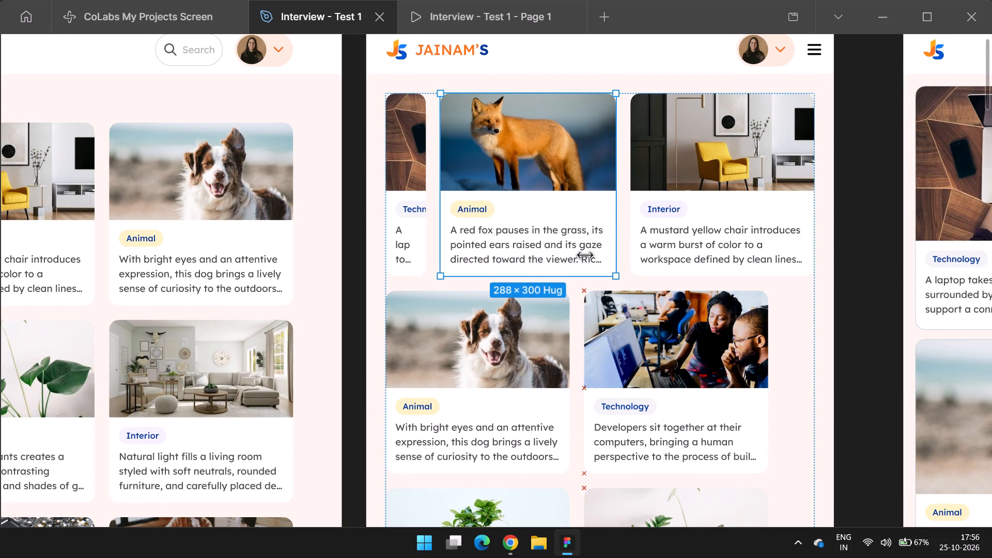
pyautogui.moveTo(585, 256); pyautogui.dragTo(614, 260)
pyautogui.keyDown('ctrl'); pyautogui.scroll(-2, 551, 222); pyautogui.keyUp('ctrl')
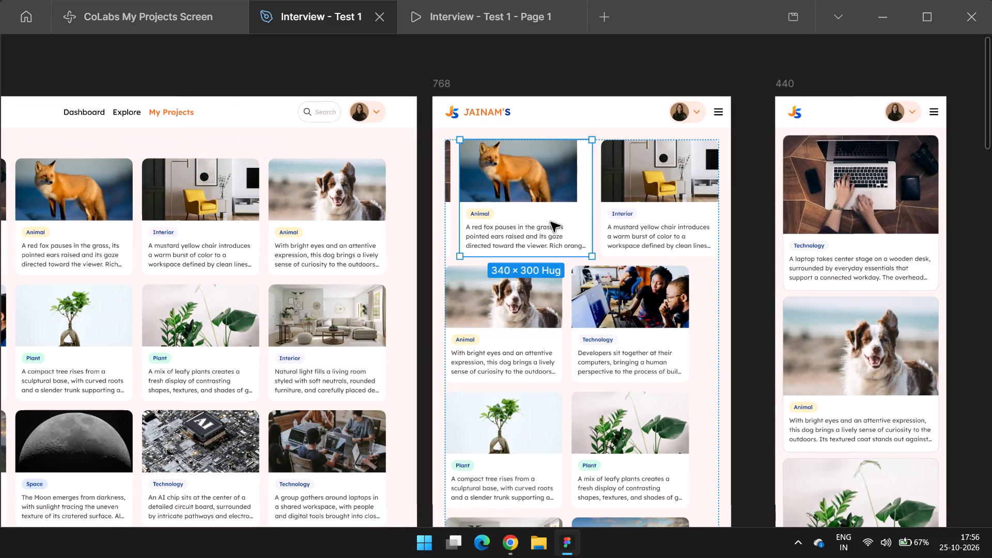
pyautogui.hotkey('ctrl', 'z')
# Resize the laptop card in the 768 grid to 302 px wide.
pyautogui.click(450, 234)
pyautogui.moveTo(452, 232); pyautogui.dragTo(519, 245)
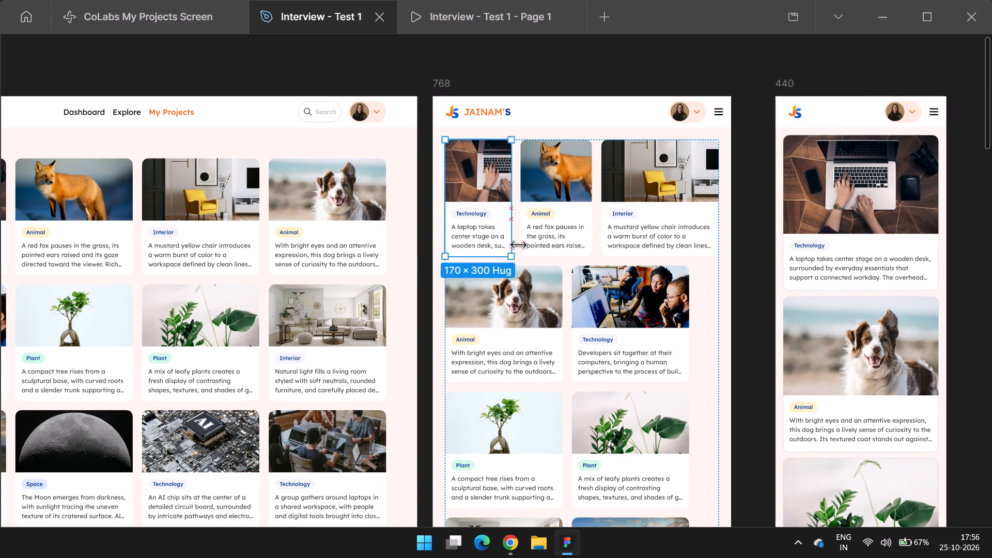
pyautogui.moveTo(519, 245); pyautogui.dragTo(570, 252)
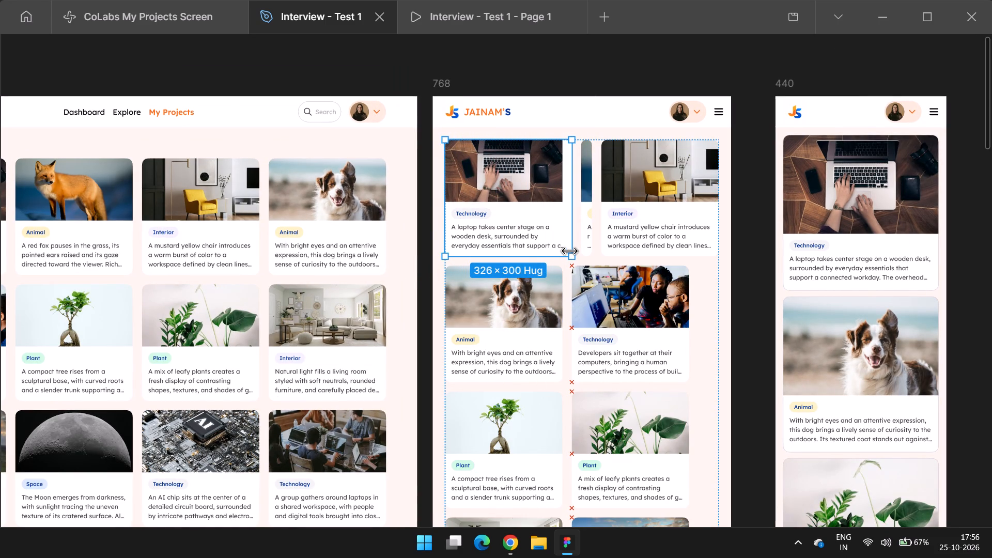
pyautogui.moveTo(570, 252); pyautogui.dragTo(560, 254)
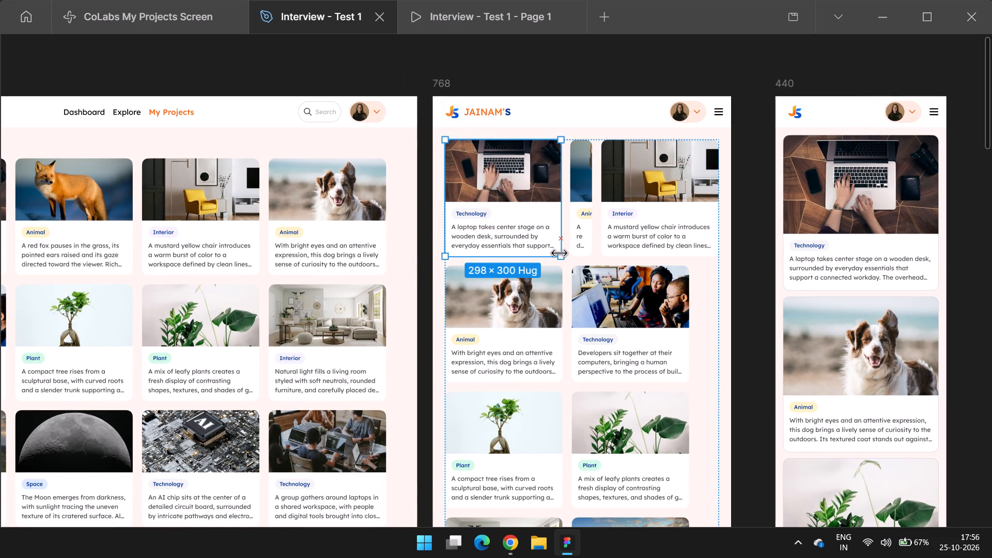
pyautogui.moveTo(560, 254); pyautogui.dragTo(565, 254)
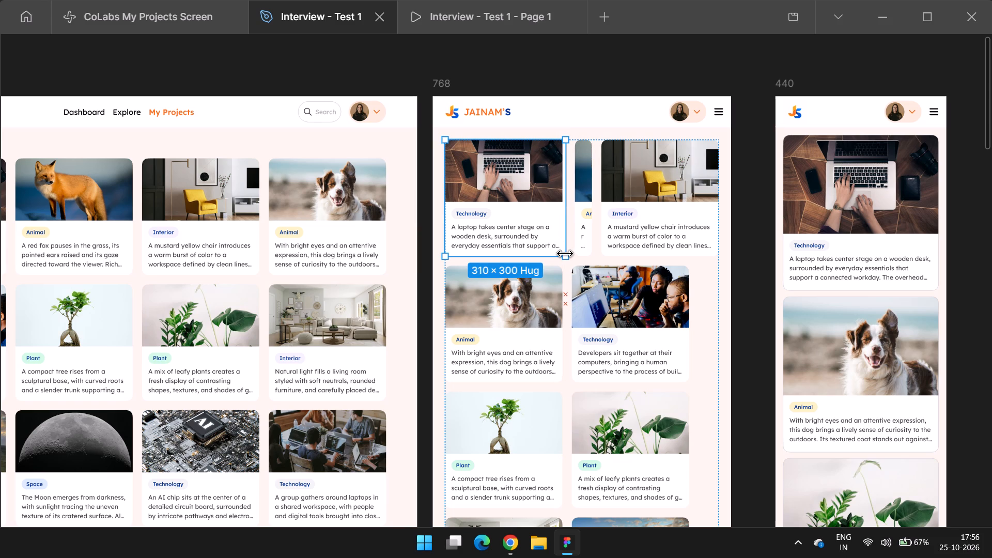
pyautogui.moveTo(565, 254); pyautogui.dragTo(561, 258)
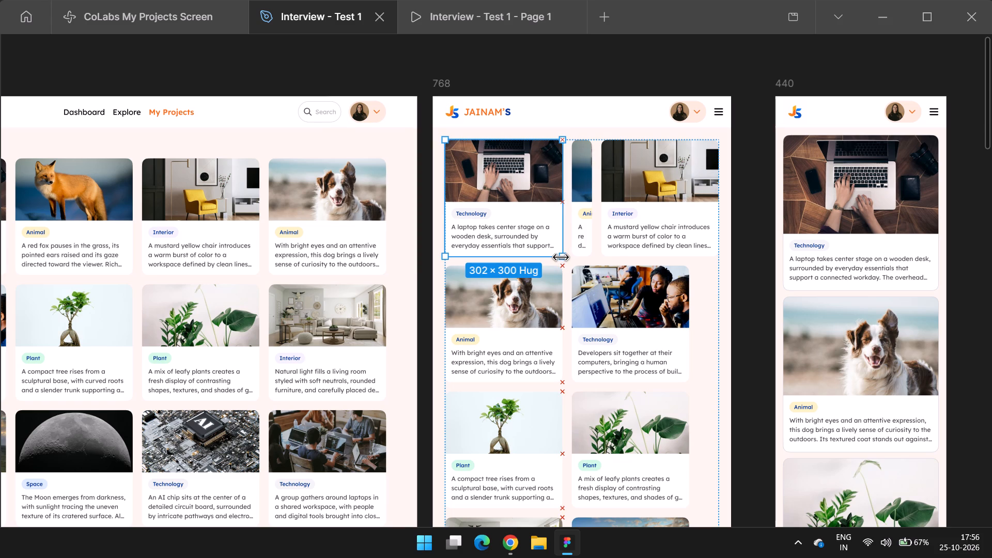
pyautogui.moveTo(561, 258); pyautogui.dragTo(561, 259)
pyautogui.click(539, 304)
pyautogui.click(539, 221)
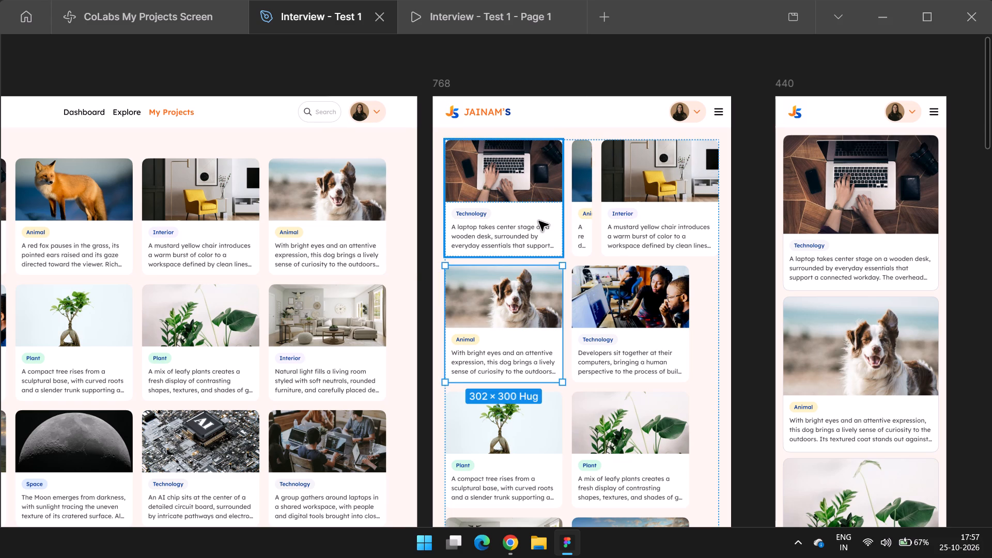
pyautogui.click(632, 221)
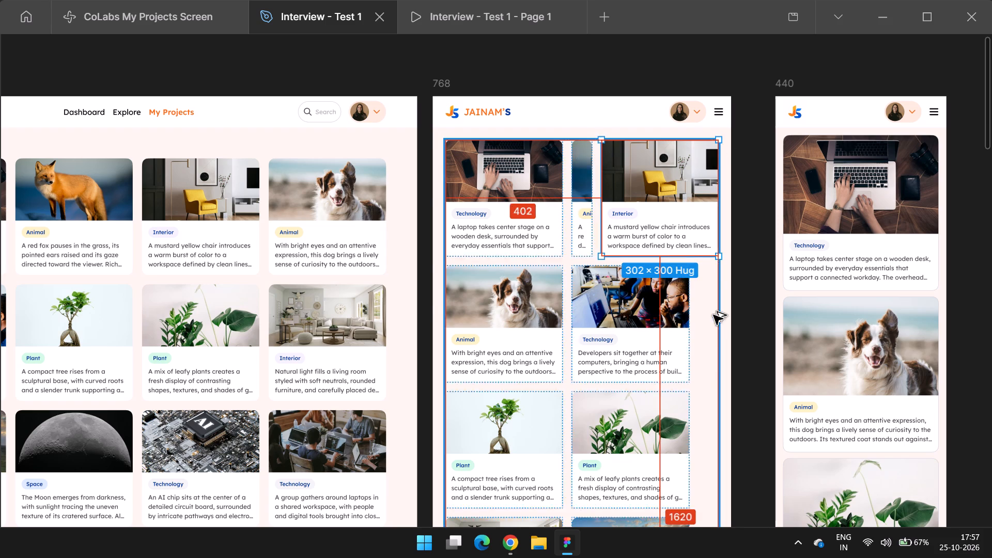
pyautogui.hotkey('shift', 'Return')
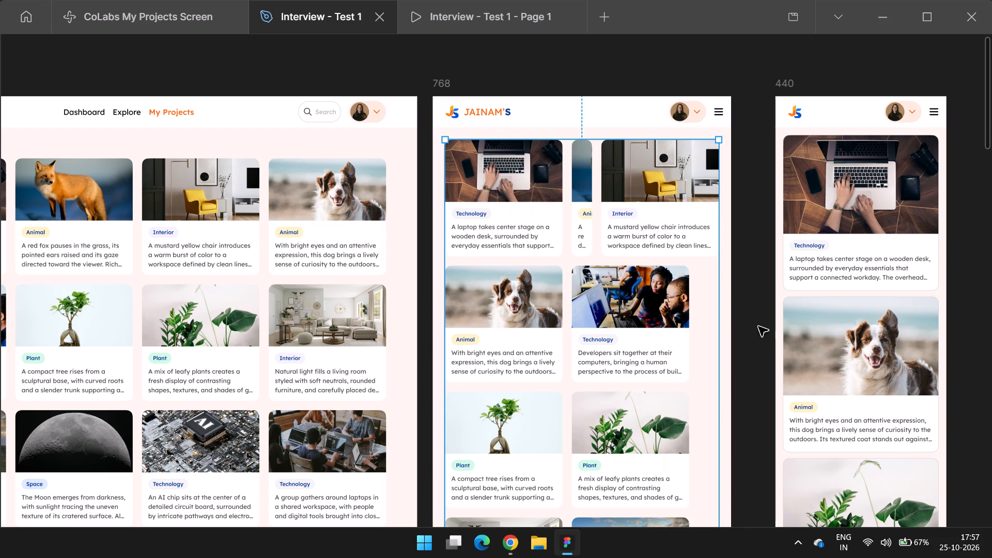
pyautogui.keyDown('ctrl'); pyautogui.scroll(-2, 584, 195); pyautogui.keyUp('ctrl')
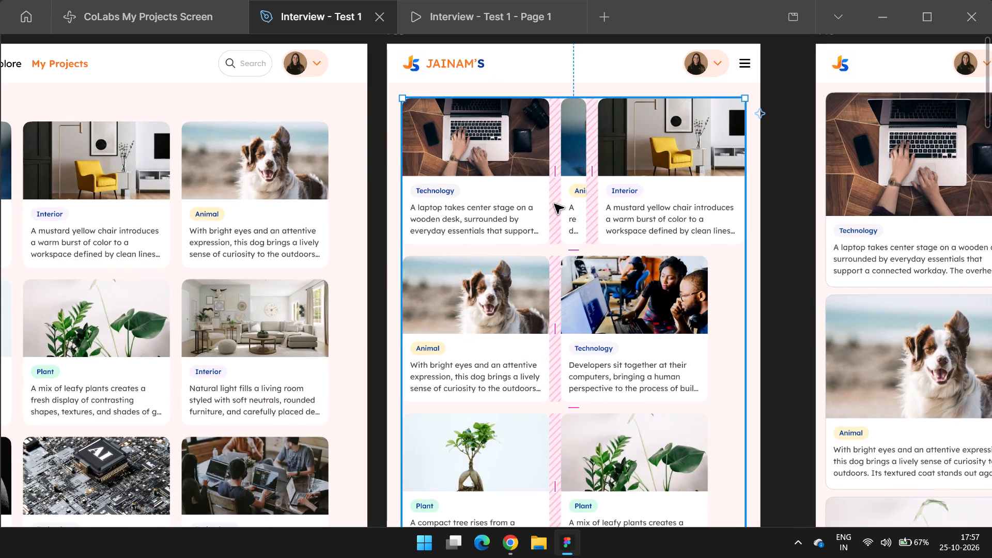
pyautogui.keyDown('ctrl'); pyautogui.scroll(-1, 563, 200); pyautogui.keyUp('ctrl')
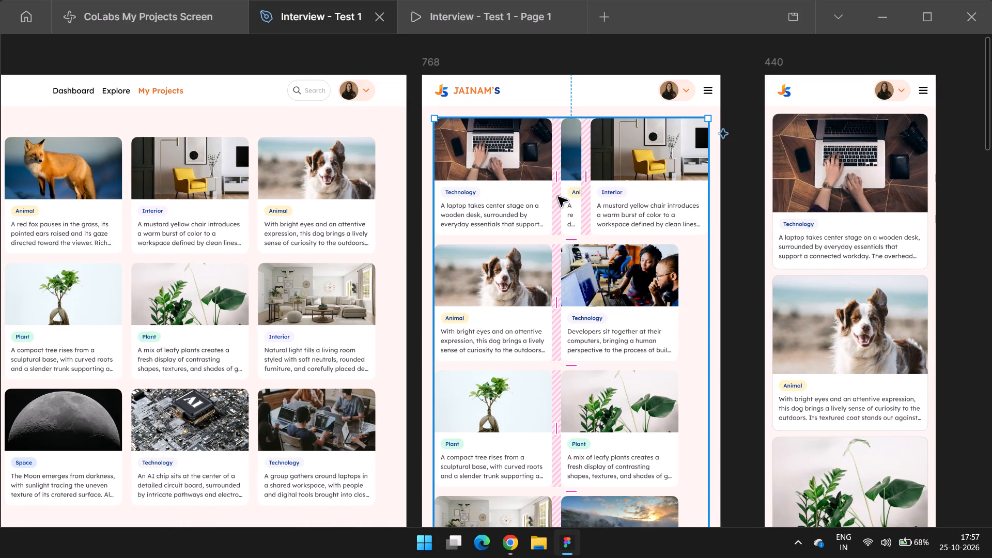
# Switch to Chrome, search Google for a grid calculator in a new tab, and open the gridcalculator.dk result.
pyautogui.hotkey('alt', 'Tab')
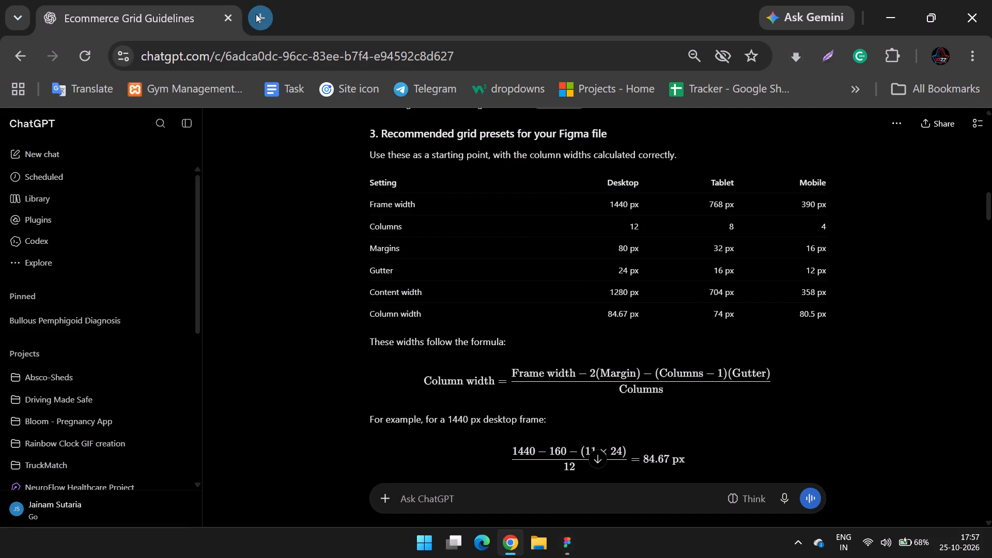
pyautogui.click(256, 14)
pyautogui.write('grod')
pyautogui.press('BackSpace')
pyautogui.press('BackSpace')
pyautogui.write('id c')
pyautogui.press('Return')
pyautogui.click(283, 288)
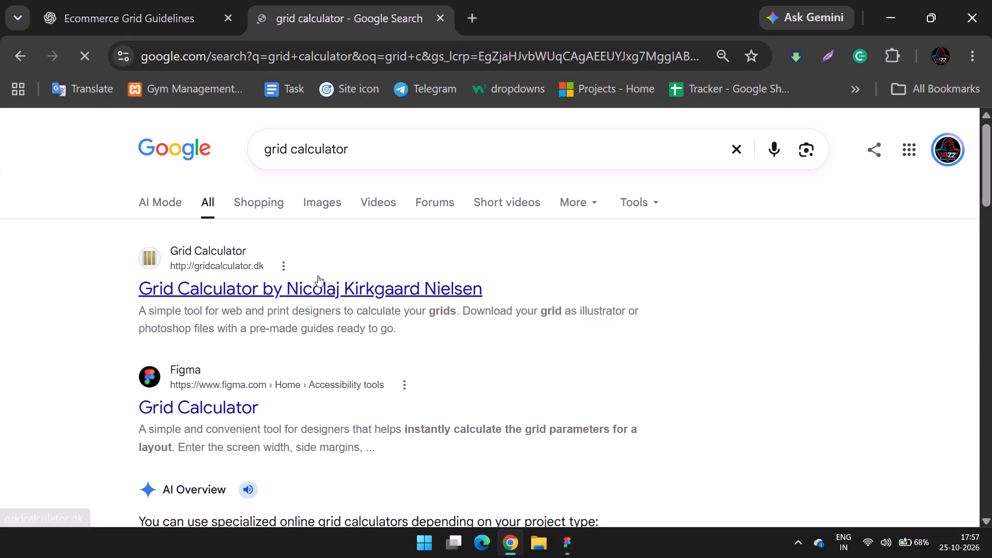
# Configure the grid calculator with max width 768 px, 8 columns, 32 px margins and 16 px gutters, and view the layout.
pyautogui.click(254, 410)
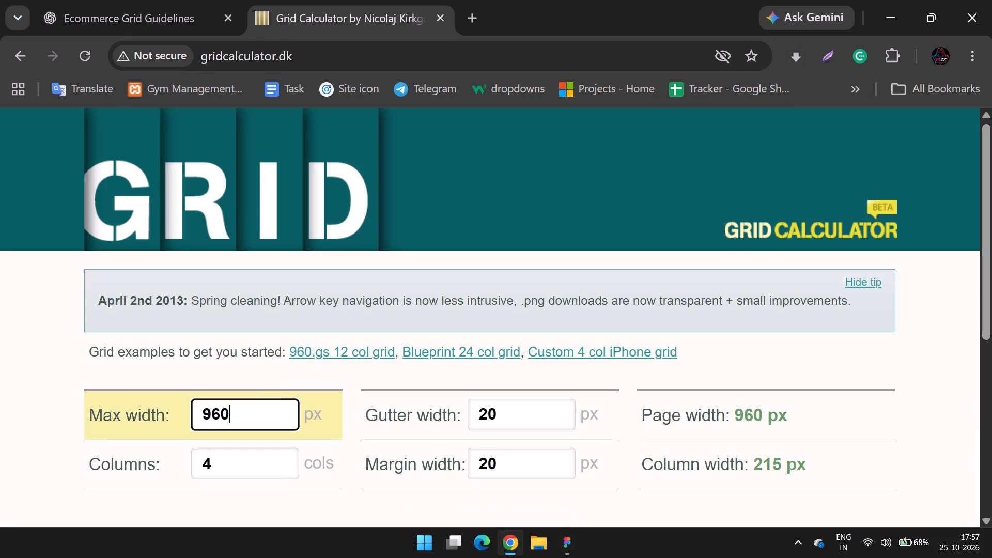
pyautogui.hotkey('ctrl', 'a')
pyautogui.write('768')
pyautogui.click(239, 472)
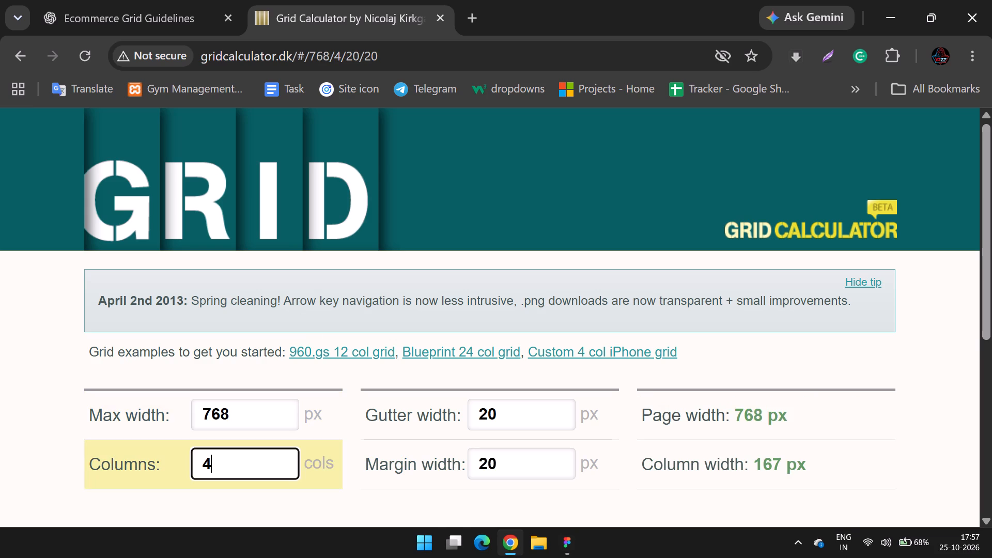
pyautogui.hotkey('ctrl', 'a')
pyautogui.press('8')
pyautogui.click(507, 412)
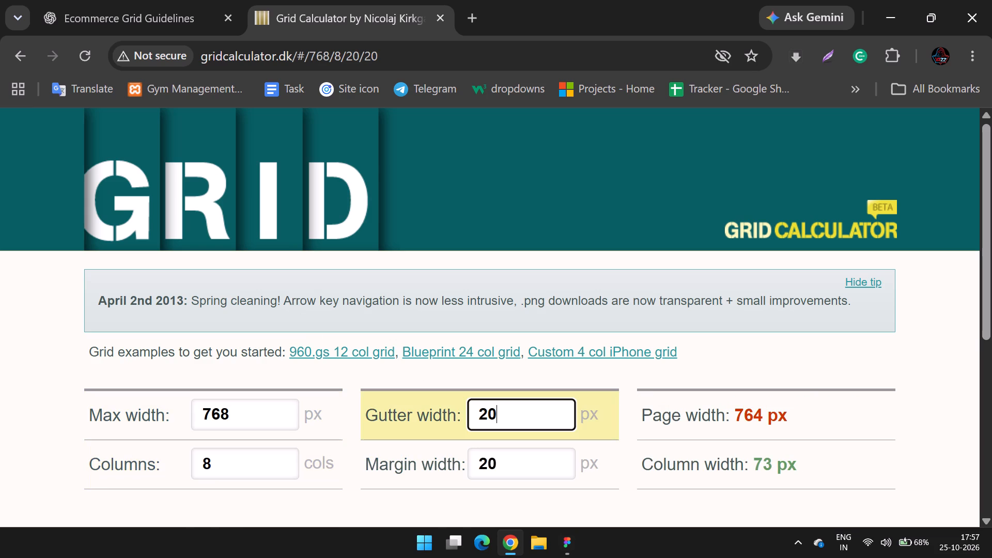
pyautogui.click(507, 482)
pyautogui.click(512, 476)
pyautogui.hotkey('ctrl', 'a')
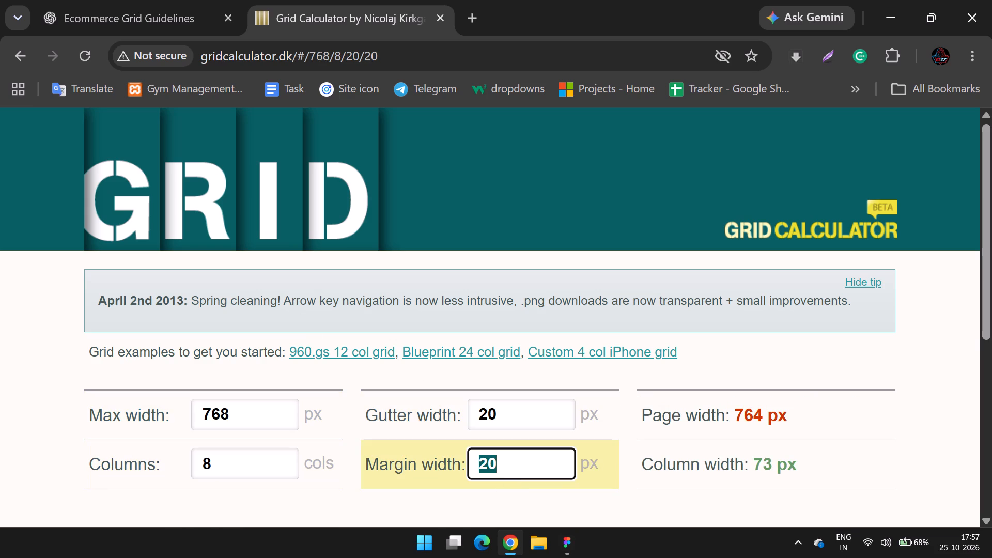
pyautogui.write('32')
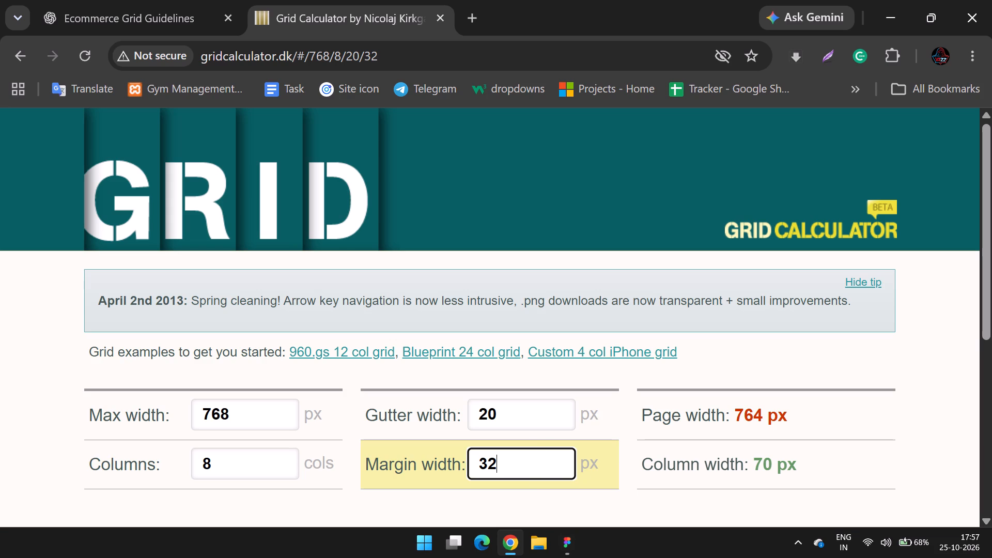
pyautogui.click(544, 419)
pyautogui.hotkey('ctrl', 'a')
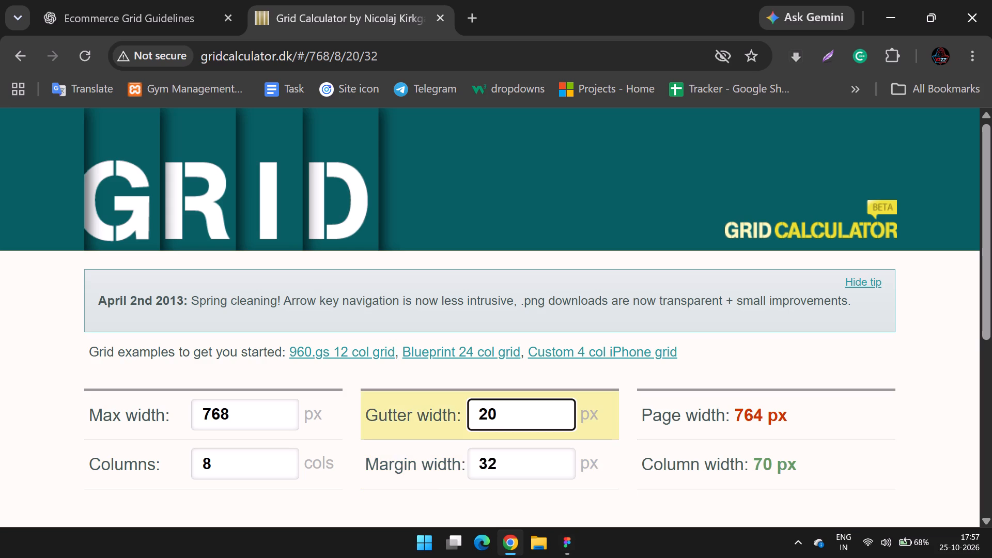
pyautogui.write('16')
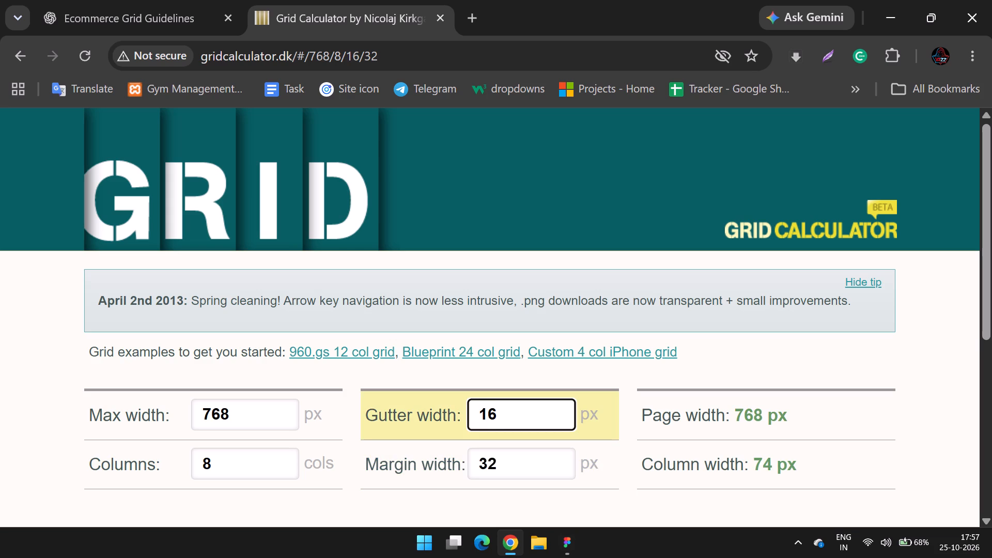
pyautogui.press('Return')
pyautogui.scroll(-2, 721, 345)
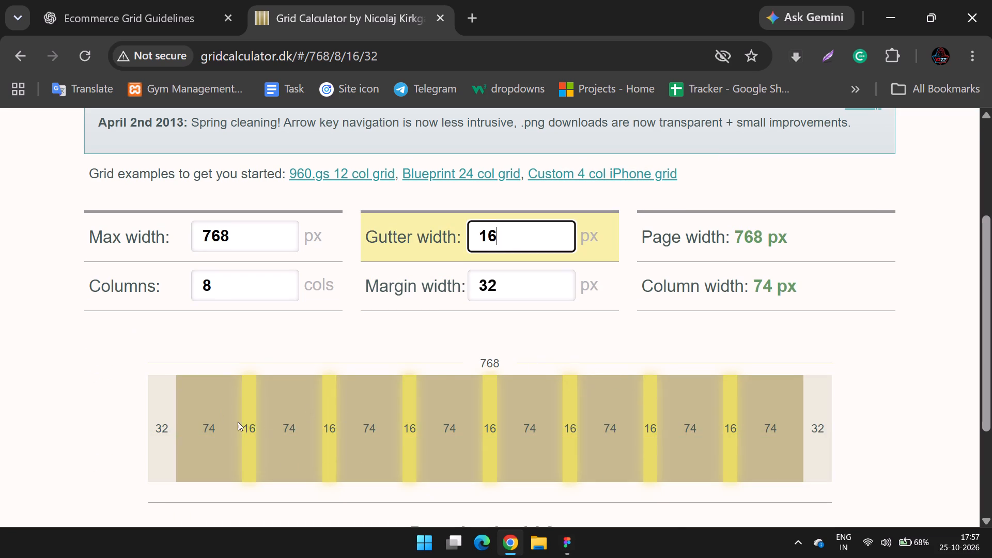
# Compare the calculator's column and gutter settings with the laptop card's size and spacing in Figma's 768 grid.
pyautogui.hotkey('alt', 'Tab')
pyautogui.doubleClick(520, 224)
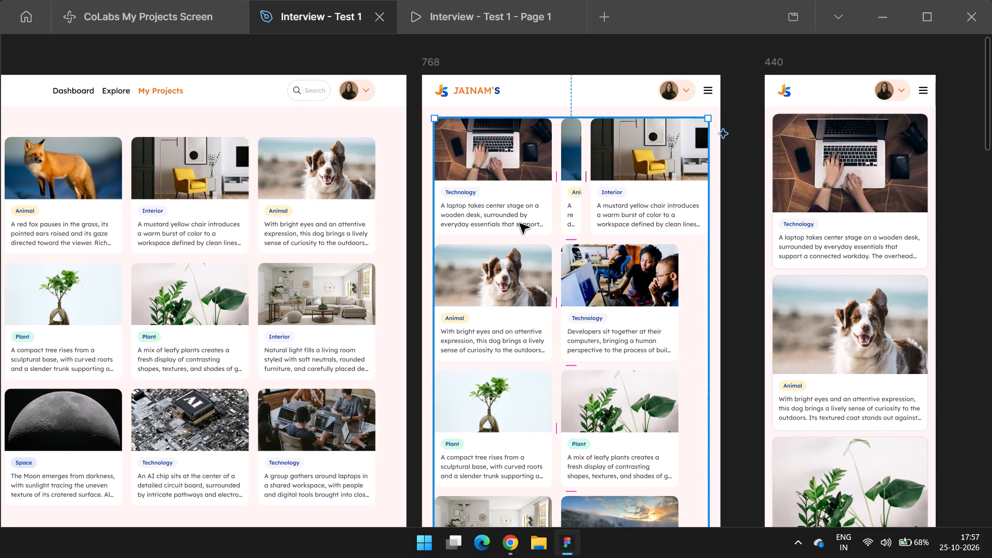
pyautogui.hotkey('alt', 'Tab')
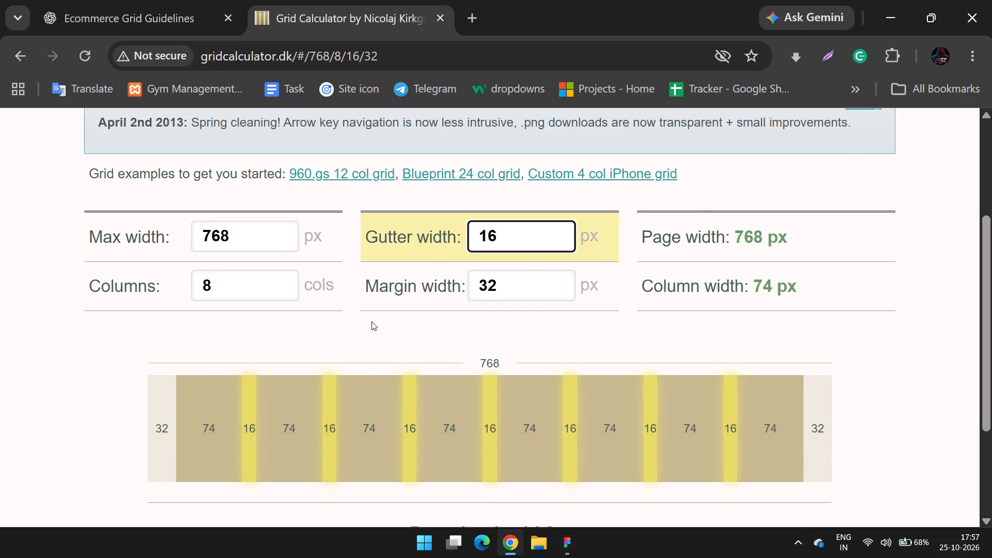
pyautogui.scroll(1, 371, 321)
pyautogui.hotkey('alt', 'Tab')
pyautogui.hotkey('alt', 'Tab')
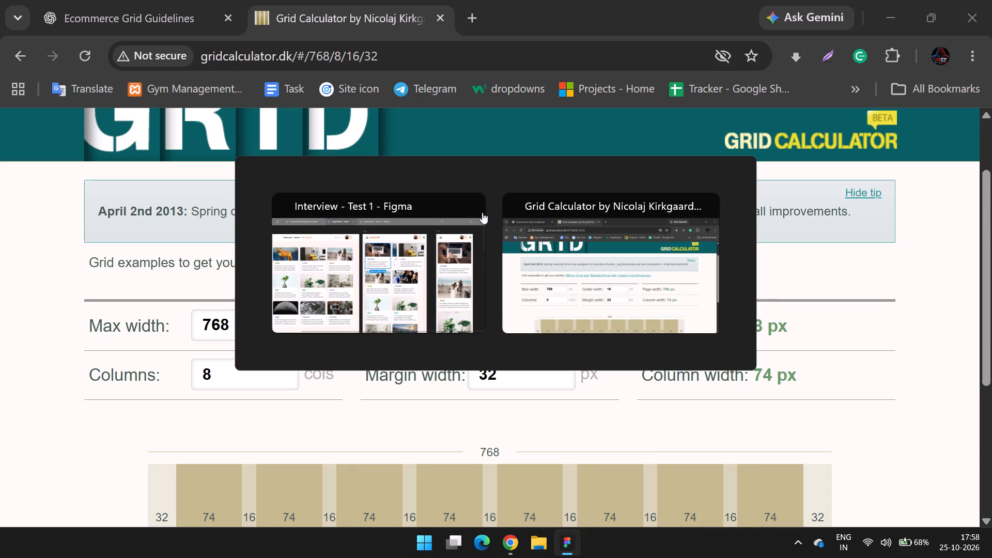
pyautogui.click(243, 376)
pyautogui.hotkey('alt', 'Tab')
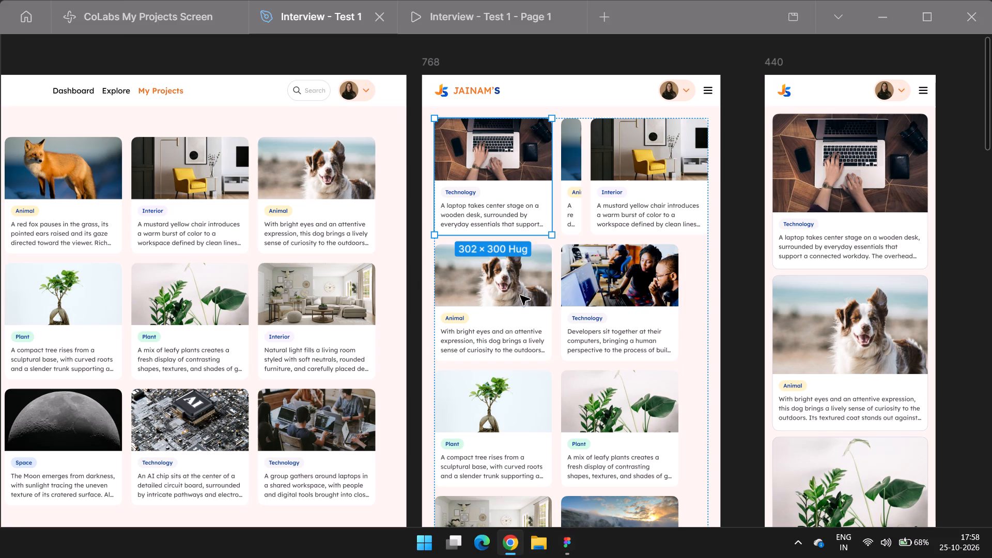
pyautogui.hotkey('alt', 'Tab')
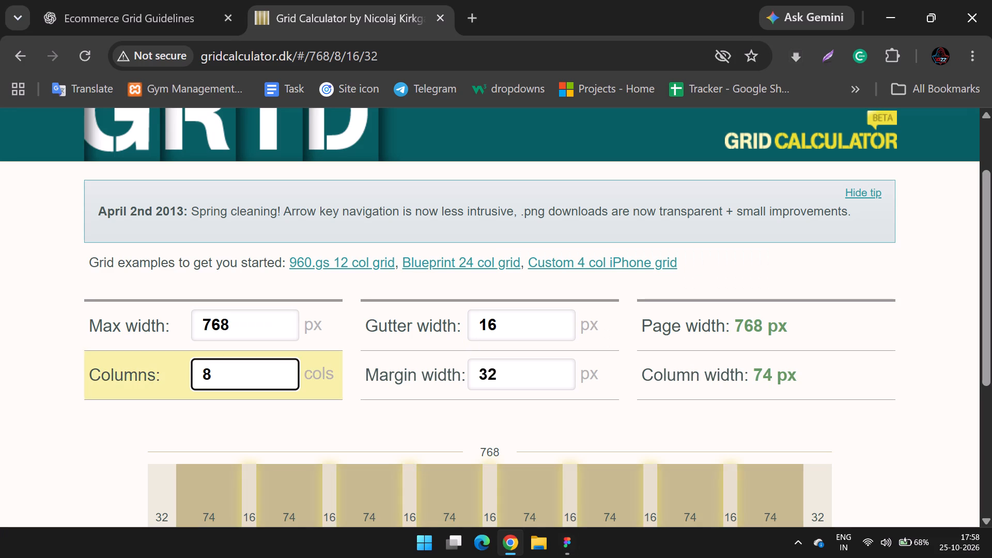
pyautogui.click(524, 325)
pyautogui.hotkey('alt', 'Tab')
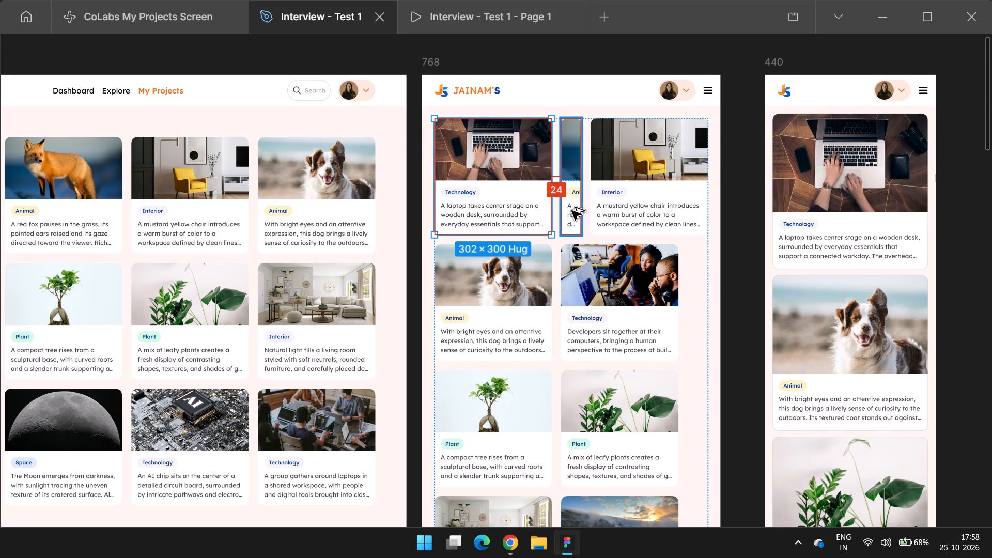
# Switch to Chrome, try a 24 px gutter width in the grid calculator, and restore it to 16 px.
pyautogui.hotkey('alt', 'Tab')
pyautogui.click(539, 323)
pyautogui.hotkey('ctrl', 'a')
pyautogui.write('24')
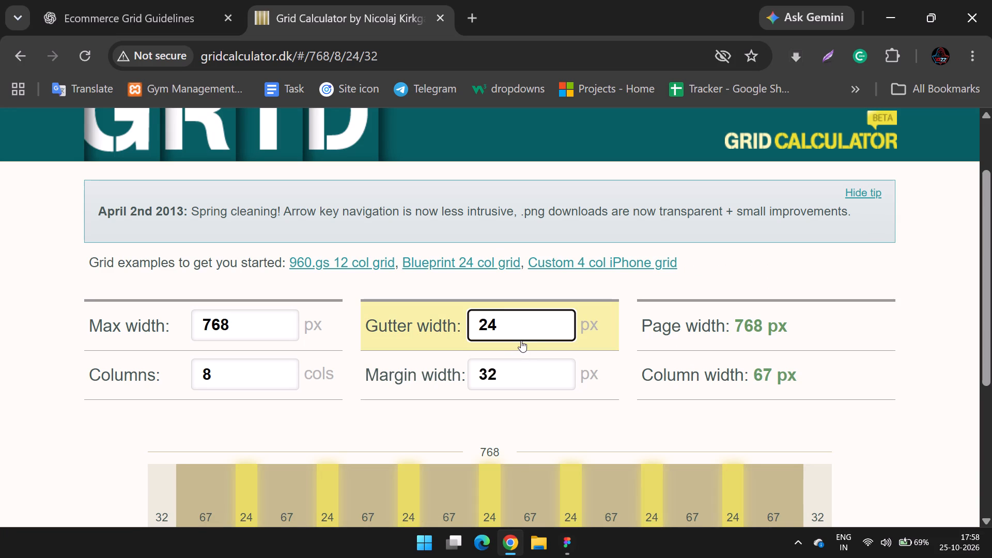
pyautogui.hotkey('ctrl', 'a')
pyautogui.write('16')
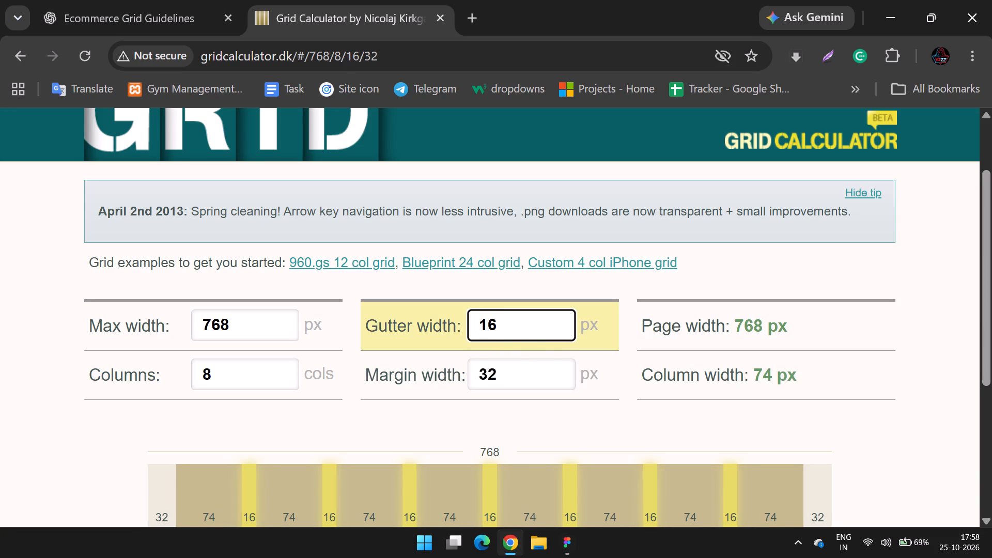
# Set the grid calculator's columns to 2, keeping the 768 px max width, 16 px gutter and 32 px margin.
pyautogui.click(524, 376)
pyautogui.hotkey('alt', 'Tab')
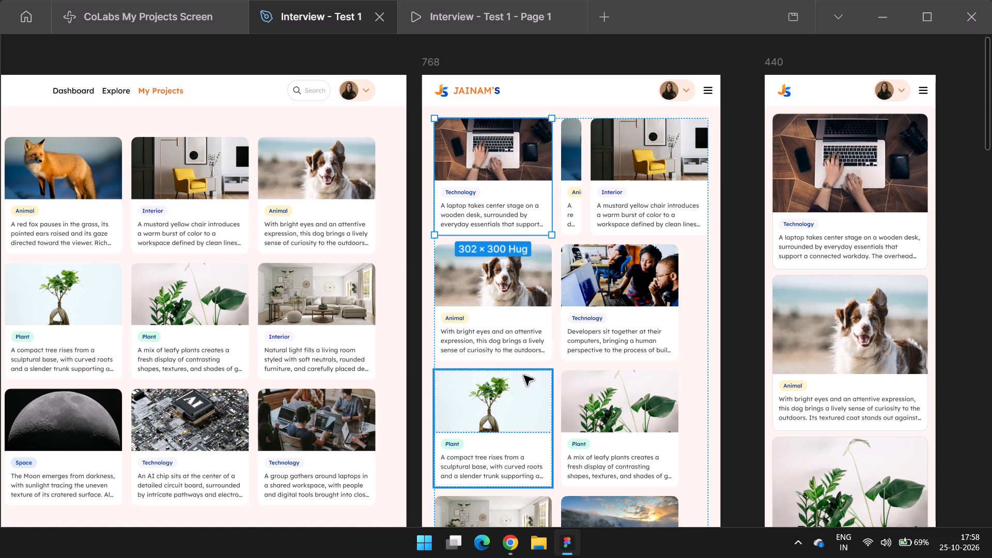
pyautogui.click(467, 300)
pyautogui.hotkey('alt', 'Tab')
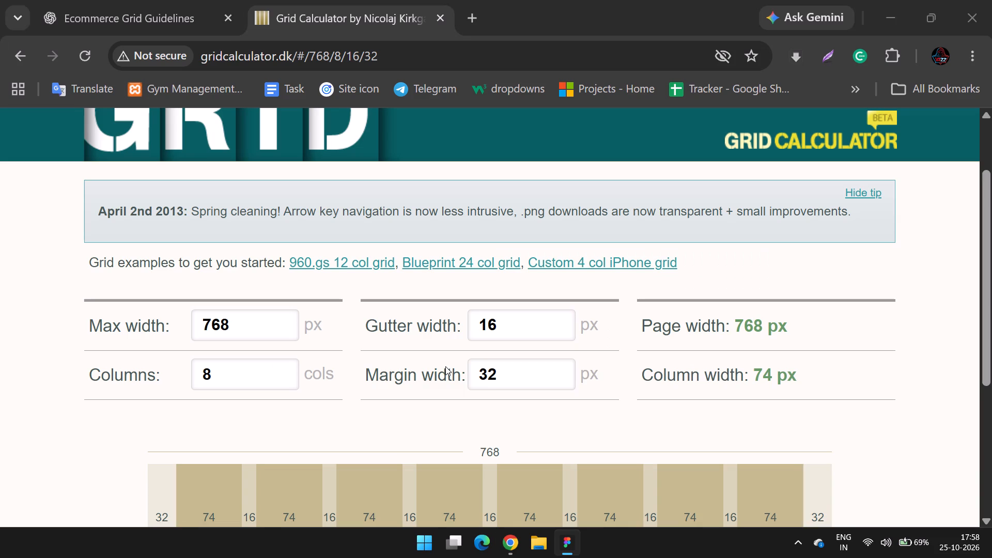
pyautogui.click(425, 431)
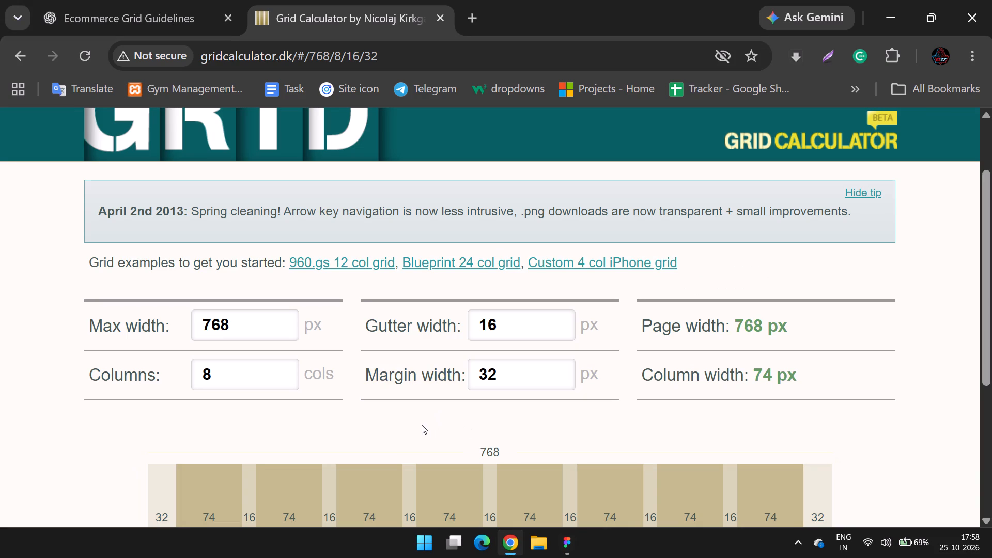
pyautogui.scroll(-1, 216, 365)
pyautogui.click(228, 292)
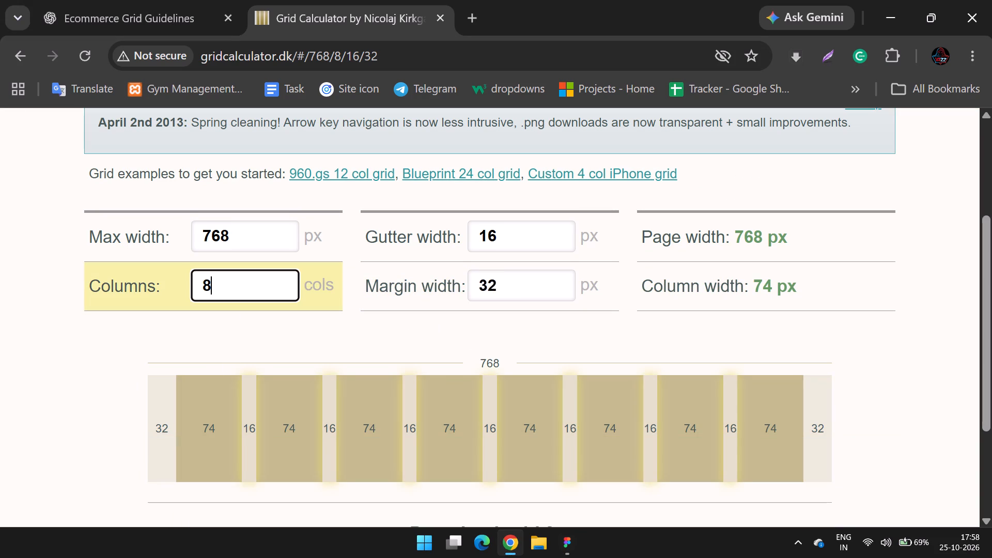
pyautogui.hotkey('ctrl', 'a')
pyautogui.press('2')
pyautogui.click(313, 331)
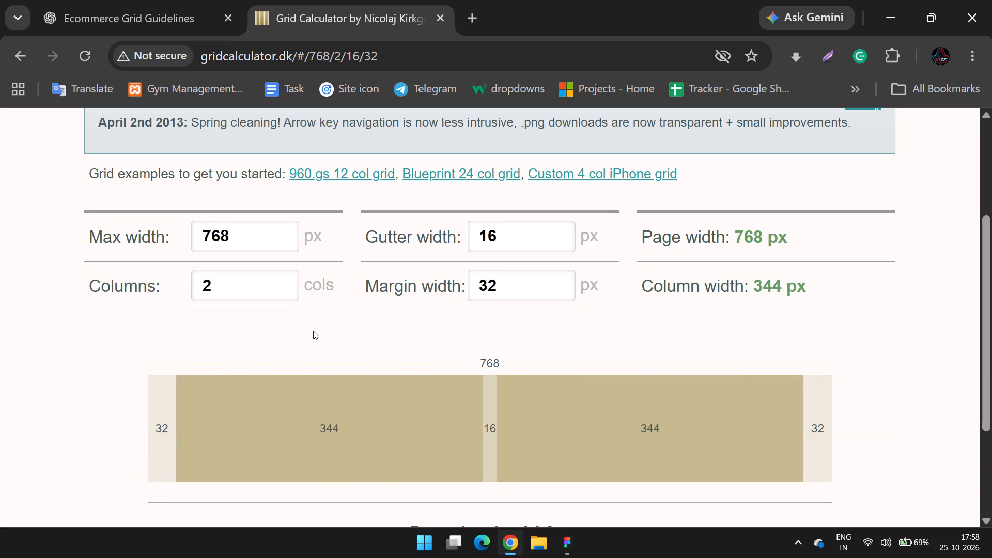
# Switch to Figma and set the widths of the laptop and fox cards in the 768 frame to 344.
pyautogui.hotkey('alt', 'Tab')
pyautogui.click(534, 182)
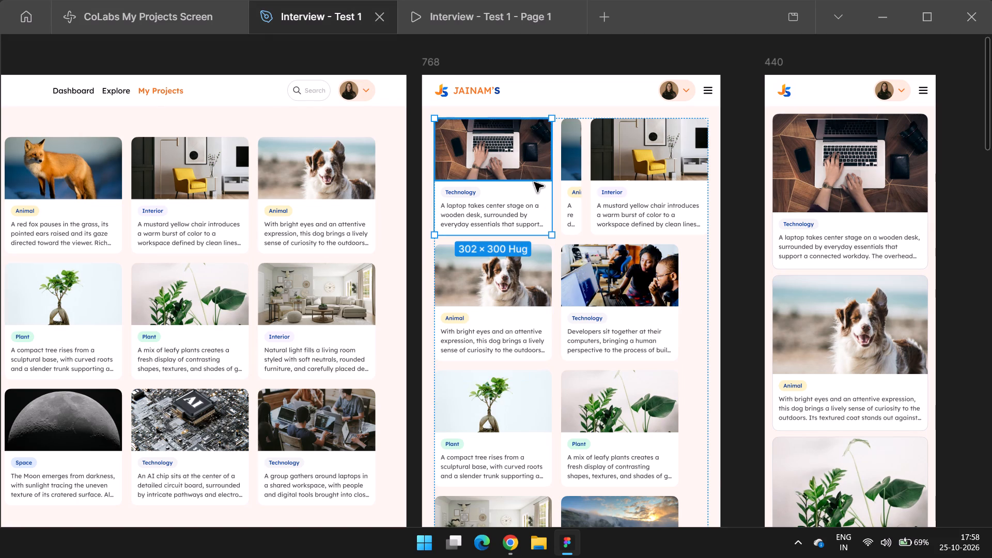
pyautogui.hotkey('ctrl', '\\')
pyautogui.click(824, 427)
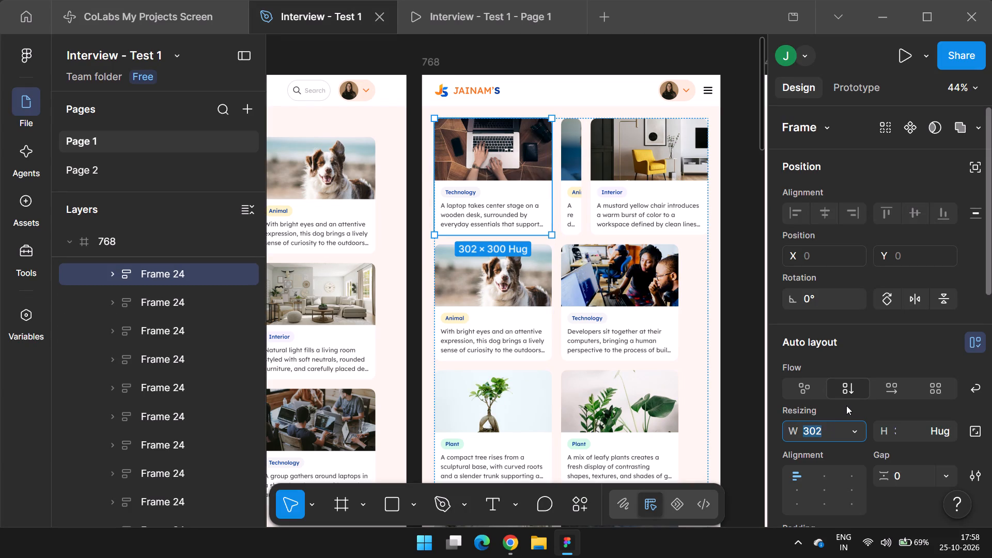
pyautogui.write('344')
pyautogui.press('Return')
pyautogui.rightClick(846, 406)
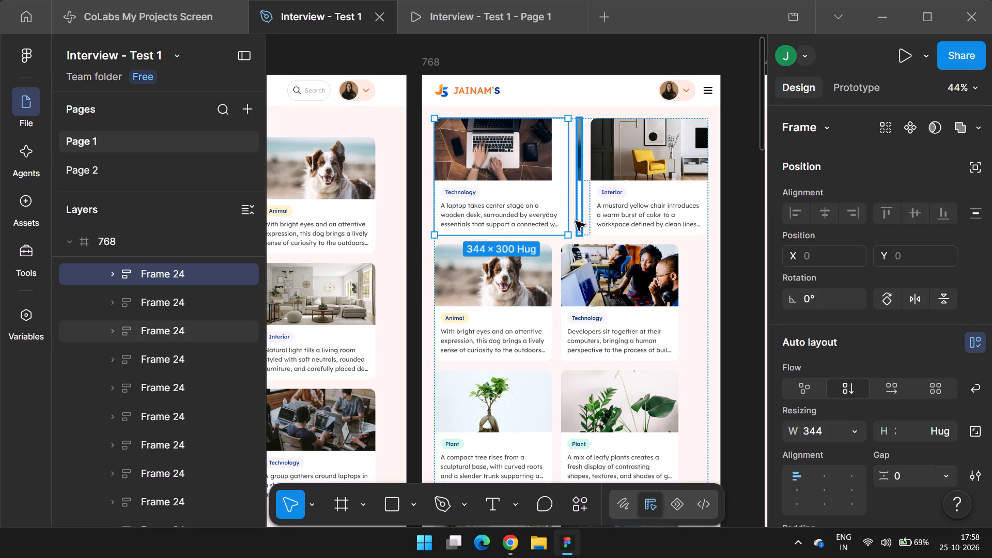
pyautogui.click(586, 212)
pyautogui.doubleClick(578, 211)
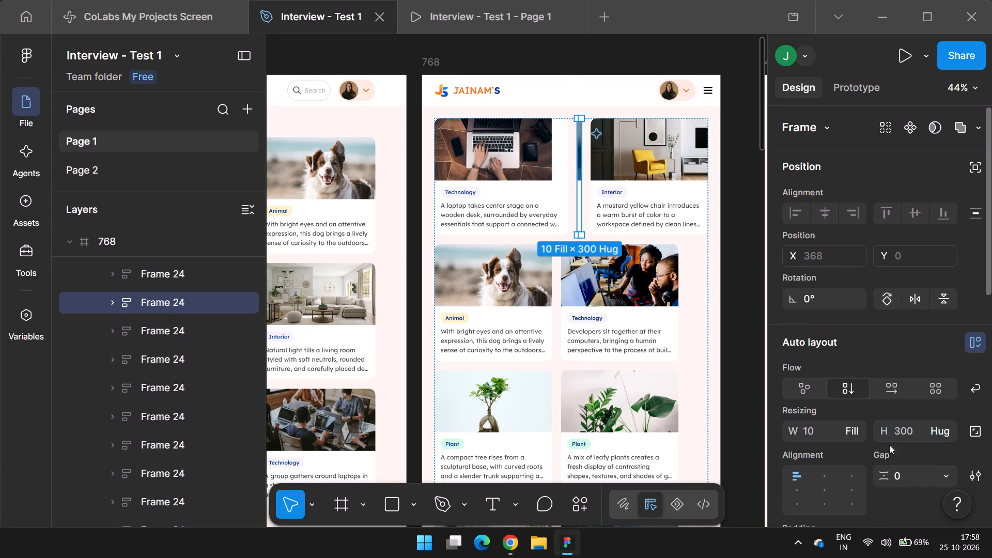
pyautogui.click(815, 433)
pyautogui.write('344')
pyautogui.press('Return')
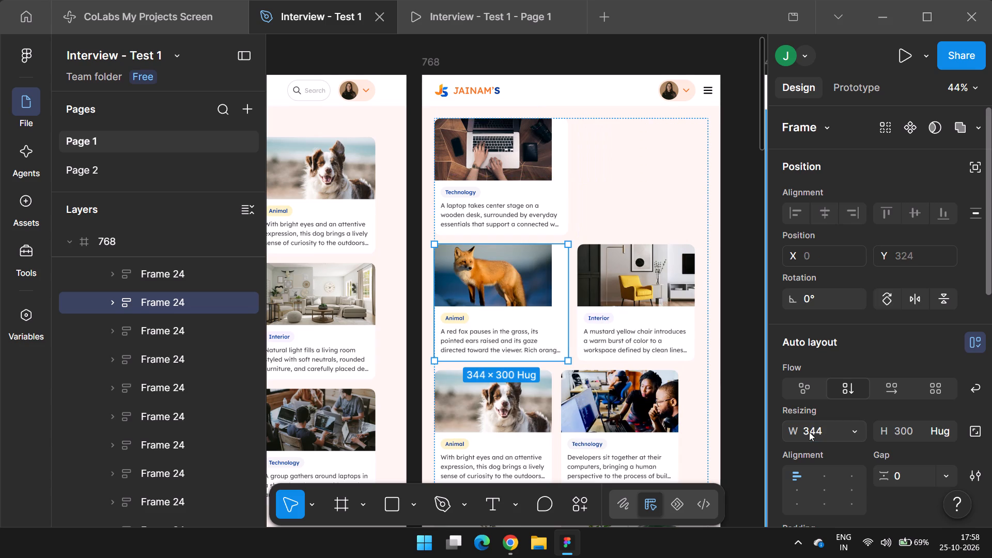
# Set the gap of the 768 frame's card grid to 16.
pyautogui.hotkey('shift', 'Return')
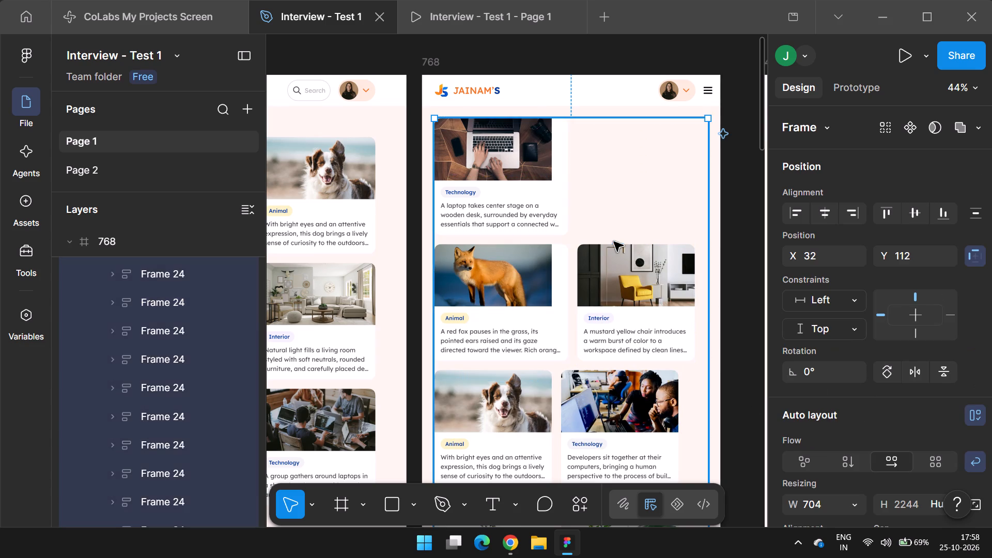
pyautogui.scroll(-2, 915, 473)
pyautogui.click(908, 376)
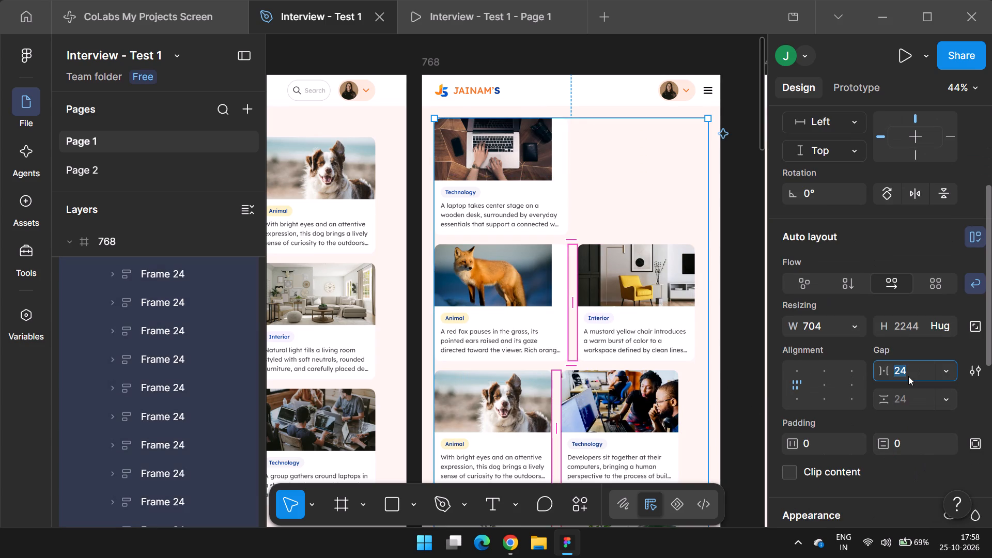
pyautogui.write('16')
pyautogui.press('Return')
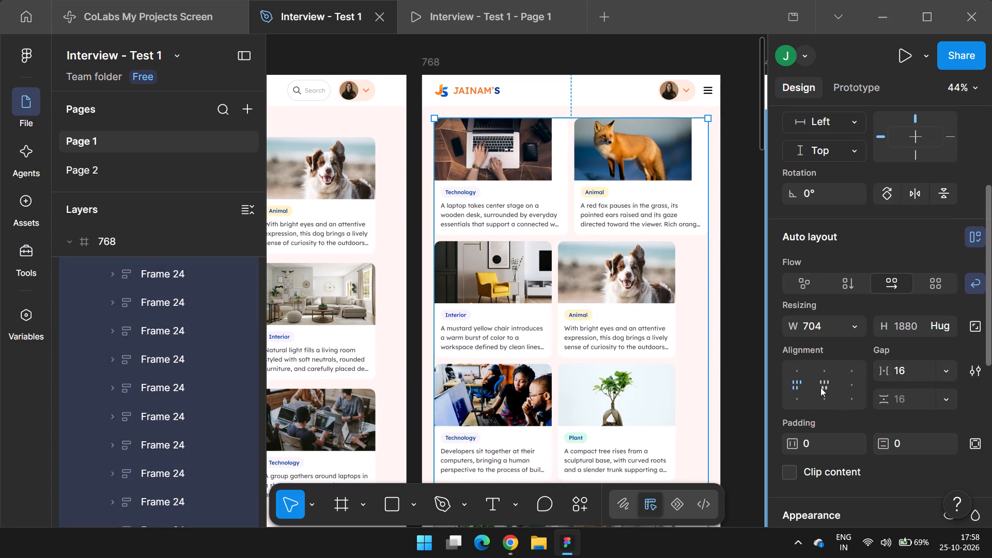
# Select the ten cards below the first row in the 768 frame and set their width to 344.
pyautogui.hotkey('ctrl', '\\')
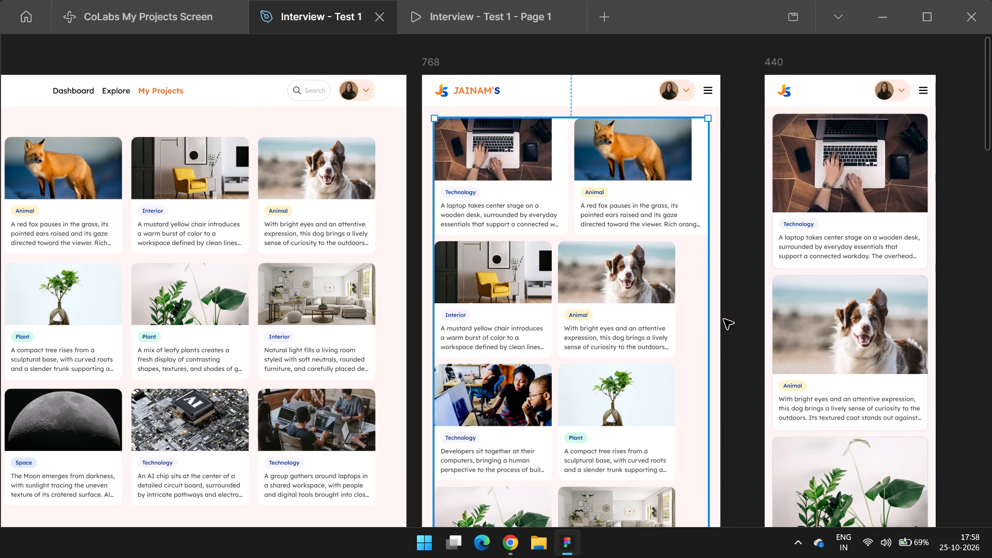
pyautogui.doubleClick(505, 297)
pyautogui.keyDown('ctrl'); pyautogui.scroll(-3, 508, 278); pyautogui.keyUp('ctrl')
pyautogui.keyDown('shift'); pyautogui.click(578, 286); pyautogui.keyUp('shift')
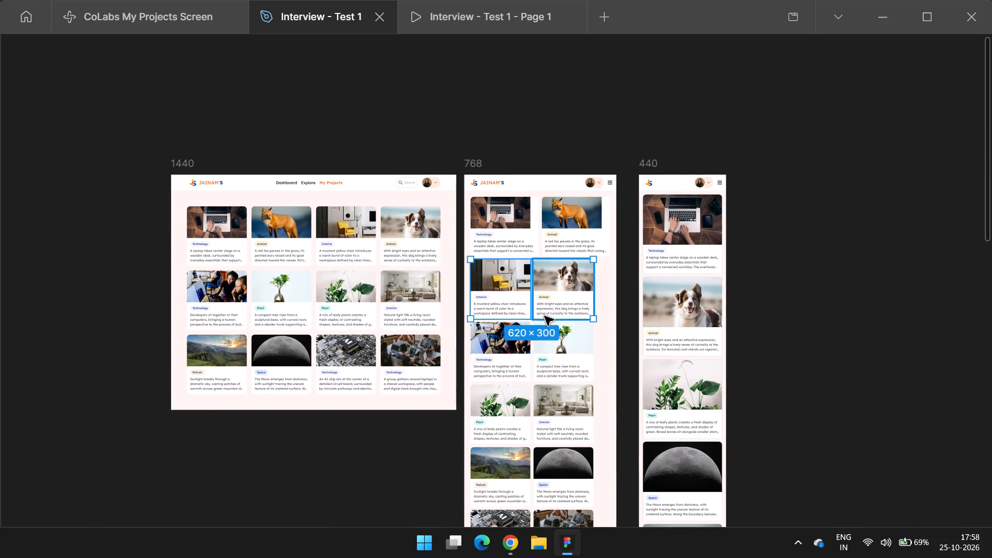
pyautogui.keyDown('shift'); pyautogui.click(490, 353); pyautogui.keyUp('shift')
pyautogui.keyDown('shift'); pyautogui.click(559, 349); pyautogui.keyUp('shift')
pyautogui.scroll(-2, 584, 307)
pyautogui.keyDown('shift'); pyautogui.click(489, 198); pyautogui.keyUp('shift')
pyautogui.keyDown('shift'); pyautogui.click(547, 198); pyautogui.keyUp('shift')
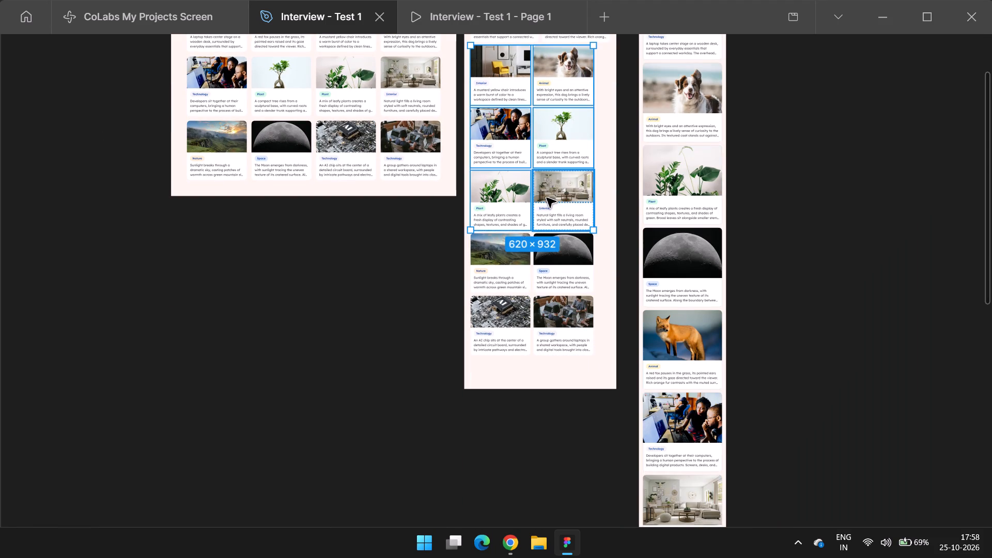
pyautogui.keyDown('shift'); pyautogui.click(478, 271); pyautogui.keyUp('shift')
pyautogui.keyDown('shift'); pyautogui.click(564, 269); pyautogui.keyUp('shift')
pyautogui.keyDown('shift'); pyautogui.click(495, 319); pyautogui.keyUp('shift')
pyautogui.keyDown('shift'); pyautogui.click(556, 327); pyautogui.keyUp('shift')
pyautogui.hotkey('ctrl', '\\')
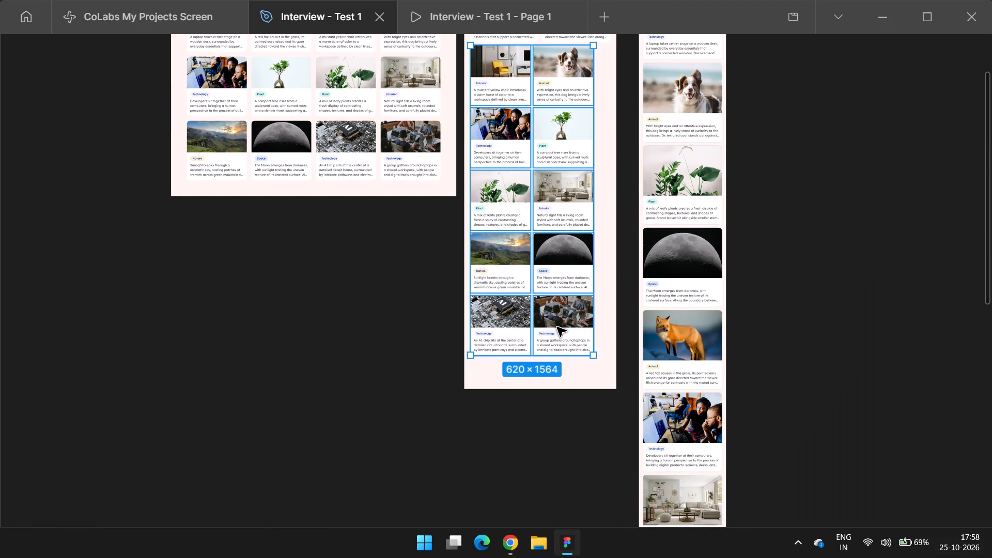
pyautogui.scroll(-2, 819, 399)
pyautogui.scroll(3, 818, 399)
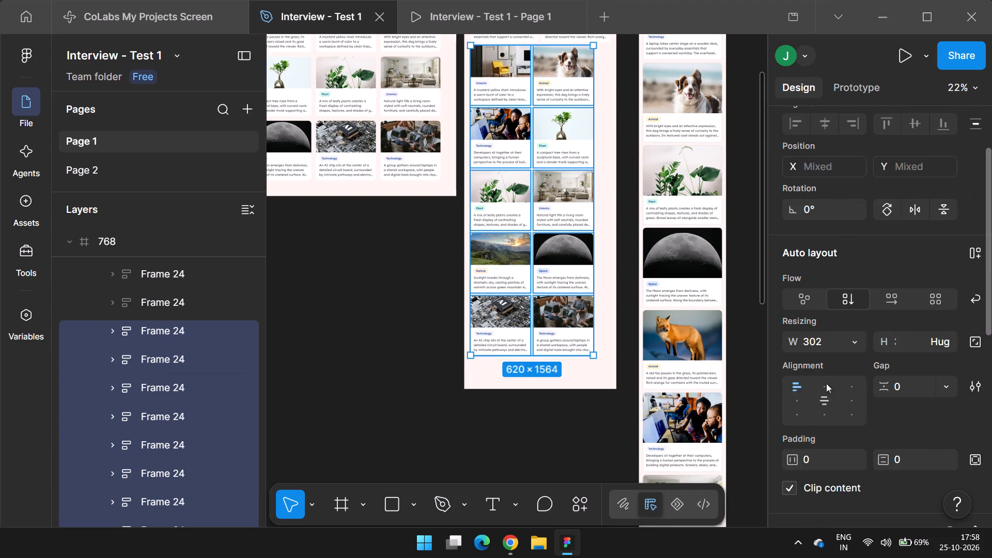
pyautogui.click(830, 342)
pyautogui.write('344')
pyautogui.press('Return')
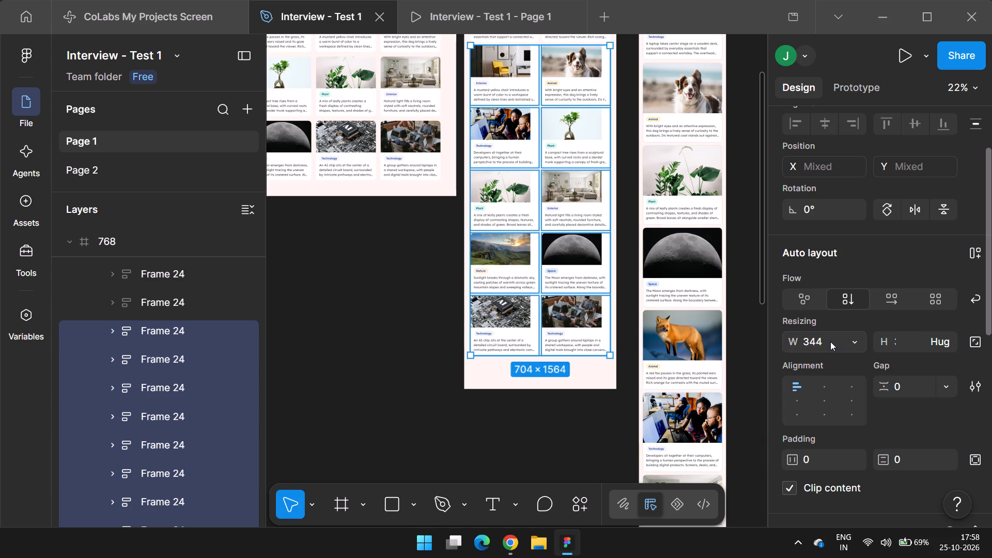
# Examine the resized cards and the card grid's side margins in the 768 frame, and compare the three frames.
pyautogui.keyDown('ctrl'); pyautogui.scroll(5, 556, 218); pyautogui.keyUp('ctrl')
pyautogui.hotkey('ctrl', '\\')
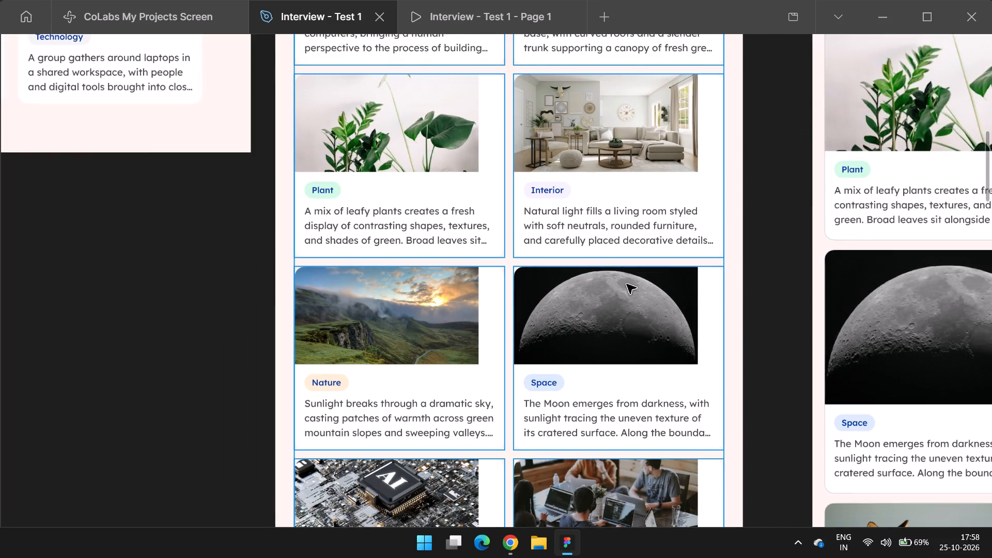
pyautogui.keyDown('ctrl'); pyautogui.scroll(-5, 754, 322); pyautogui.keyUp('ctrl')
pyautogui.click(755, 289)
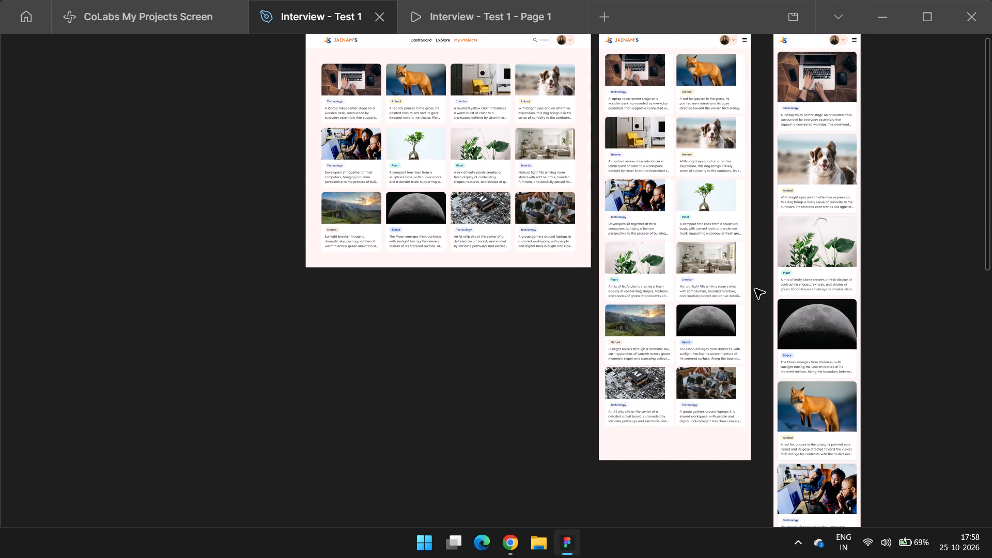
pyautogui.scroll(1, 755, 289)
pyautogui.keyDown('ctrl'); pyautogui.scroll(5, 539, 249); pyautogui.keyUp('ctrl')
pyautogui.click(439, 174)
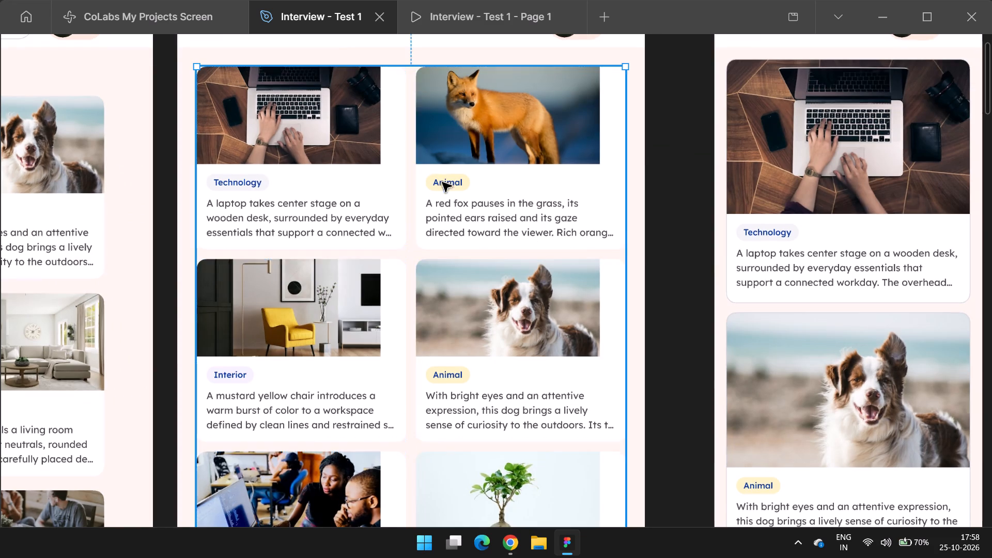
pyautogui.scroll(2, 439, 196)
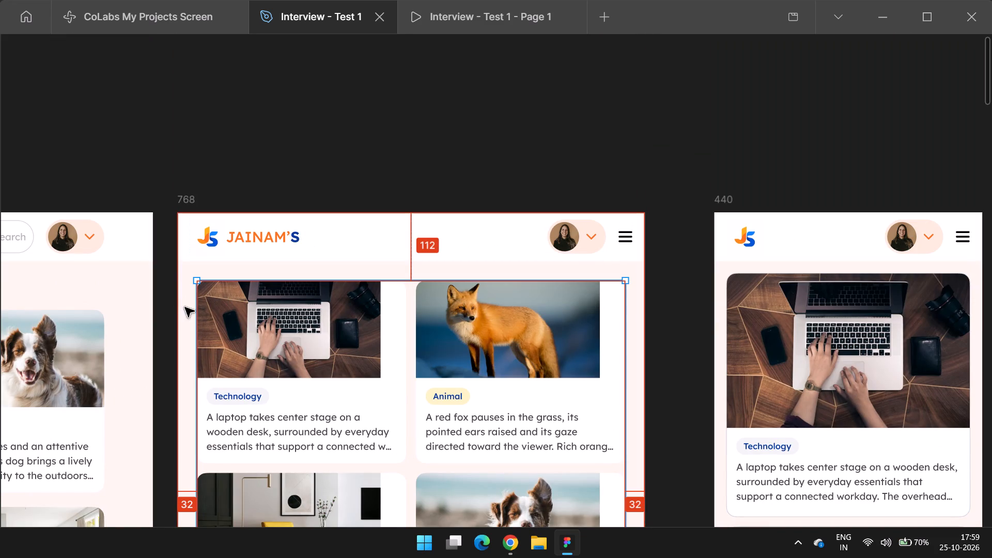
pyautogui.keyDown('ctrl'); pyautogui.scroll(-3, 384, 239); pyautogui.keyUp('ctrl')
pyautogui.click(464, 181)
pyautogui.scroll(-1, 465, 181)
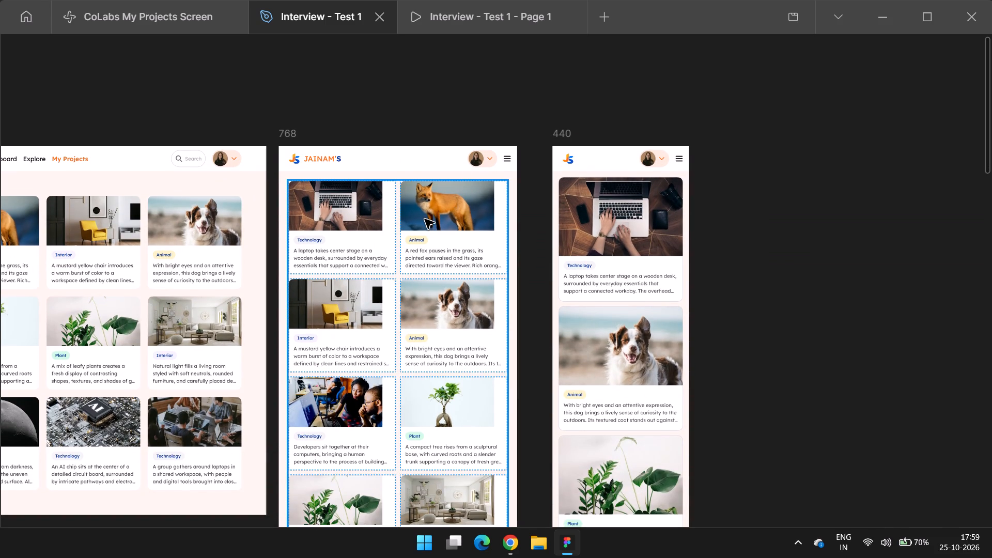
pyautogui.doubleClick(420, 224)
pyautogui.click(457, 92)
pyautogui.keyDown('ctrl'); pyautogui.scroll(-2, 457, 92); pyautogui.keyUp('ctrl')
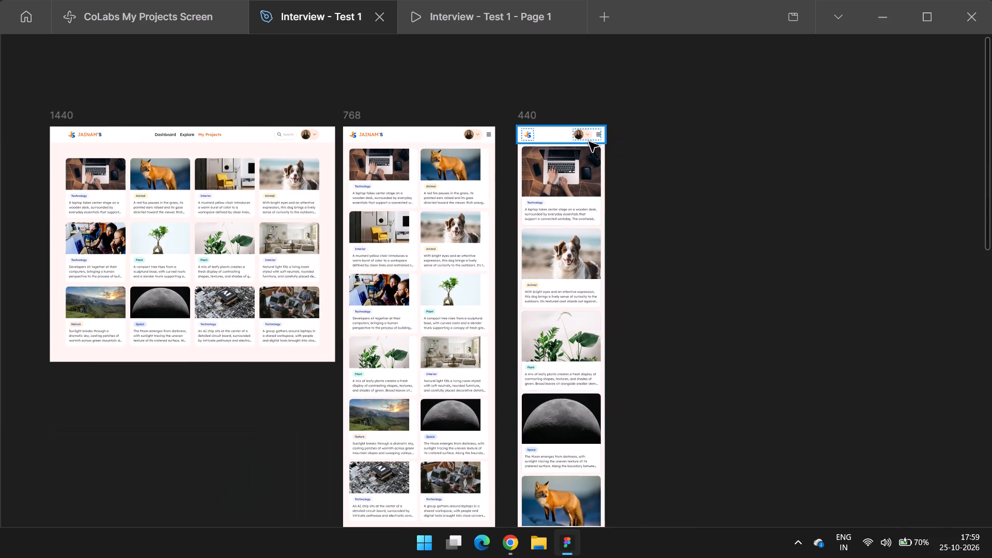
pyautogui.hscroll(1, 627, 151)
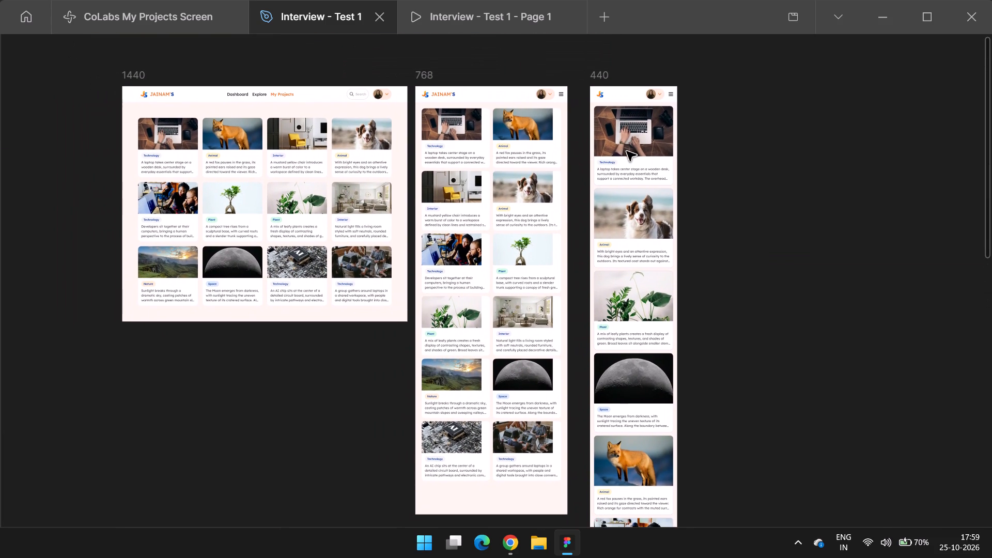
# Copy the card grid from the 768 frame and replace the card list in the 440 frame with it.
pyautogui.keyDown('ctrl'); pyautogui.scroll(3, 700, 132); pyautogui.keyUp('ctrl')
pyautogui.click(336, 139)
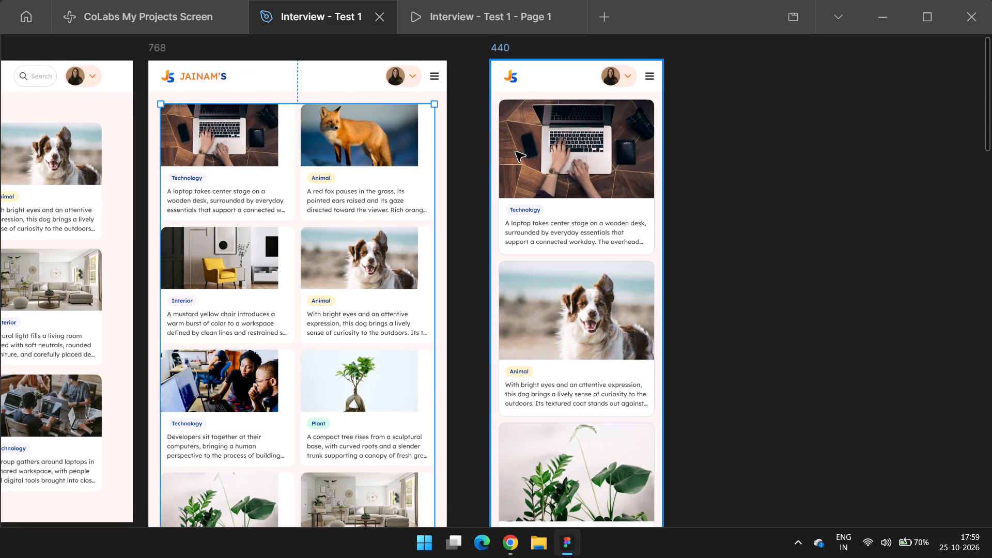
pyautogui.hotkey('ctrl', 'c')
pyautogui.click(596, 164)
pyautogui.hotkey('ctrl', 'shift', 'r')
# Narrow the card grid in the 440 frame to 400 wide, leaving 20 px margins on both sides.
pyautogui.keyDown('ctrl'); pyautogui.scroll(-4, 622, 158); pyautogui.keyUp('ctrl')
pyautogui.moveTo(683, 219); pyautogui.dragTo(656, 233)
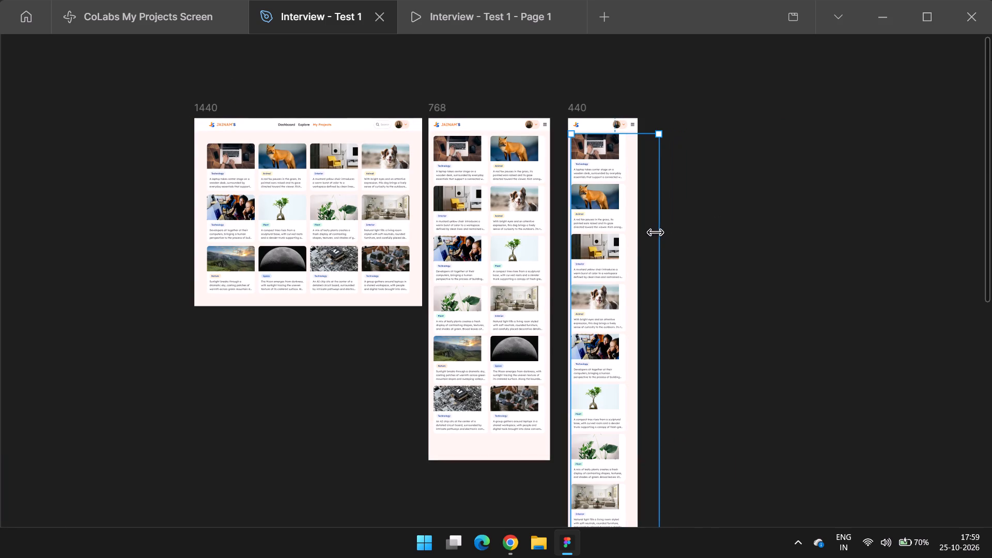
pyautogui.moveTo(656, 233); pyautogui.dragTo(640, 240)
pyautogui.keyDown('ctrl'); pyautogui.scroll(8, 617, 125); pyautogui.keyUp('ctrl')
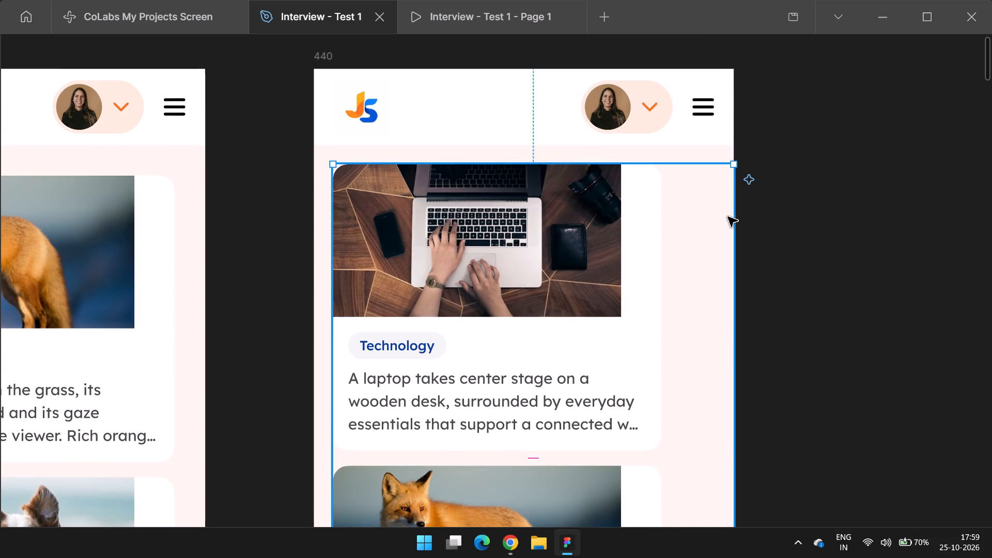
pyautogui.moveTo(731, 214); pyautogui.dragTo(717, 222)
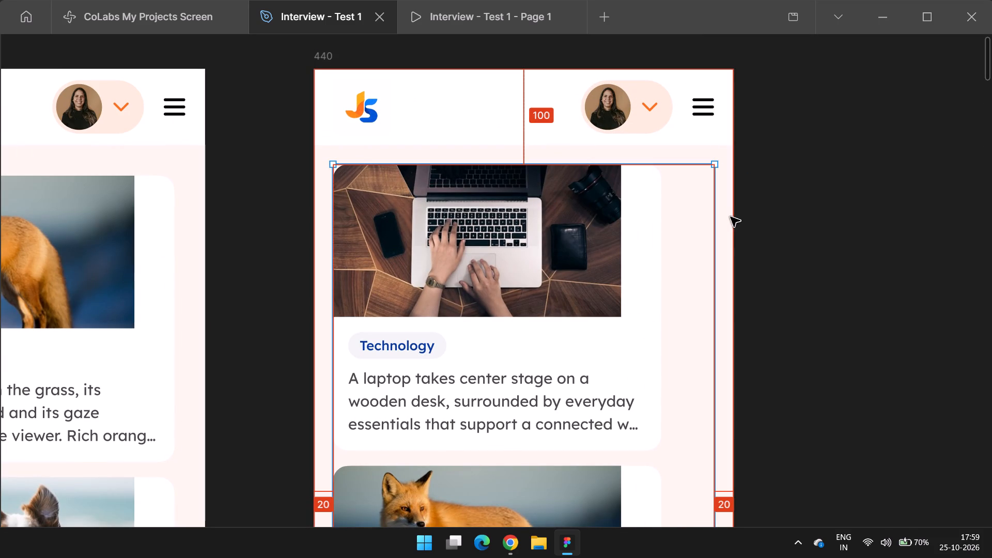
pyautogui.keyDown('ctrl'); pyautogui.scroll(-2, 776, 189); pyautogui.keyUp('ctrl')
pyautogui.hotkey('ctrl', '\\')
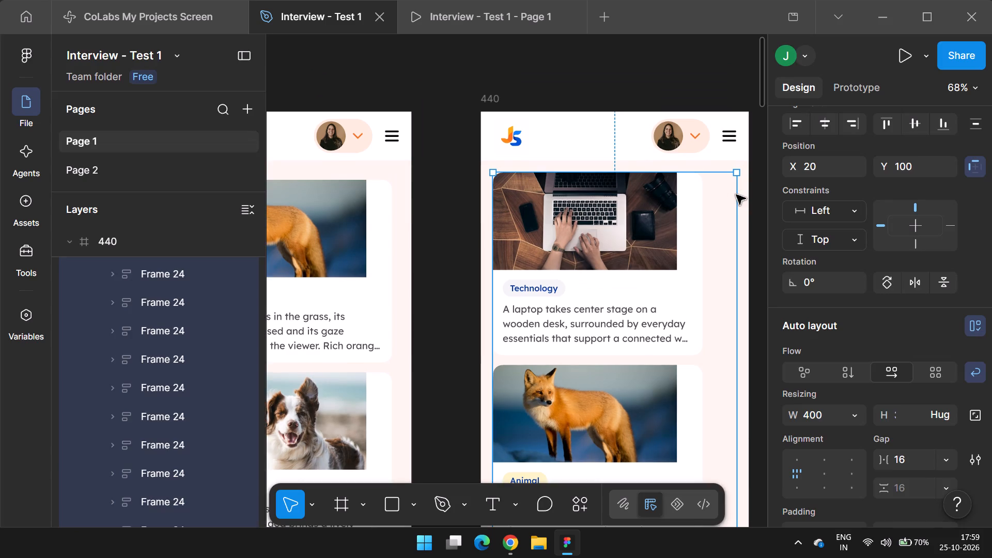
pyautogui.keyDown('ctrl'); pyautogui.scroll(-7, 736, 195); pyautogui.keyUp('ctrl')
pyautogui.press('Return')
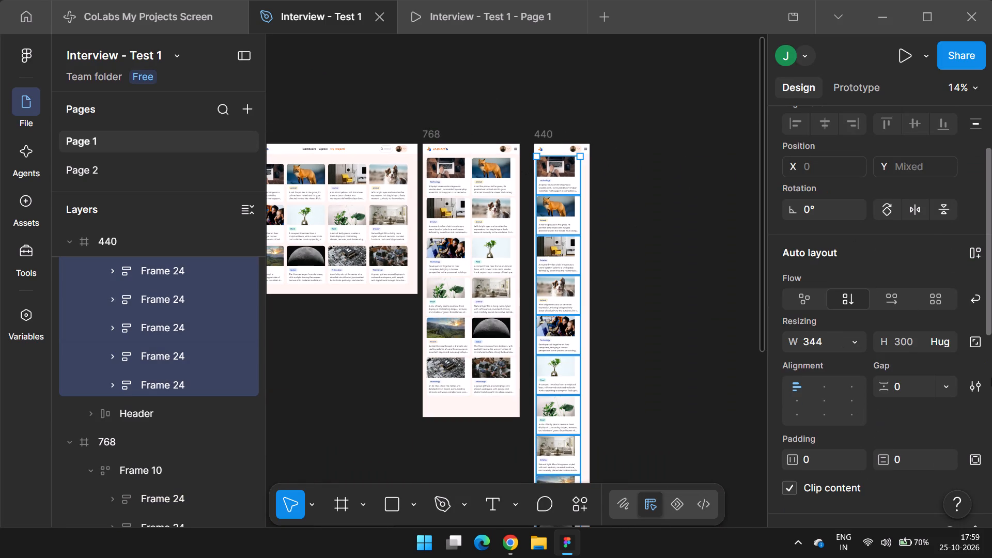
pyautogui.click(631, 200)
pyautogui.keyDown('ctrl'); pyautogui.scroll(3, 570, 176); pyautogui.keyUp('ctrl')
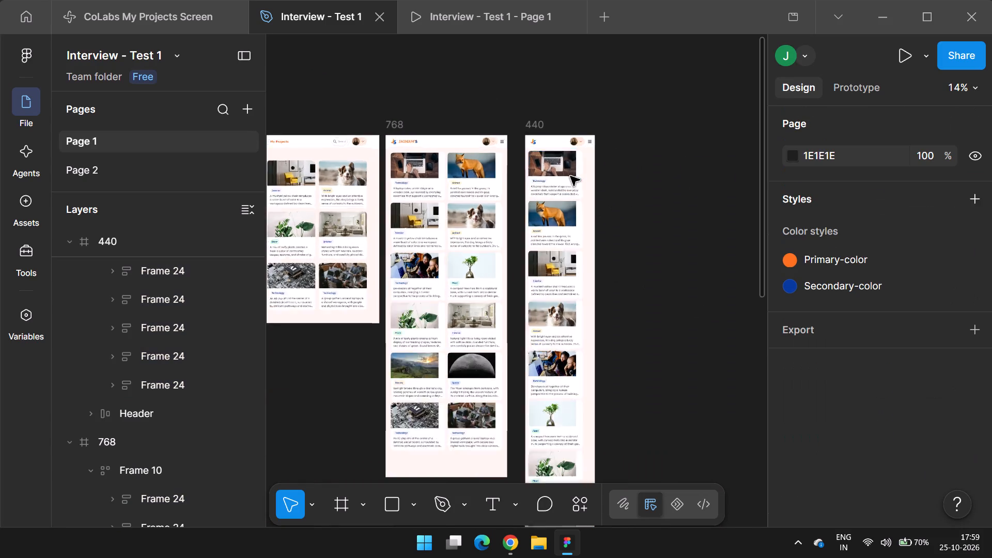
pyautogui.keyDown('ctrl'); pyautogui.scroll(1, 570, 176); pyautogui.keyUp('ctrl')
# Switch to Chrome and set the grid calculator to a max width of 440 px with 1 column.
pyautogui.hotkey('alt', 'Tab')
pyautogui.click(233, 234)
pyautogui.hotkey('ctrl', 'a')
pyautogui.write('440')
pyautogui.click(237, 291)
pyautogui.hotkey('alt', 'Tab')
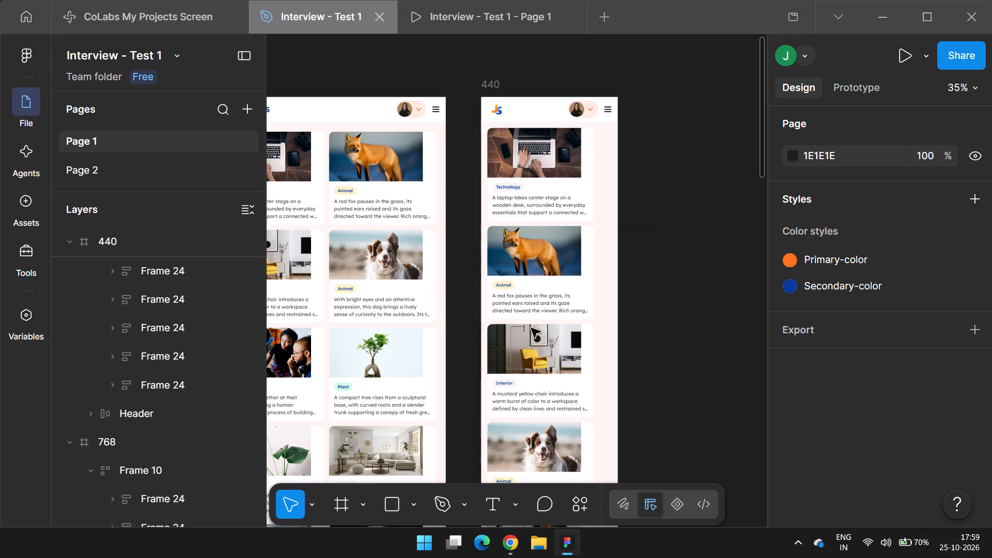
pyautogui.hotkey('alt', 'Tab')
pyautogui.hotkey('ctrl', 'a')
pyautogui.press('1')
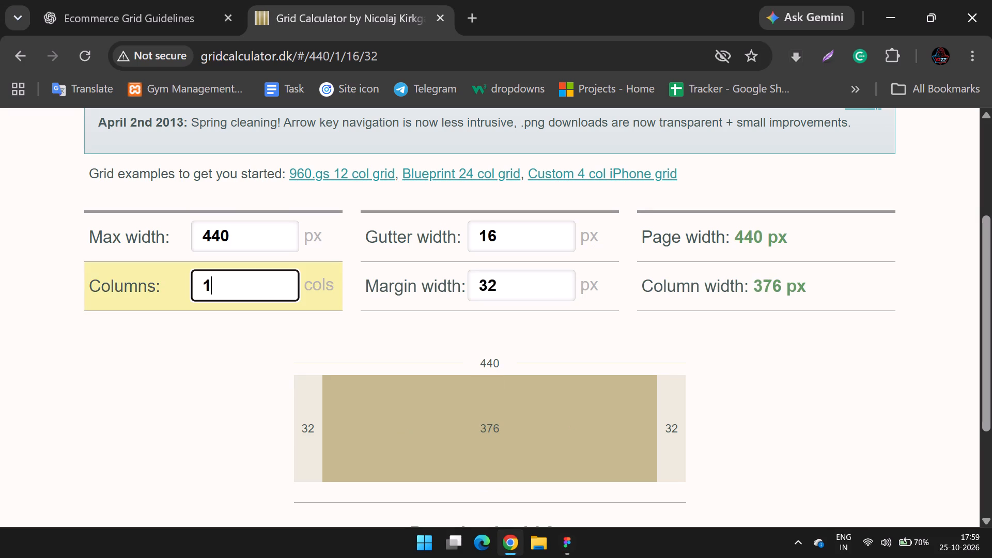
# Set the grid calculator's gutter width to 12 px and margin width to 16 px.
pyautogui.click(530, 243)
pyautogui.hotkey('alt', 'Tab')
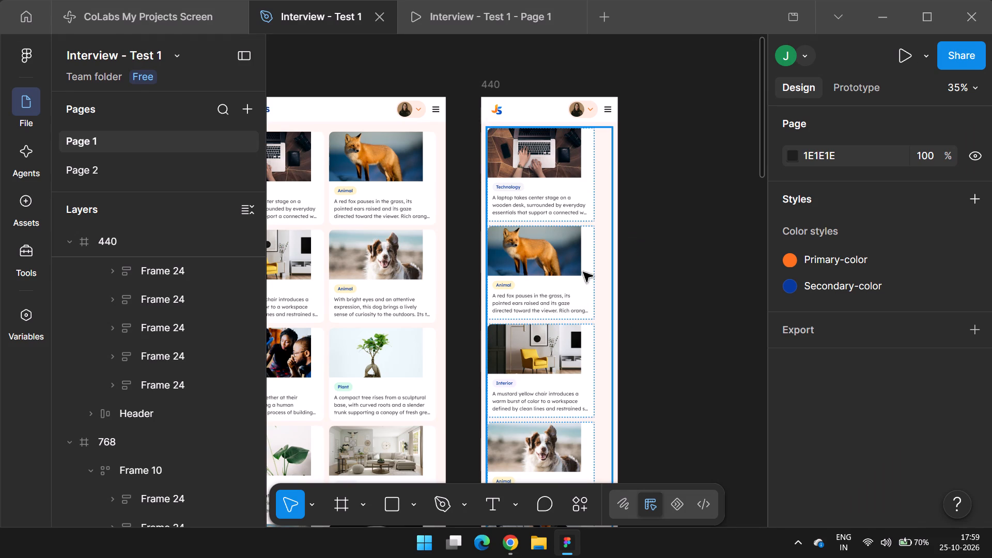
pyautogui.hotkey('alt', 'Tab')
pyautogui.hotkey('ctrl', 'a')
pyautogui.write('12')
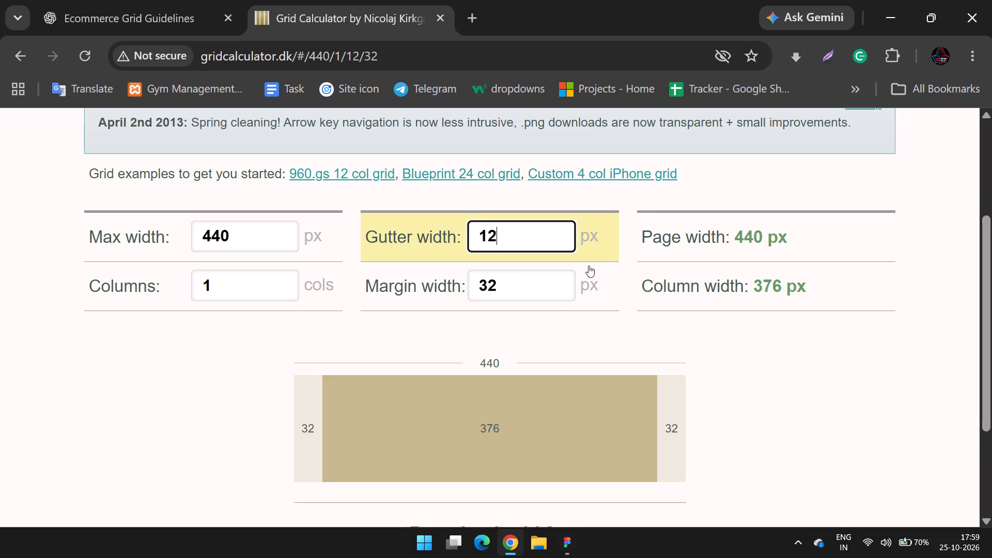
pyautogui.click(554, 292)
pyautogui.hotkey('ctrl', 'a')
pyautogui.write('16')
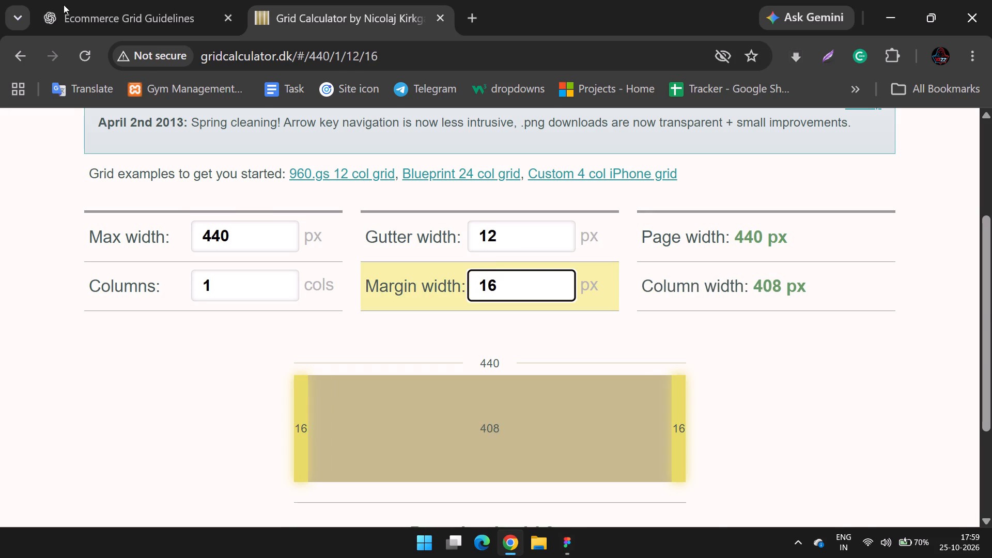
# Check the mobile margin and gutter presets in ChatGPT and set the 440 frame header's horizontal padding to 16 in Figma.
pyautogui.click(110, 7)
pyautogui.moveTo(826, 246); pyautogui.dragTo(811, 237)
pyautogui.hotkey('alt', 'Tab')
pyautogui.hotkey('alt', 'Tab')
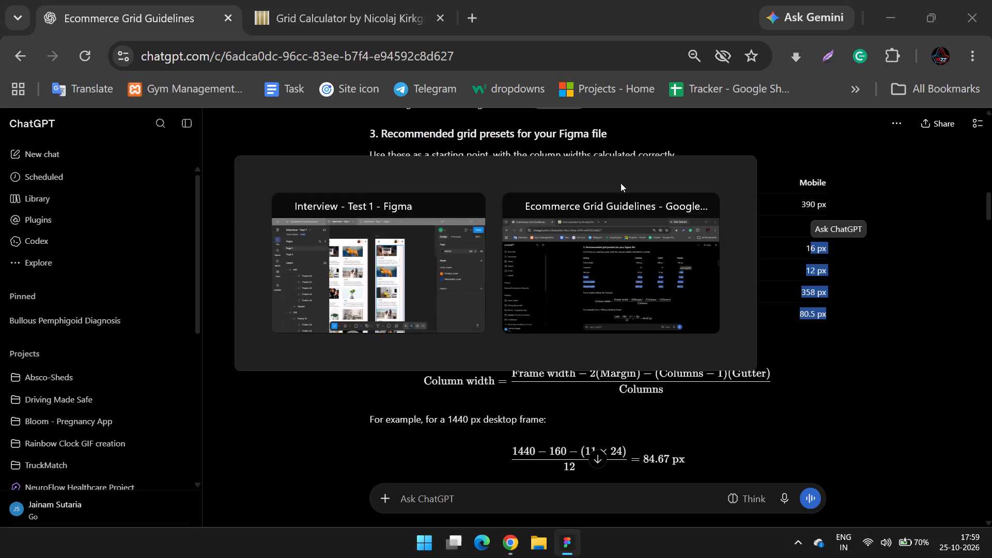
pyautogui.hotkey('alt', 'Tab')
pyautogui.click(509, 112)
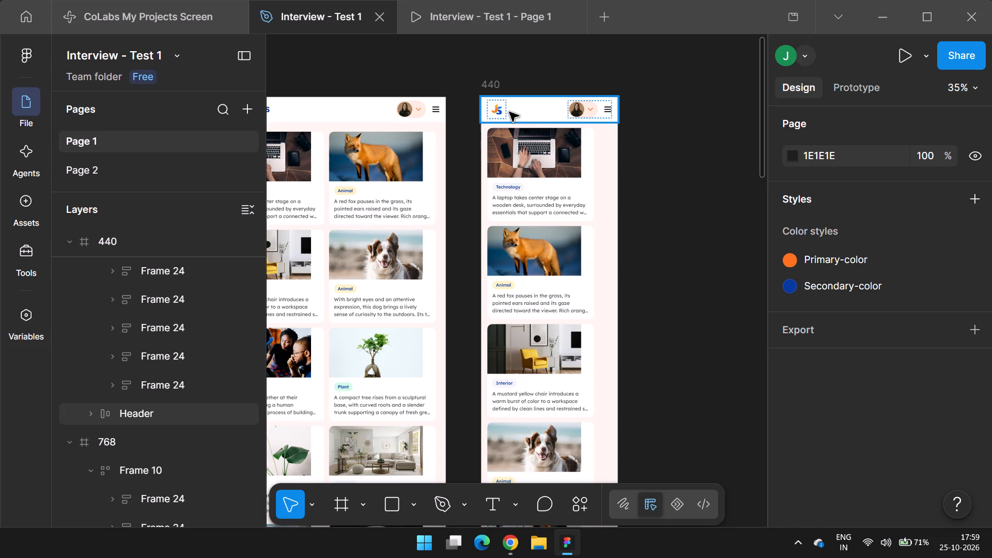
pyautogui.scroll(-3, 837, 395)
pyautogui.click(827, 361)
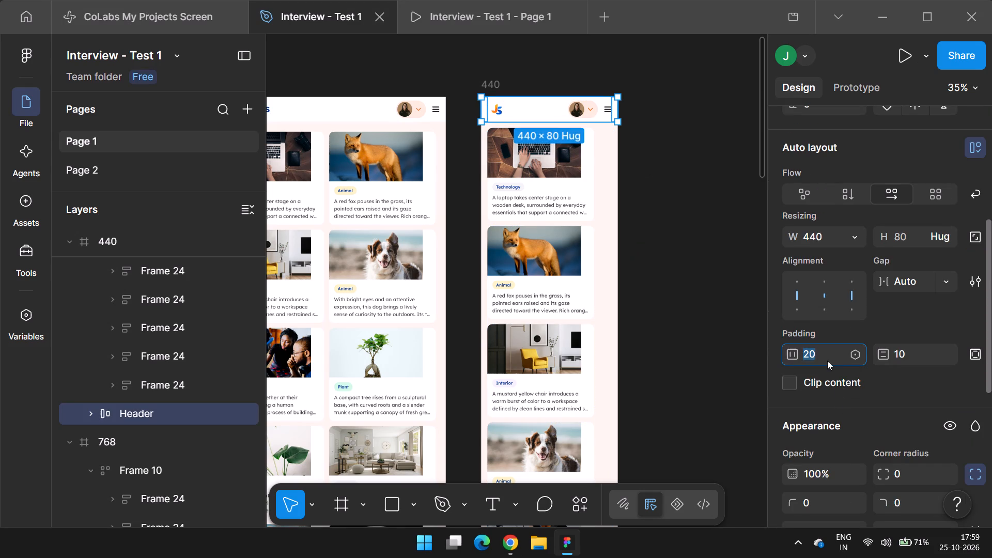
pyautogui.write('16')
pyautogui.press('Return')
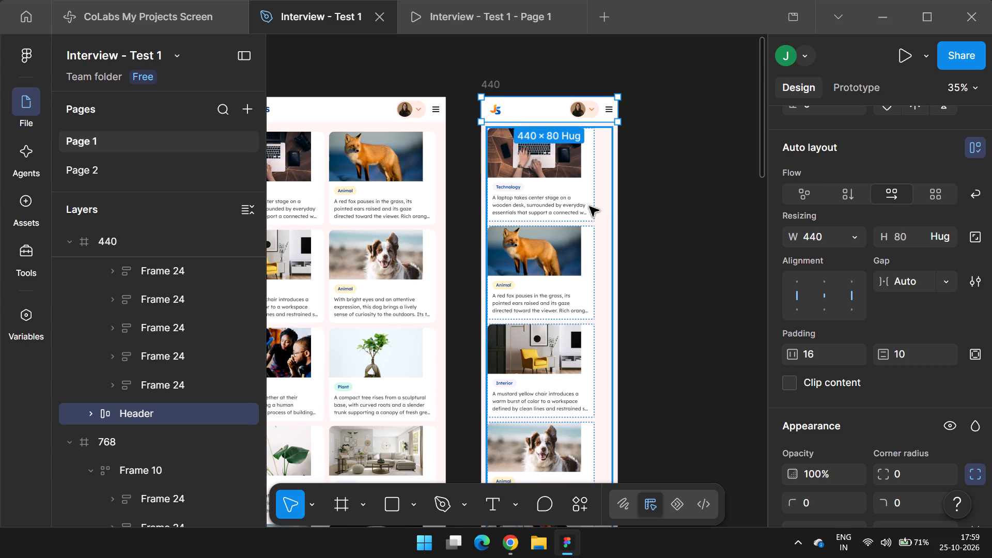
# Compare the calculator's gutter, margin and column width for 440 px with the card grid in Figma's 440 frame.
pyautogui.hotkey('alt', 'Tab')
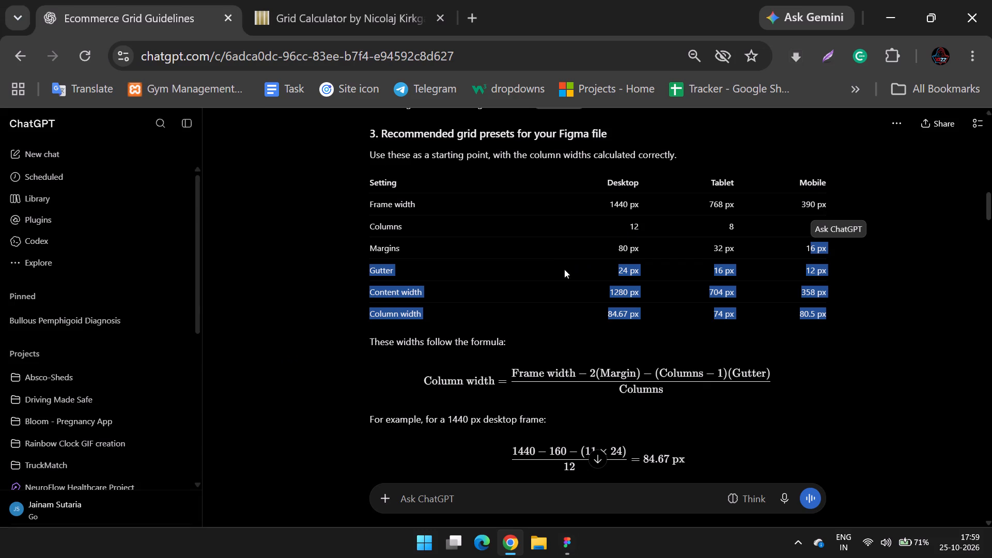
pyautogui.hotkey('alt', 'Tab')
pyautogui.hotkey('alt', 'Tab')
pyautogui.click(284, 19)
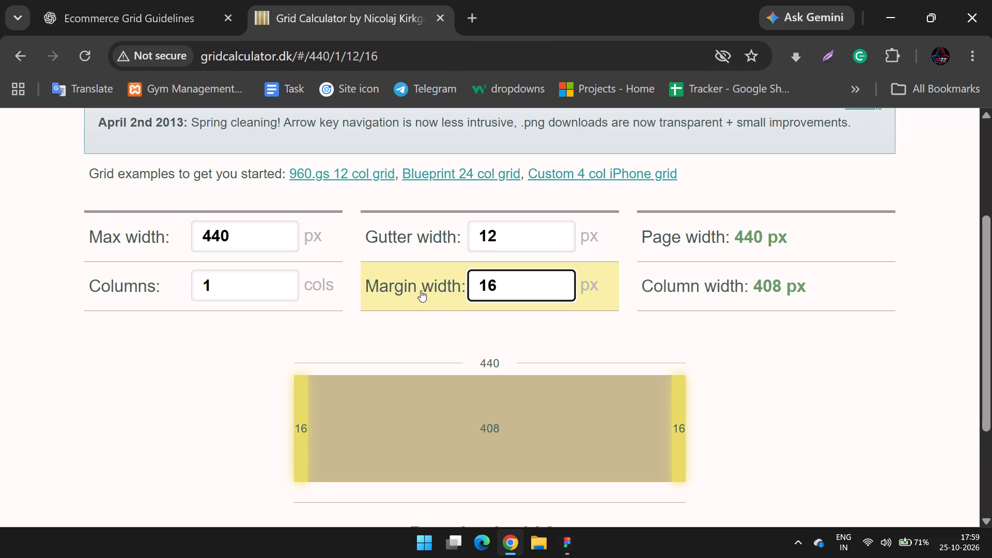
pyautogui.click(512, 284)
pyautogui.hotkey('alt', 'Tab')
pyautogui.click(551, 205)
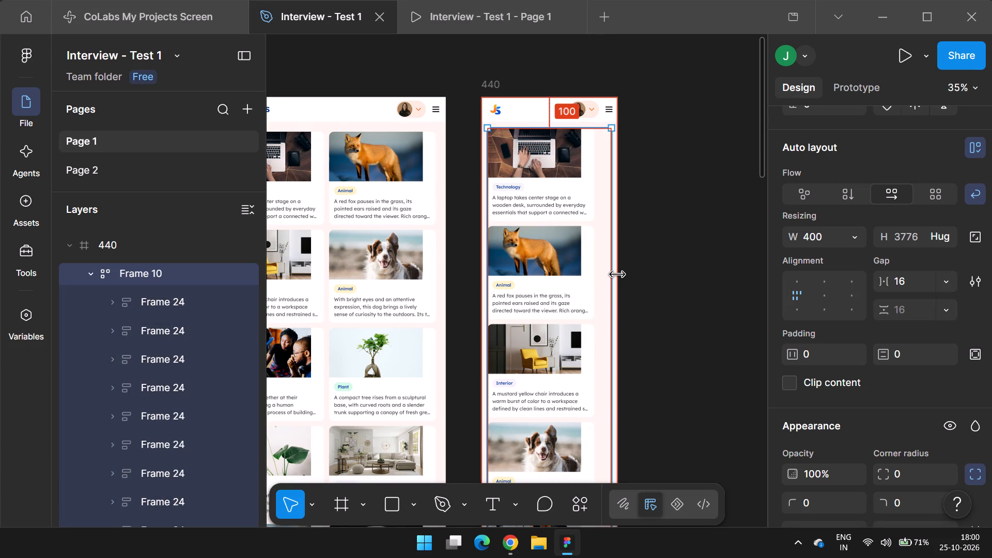
pyautogui.scroll(-2, 617, 275)
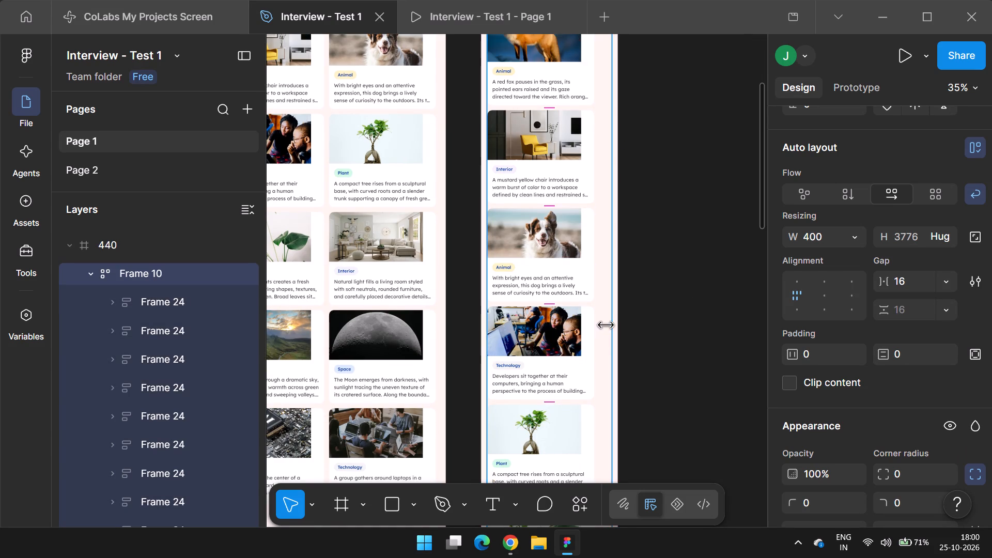
pyautogui.keyDown('ctrl'); pyautogui.scroll(-5, 607, 316); pyautogui.keyUp('ctrl')
pyautogui.keyDown('ctrl'); pyautogui.scroll(6, 566, 250); pyautogui.keyUp('ctrl')
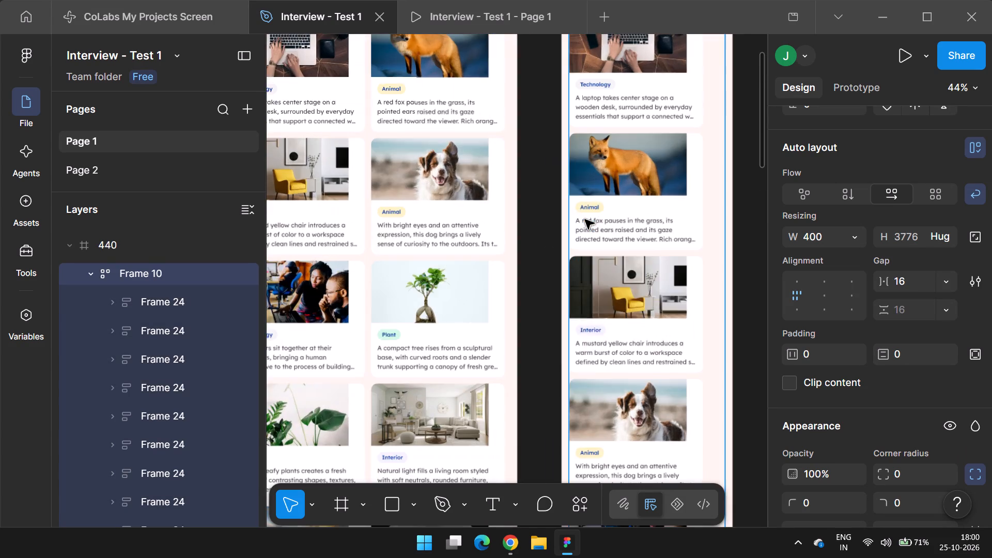
pyautogui.keyDown('ctrl'); pyautogui.scroll(-3, 614, 309); pyautogui.keyUp('ctrl')
pyautogui.keyDown('ctrl'); pyautogui.scroll(4, 676, 146); pyautogui.keyUp('ctrl')
pyautogui.keyDown('ctrl'); pyautogui.scroll(2, 576, 172); pyautogui.keyUp('ctrl')
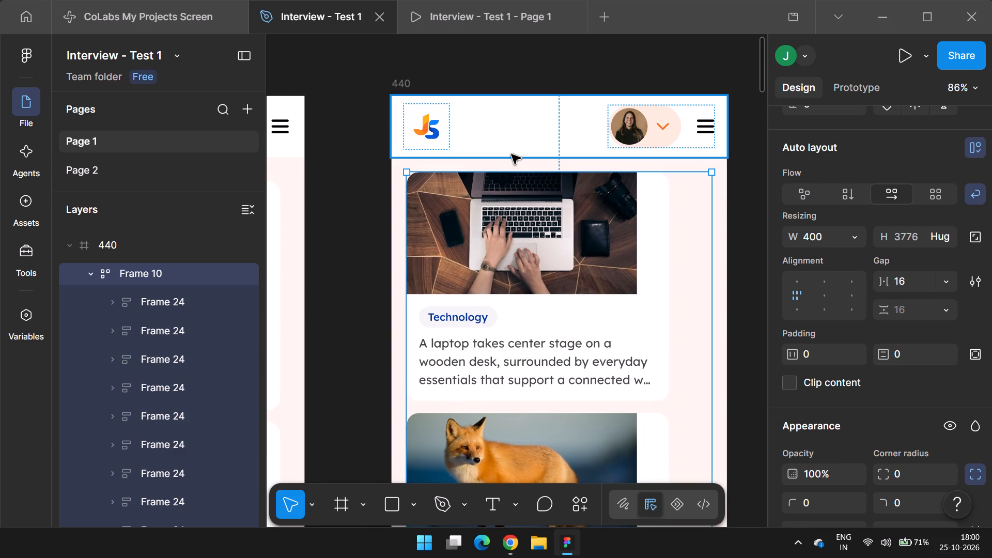
pyautogui.hotkey('alt', 'Tab')
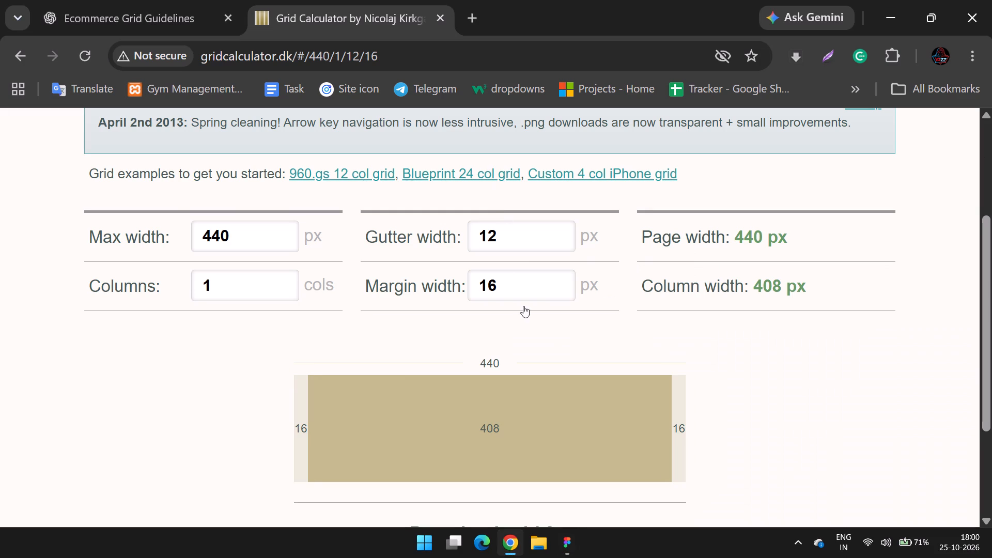
pyautogui.click(517, 280)
pyautogui.click(520, 238)
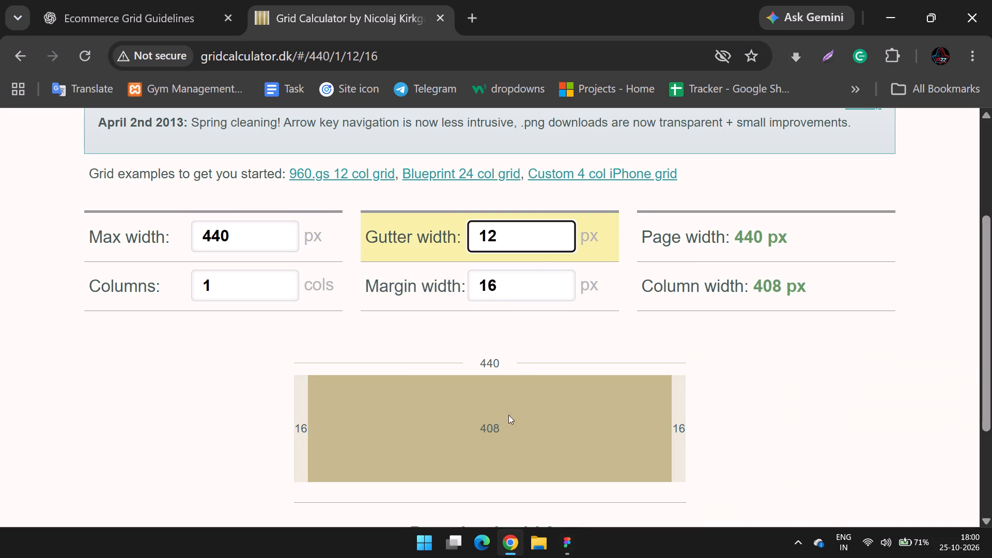
pyautogui.click(504, 426)
pyautogui.hotkey('alt', 'Tab')
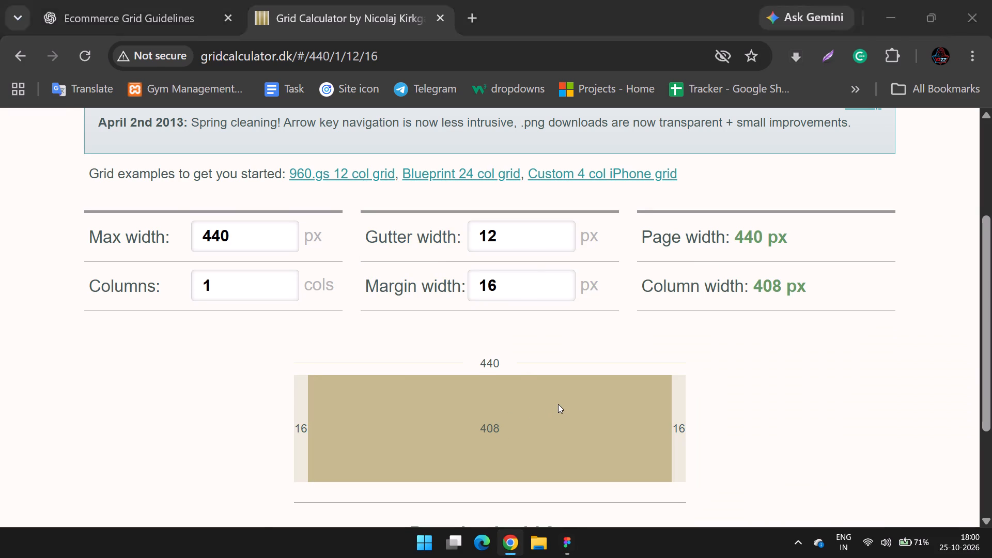
# Set the 440 frame's card grid width to 408 and center it horizontally in the frame.
pyautogui.click(513, 286)
pyautogui.keyDown('ctrl'); pyautogui.scroll(-3, 521, 238); pyautogui.keyUp('ctrl')
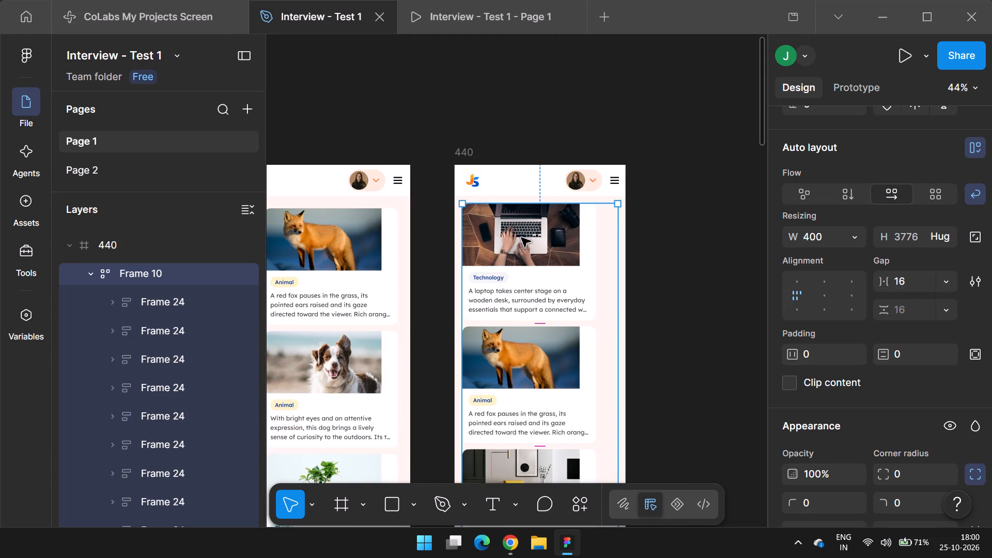
pyautogui.click(817, 234)
pyautogui.write('40')
pyautogui.press('8')
pyautogui.press('Return')
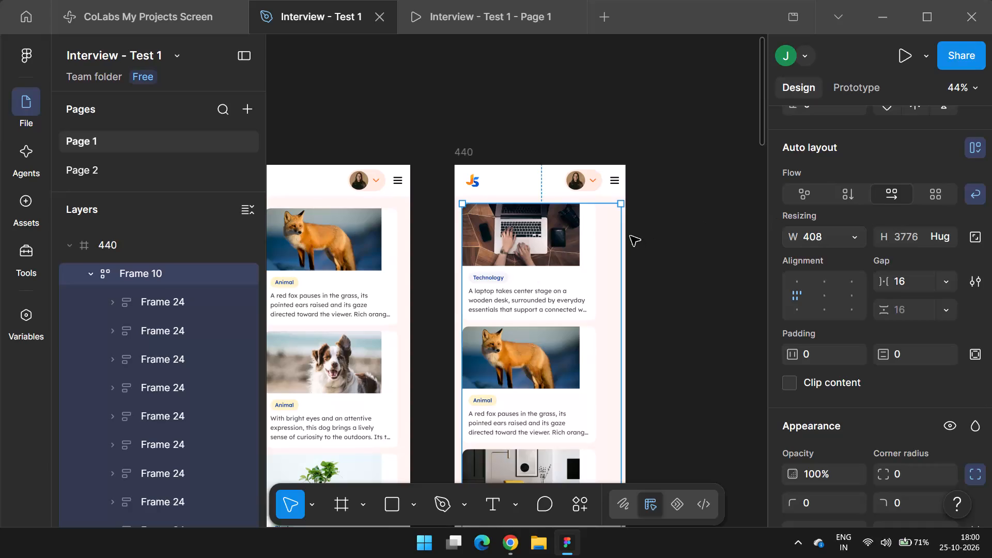
pyautogui.hotkey('alt', 'h')
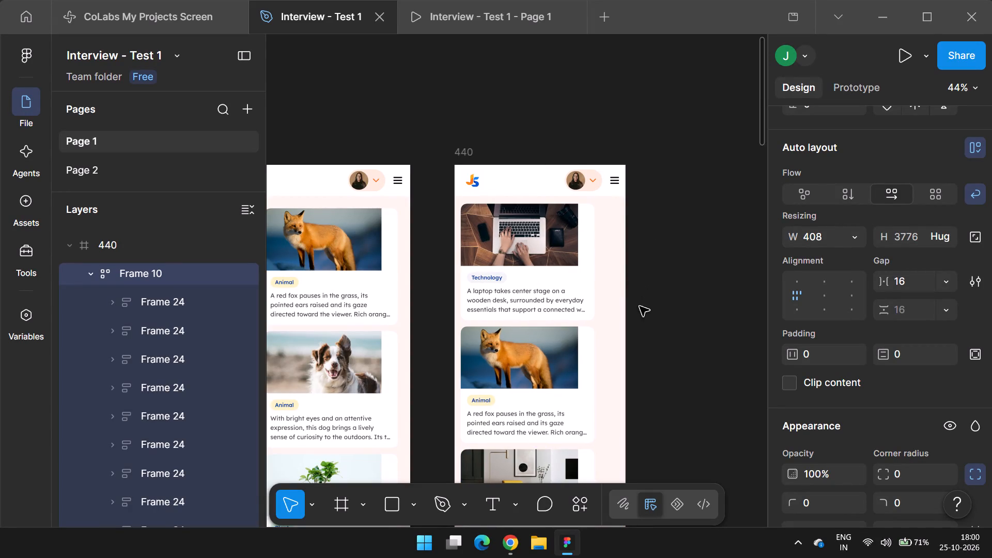
# Set the width of all the cards inside the 440 frame's grid to 408.
pyautogui.keyDown('ctrl'); pyautogui.scroll(-4, 624, 316); pyautogui.keyUp('ctrl')
pyautogui.keyDown('ctrl'); pyautogui.keyDown('alt'); pyautogui.scroll(-3, 624, 316); pyautogui.keyUp('alt'); pyautogui.keyUp('ctrl')
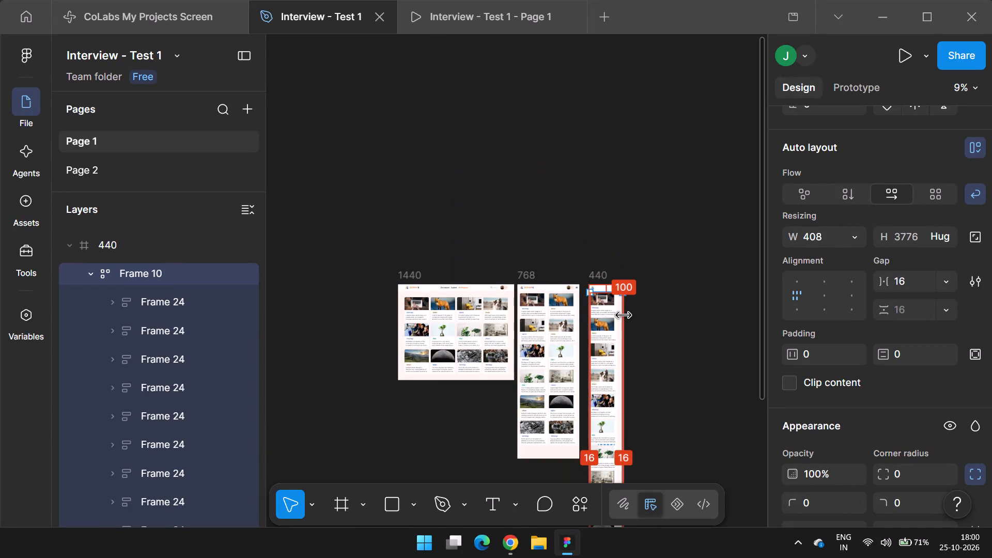
pyautogui.keyDown('ctrl'); pyautogui.scroll(8, 624, 316); pyautogui.keyUp('ctrl')
pyautogui.keyDown('ctrl'); pyautogui.scroll(-3, 565, 228); pyautogui.keyUp('ctrl')
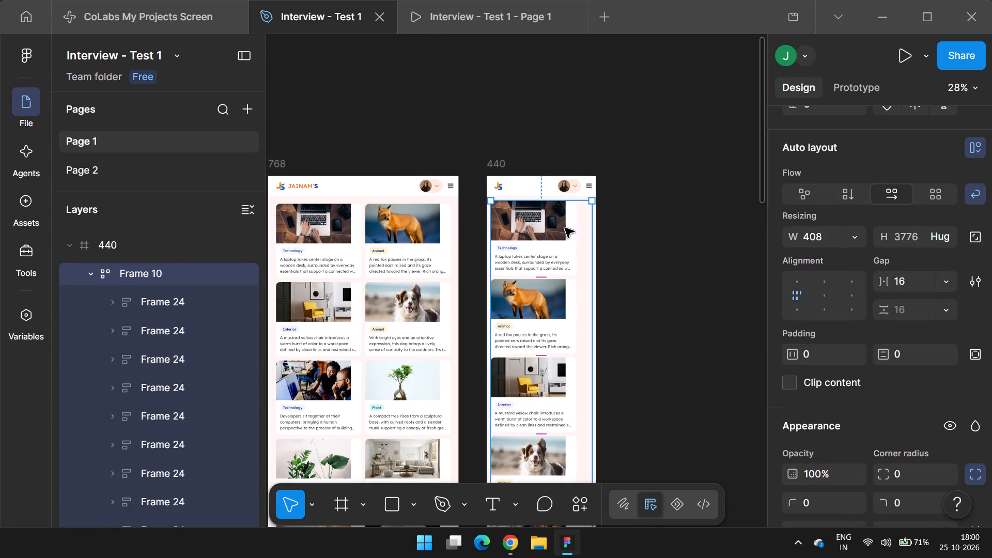
pyautogui.press('Return')
pyautogui.click(861, 165)
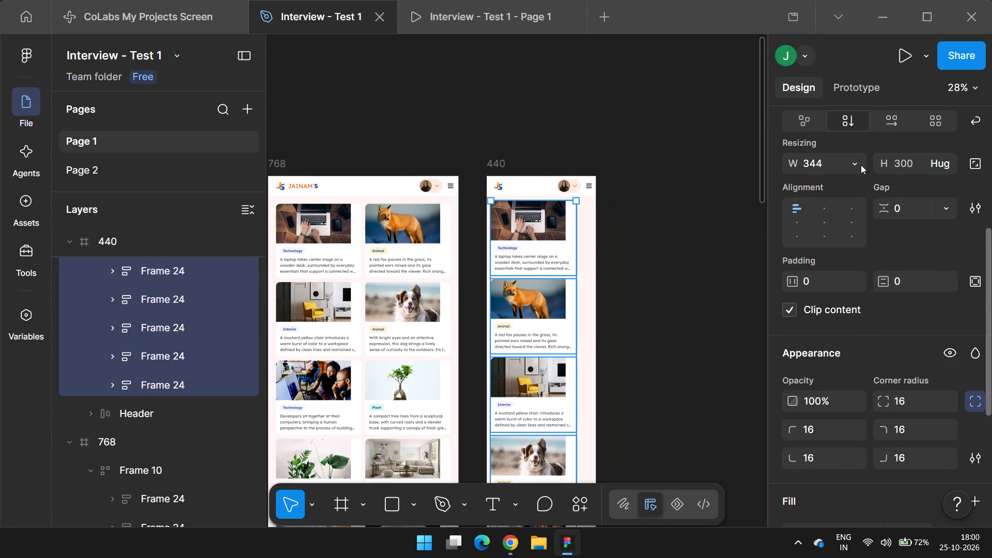
pyautogui.click(861, 165)
pyautogui.click(794, 156)
pyautogui.click(819, 168)
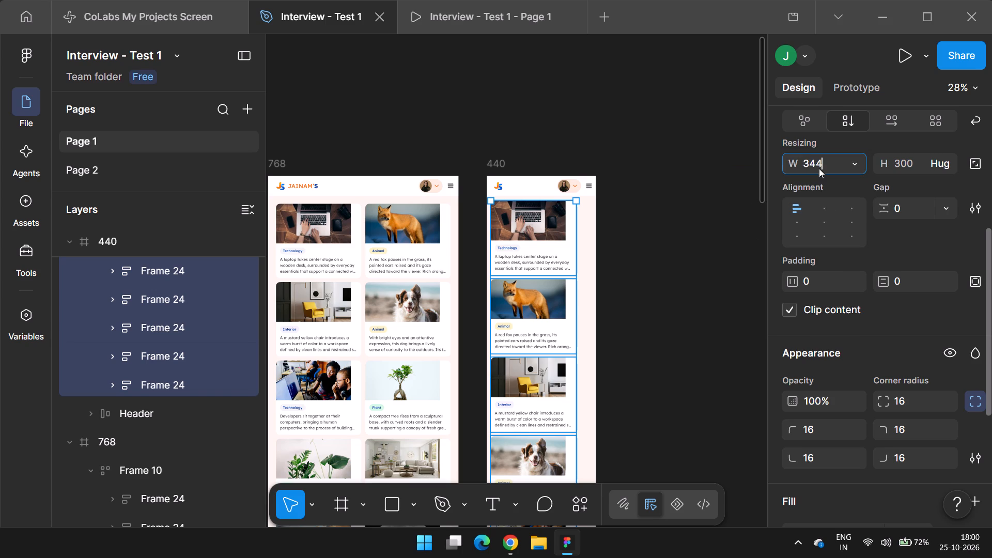
pyautogui.write('408')
pyautogui.press('Return')
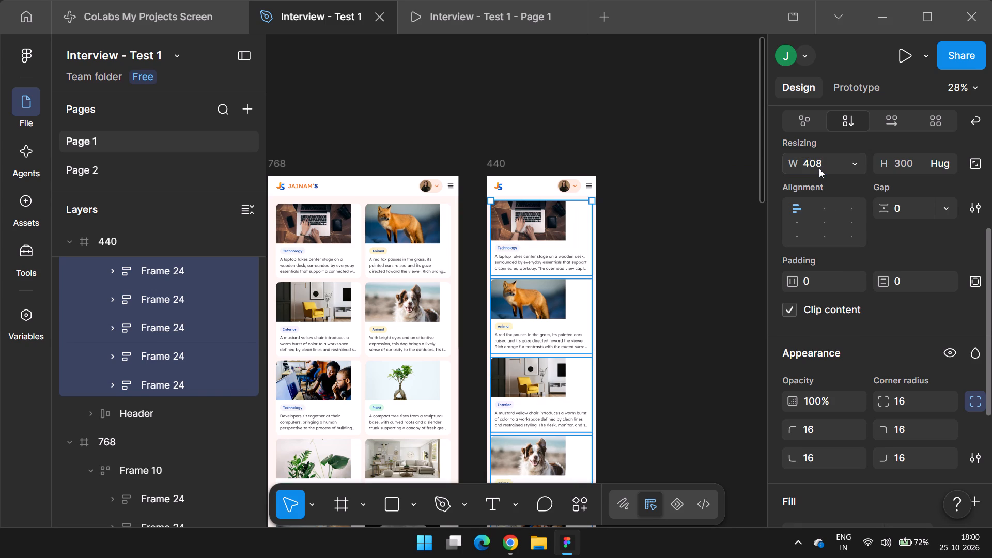
# Examine the widened cards in the 440 frame with the interface hidden and compare them with the 768 frame.
pyautogui.keyDown('ctrl'); pyautogui.scroll(5, 536, 255); pyautogui.keyUp('ctrl')
pyautogui.hotkey('ctrl', '\\')
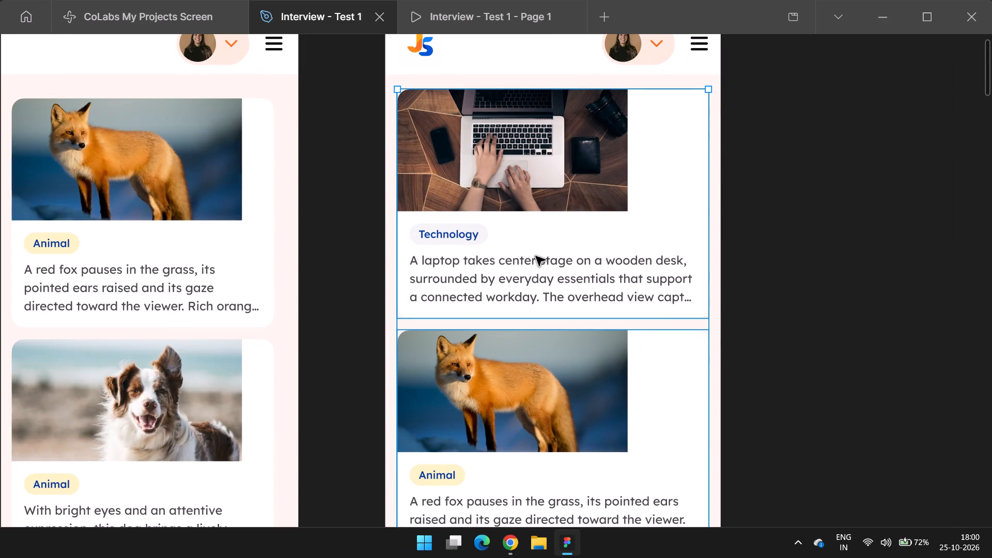
pyautogui.keyDown('ctrl'); pyautogui.scroll(-4, 517, 209); pyautogui.keyUp('ctrl')
pyautogui.keyDown('ctrl'); pyautogui.scroll(3, 503, 231); pyautogui.keyUp('ctrl')
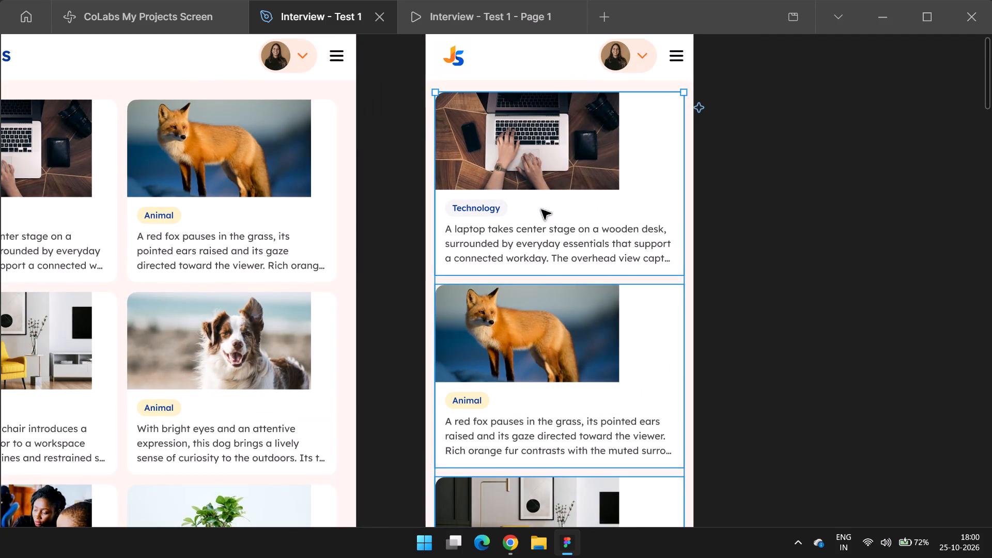
pyautogui.click(410, 209)
pyautogui.keyDown('ctrl'); pyautogui.scroll(-3, 506, 208); pyautogui.keyUp('ctrl')
pyautogui.hscroll(1, 477, 235)
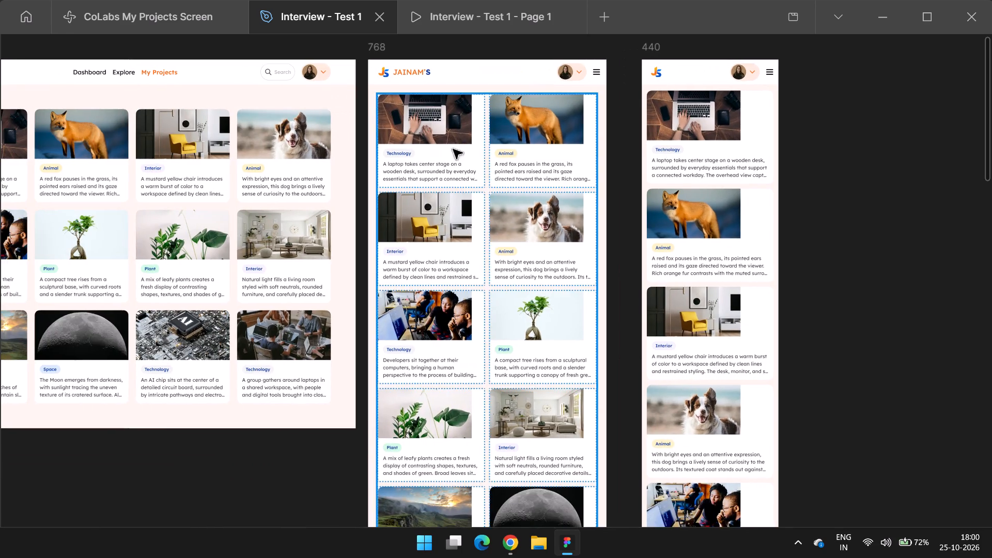
# Remove the D9D9D9 fill from the laptop image in the first card of the 768 frame.
pyautogui.keyDown('ctrl'); pyautogui.scroll(3, 452, 119); pyautogui.keyUp('ctrl')
pyautogui.doubleClick(435, 121)
pyautogui.doubleClick(435, 121)
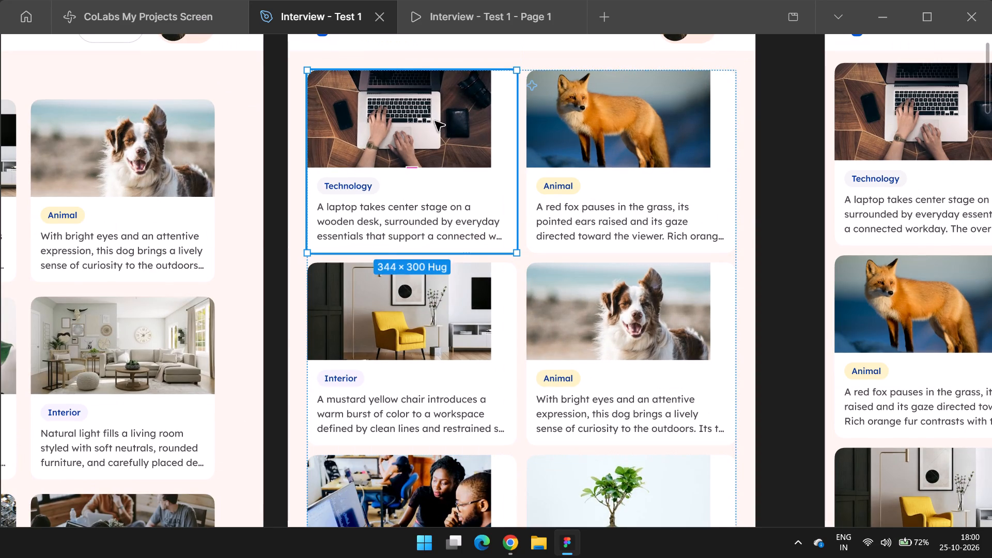
pyautogui.hotkey('ctrl', '\\')
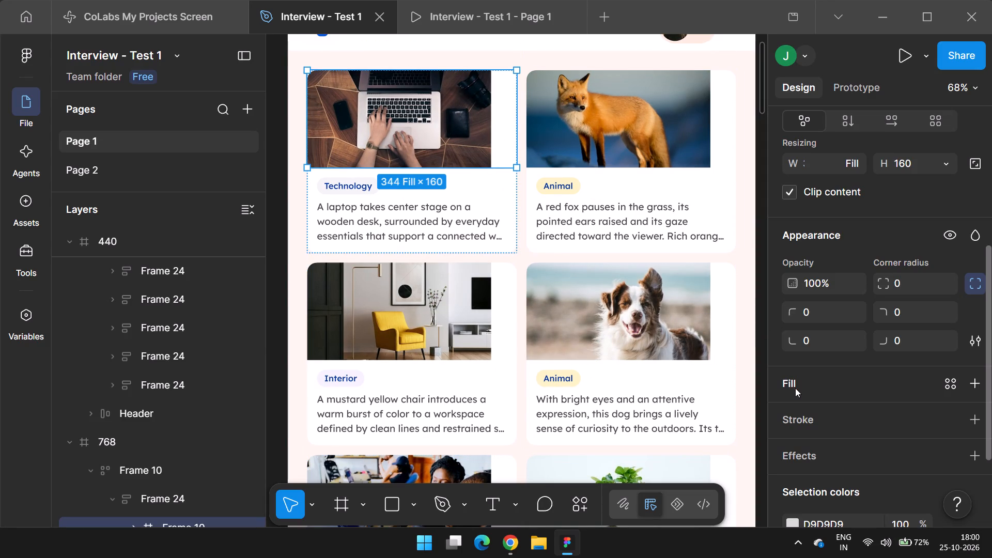
pyautogui.scroll(-3, 769, 376)
pyautogui.click(443, 115)
pyautogui.click(443, 115)
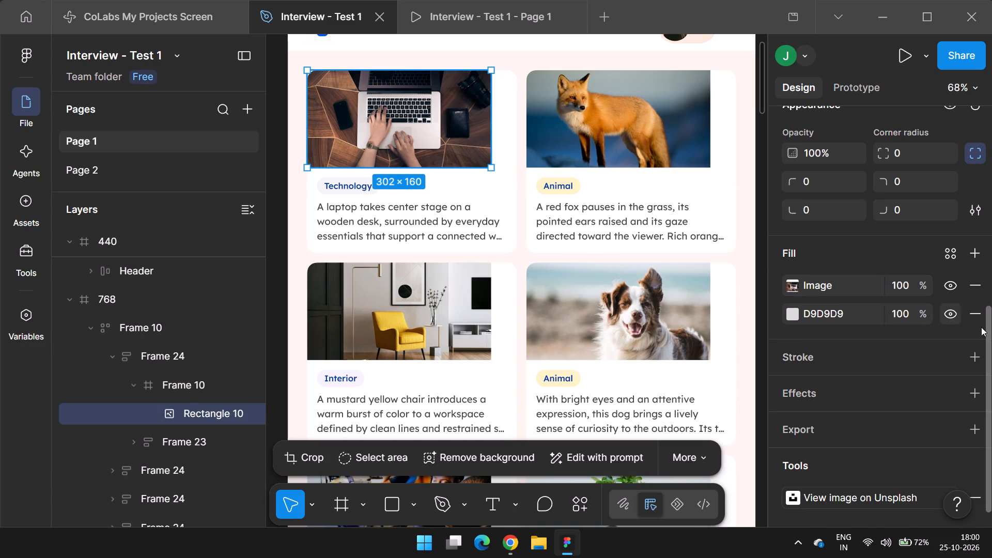
pyautogui.click(972, 314)
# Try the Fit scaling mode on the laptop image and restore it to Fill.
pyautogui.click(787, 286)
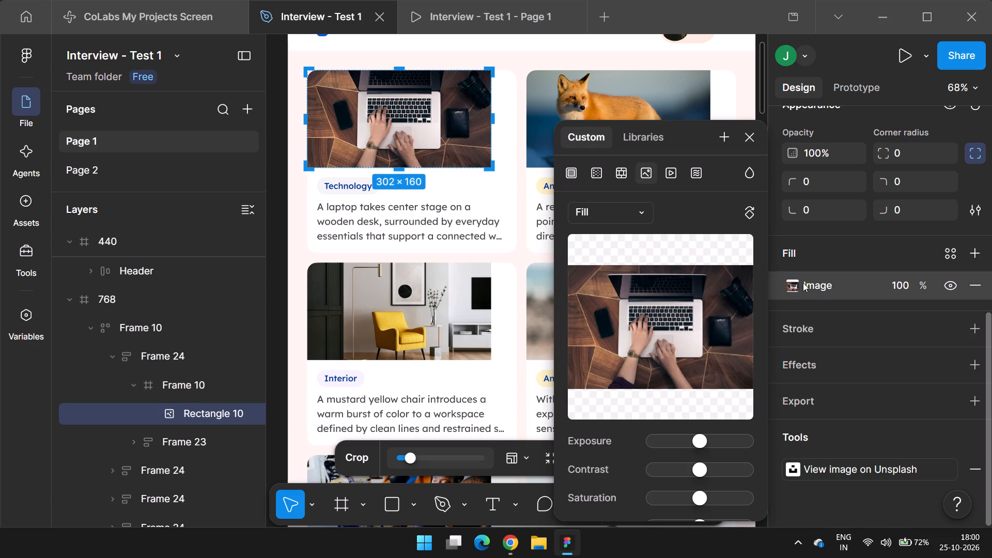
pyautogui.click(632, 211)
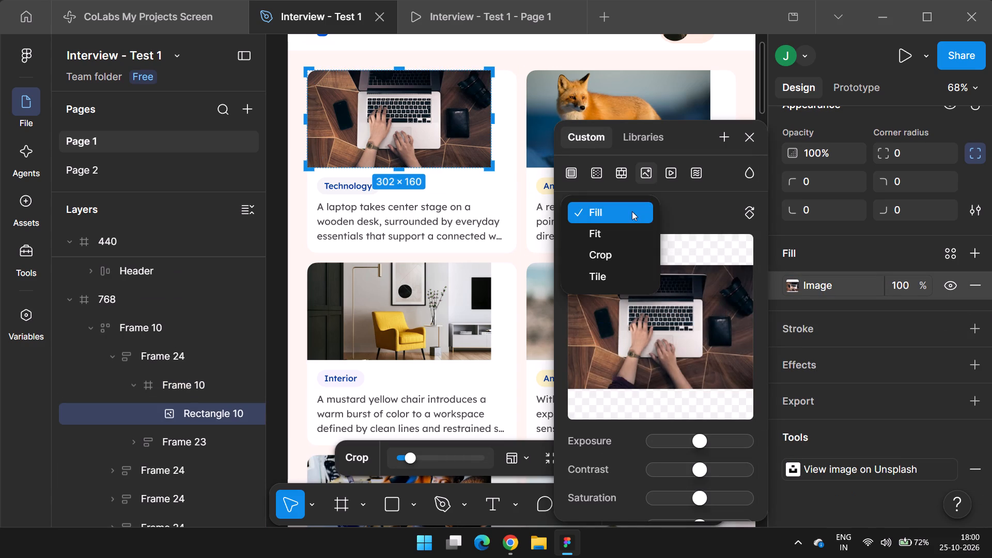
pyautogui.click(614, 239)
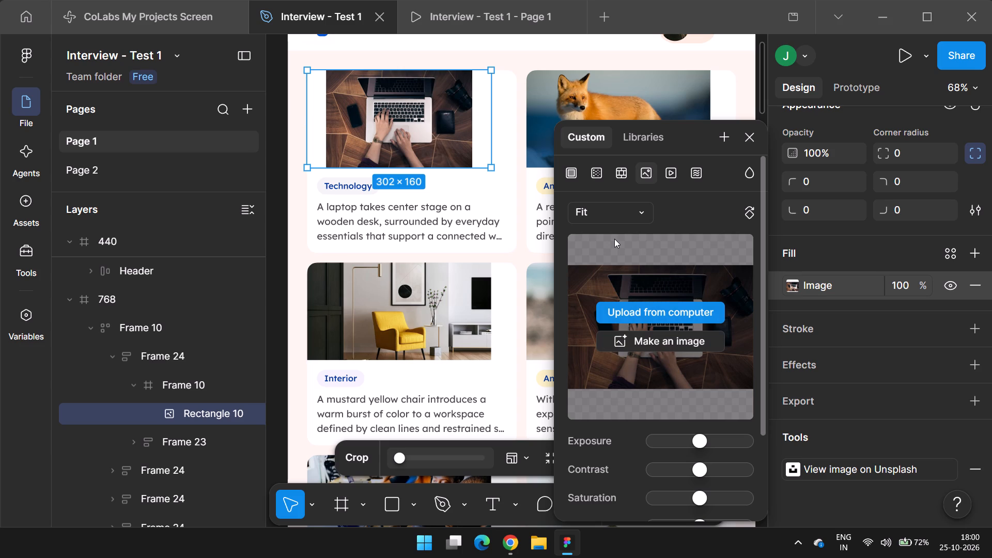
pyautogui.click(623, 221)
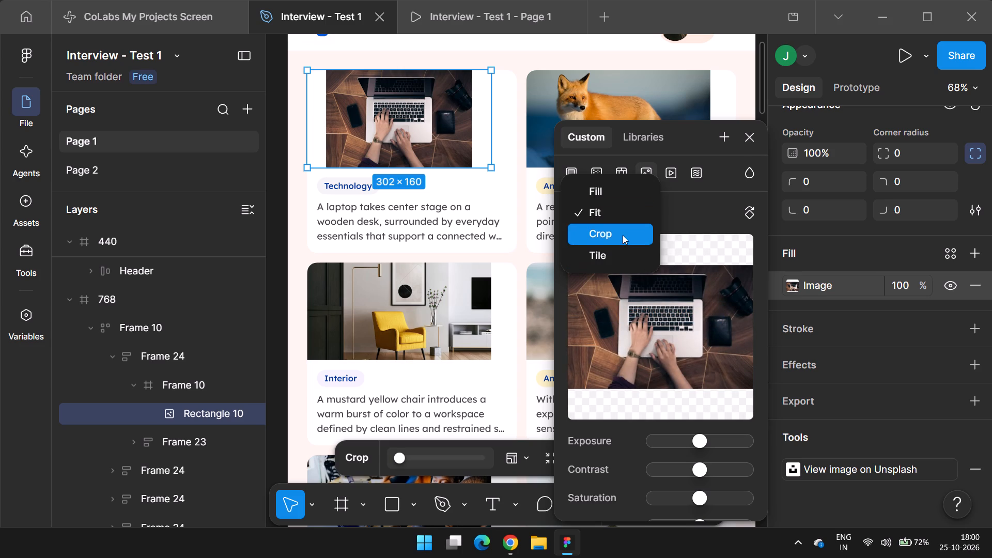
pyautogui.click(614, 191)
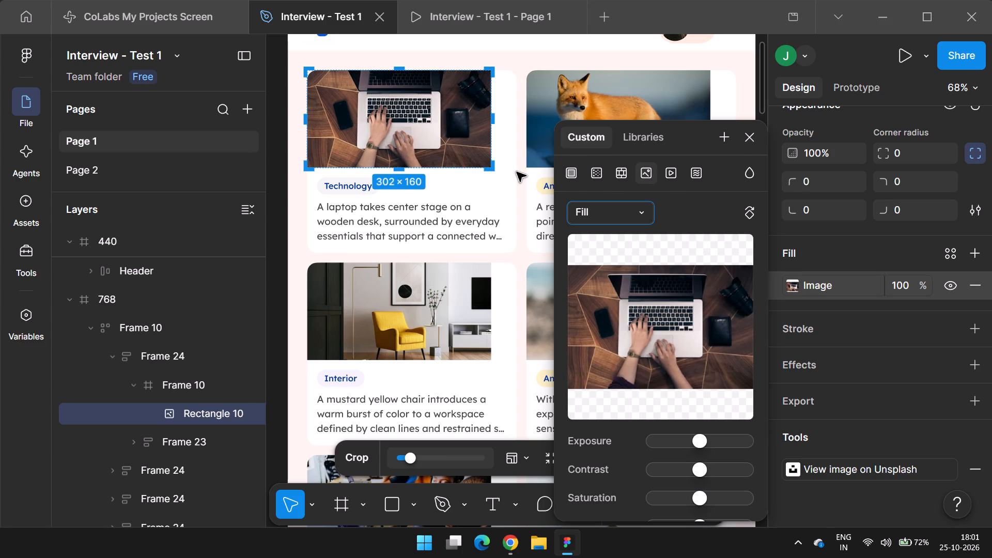
# Widen the laptop image in the 768 frame's first card to 344 and stretch its cropped picture across the full width.
pyautogui.moveTo(488, 148); pyautogui.dragTo(517, 152)
pyautogui.hotkey('shift', 'Return')
pyautogui.click(518, 152)
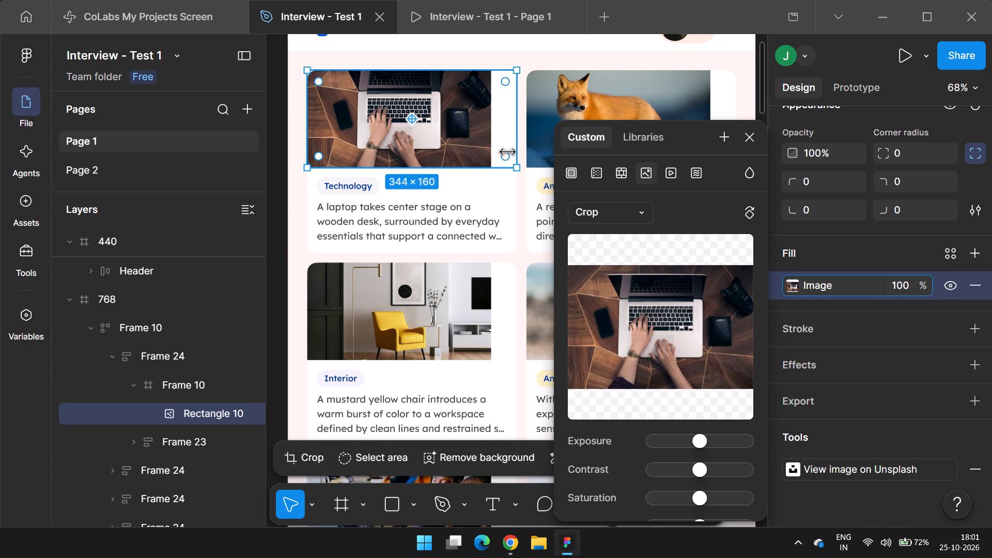
pyautogui.doubleClick(462, 141)
pyautogui.moveTo(494, 133); pyautogui.dragTo(516, 135)
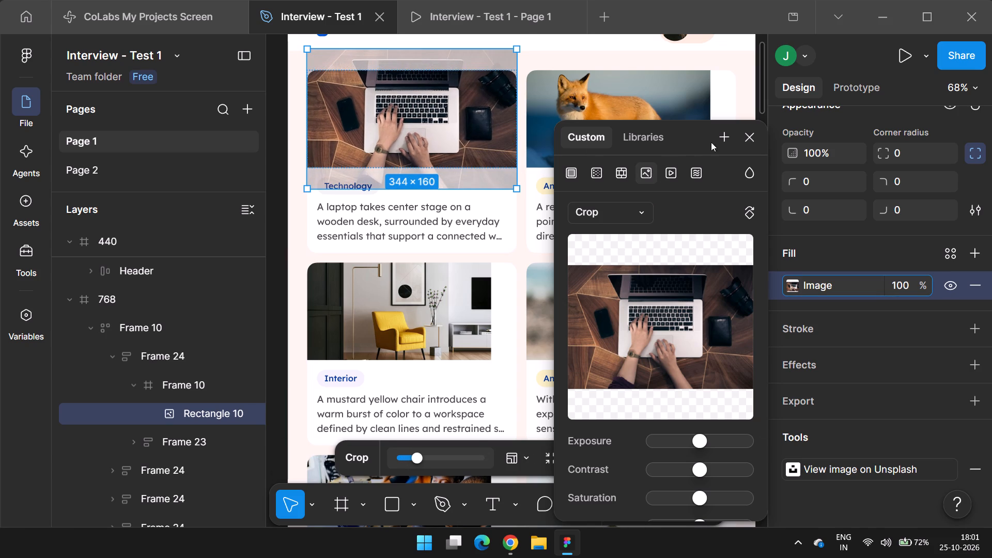
pyautogui.click(747, 134)
pyautogui.click(534, 202)
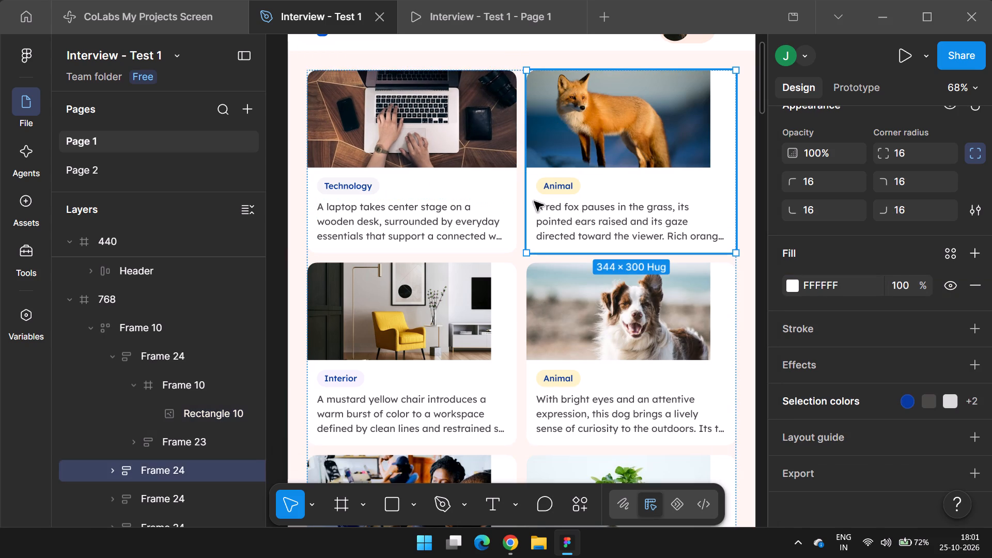
pyautogui.click(500, 132)
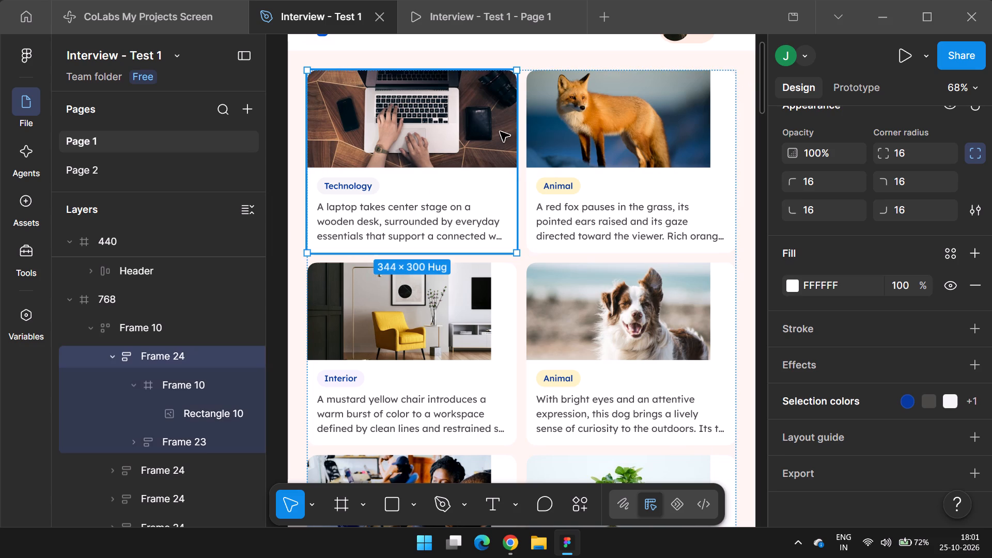
# With the interface hidden, widen the fox image in the 768 frame to the card's 344 width, undoing the accidental shift.
pyautogui.hotkey('ctrl', '\\')
pyautogui.doubleClick(619, 127)
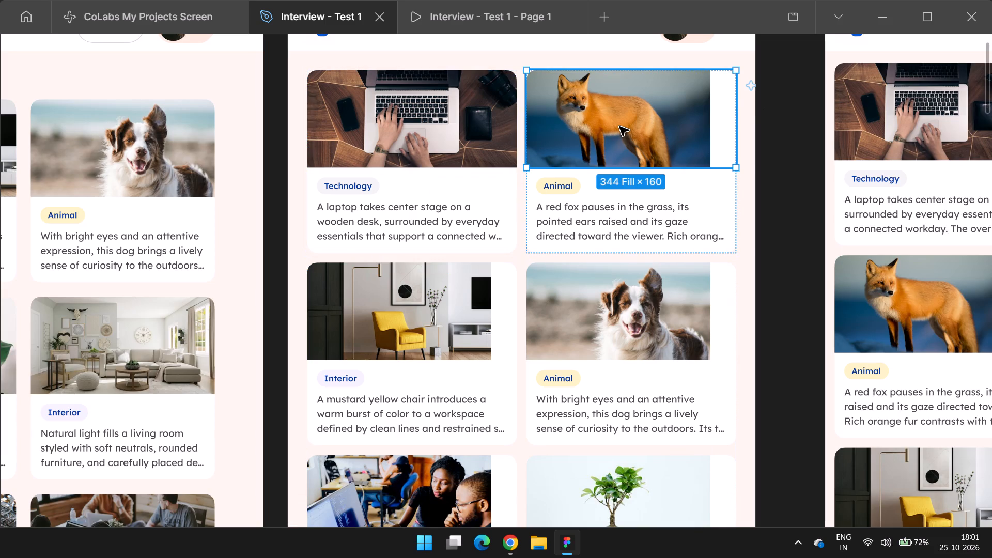
pyautogui.doubleClick(655, 137)
pyautogui.moveTo(716, 133); pyautogui.dragTo(737, 135)
pyautogui.keyDown('shift'); pyautogui.moveTo(667, 119); pyautogui.dragTo(666, 129); pyautogui.keyUp('shift')
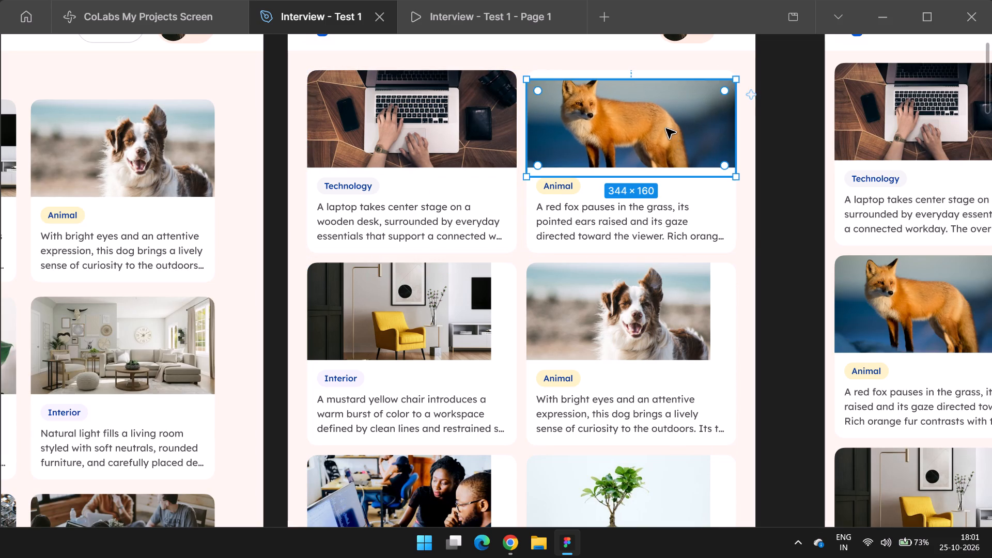
pyautogui.hotkey('ctrl', 'z')
# Widen the yellow chair and dog images in the 768 frame's second row to the full card width of 344.
pyautogui.scroll(-2, 586, 284)
pyautogui.doubleClick(432, 112)
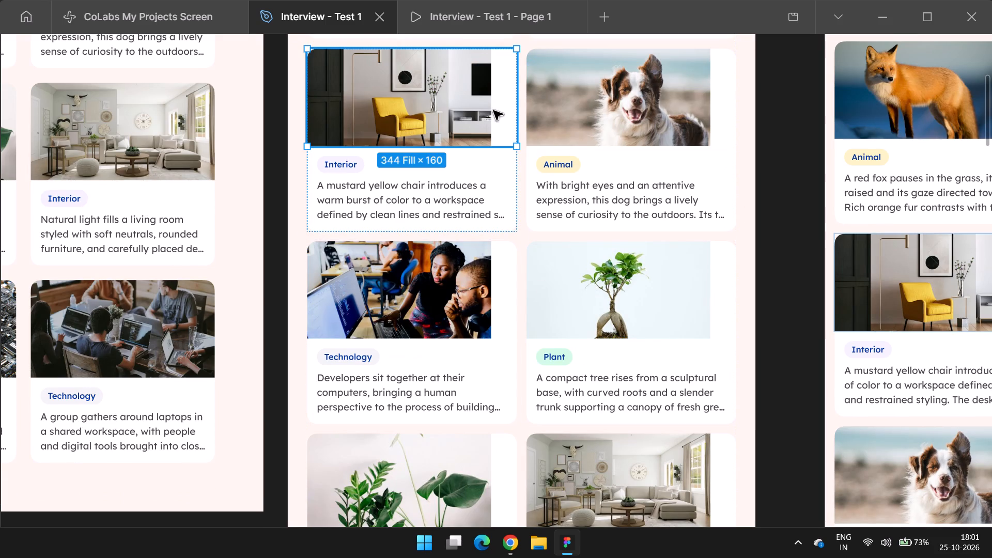
pyautogui.doubleClick(483, 110)
pyautogui.moveTo(497, 111); pyautogui.dragTo(519, 114)
pyautogui.doubleClick(592, 118)
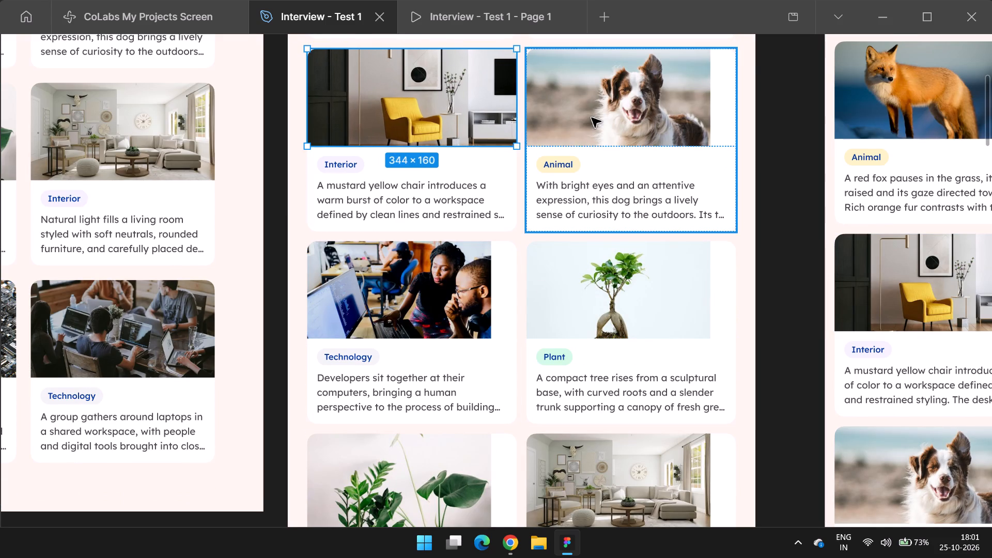
pyautogui.doubleClick(696, 111)
pyautogui.moveTo(713, 110); pyautogui.dragTo(735, 111)
# Widen the developers and bonsai tree images in the 768 frame's third row to the full card width of 344.
pyautogui.tripleClick(458, 256)
pyautogui.moveTo(491, 278); pyautogui.dragTo(517, 281)
pyautogui.doubleClick(575, 285)
pyautogui.click(698, 288)
pyautogui.click(698, 288)
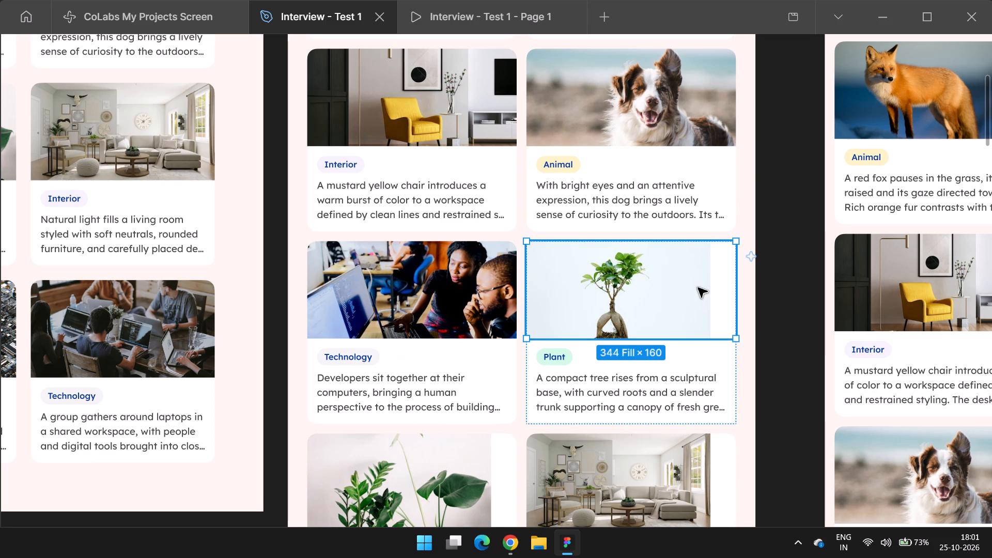
pyautogui.moveTo(716, 289); pyautogui.dragTo(741, 291)
pyautogui.moveTo(744, 292); pyautogui.dragTo(737, 302)
# Widen the mountain landscape image in the 768 frame's Nature card to the full card width of 344.
pyautogui.scroll(-4, 600, 258)
pyautogui.tripleClick(443, 239)
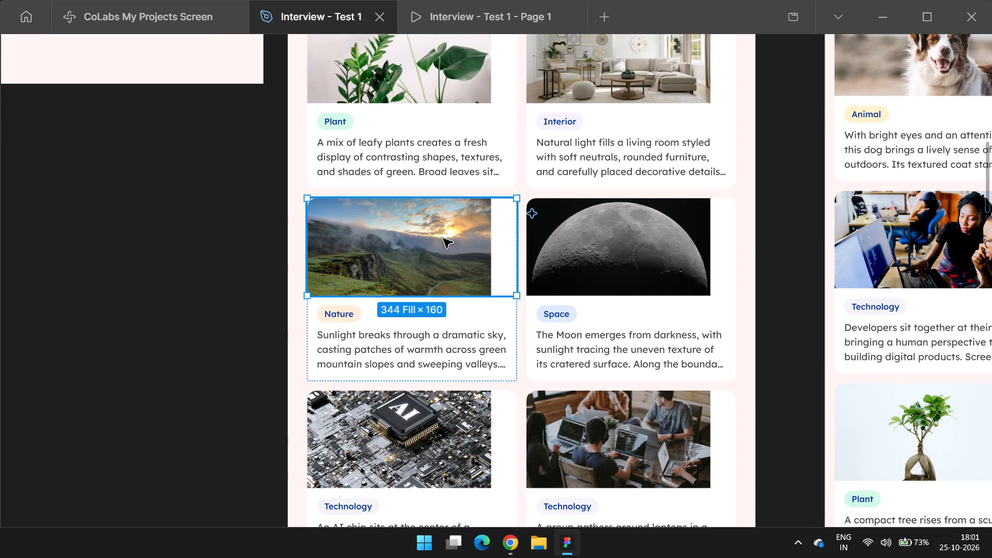
pyautogui.moveTo(495, 248); pyautogui.dragTo(557, 270)
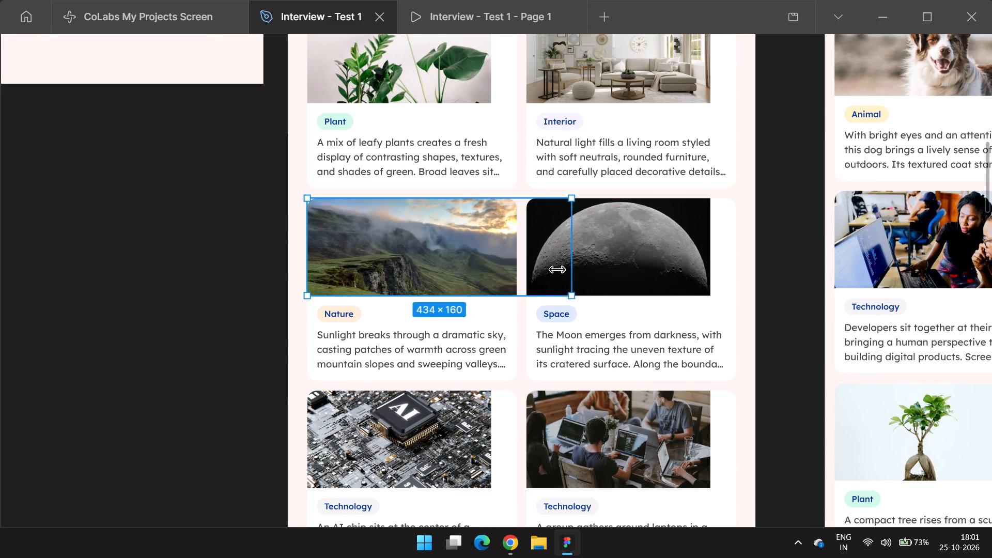
pyautogui.moveTo(557, 270); pyautogui.dragTo(519, 281)
# Widen the leafy plants and living room images in the 768 frame's fourth row to the full card width of 344.
pyautogui.scroll(3, 511, 239)
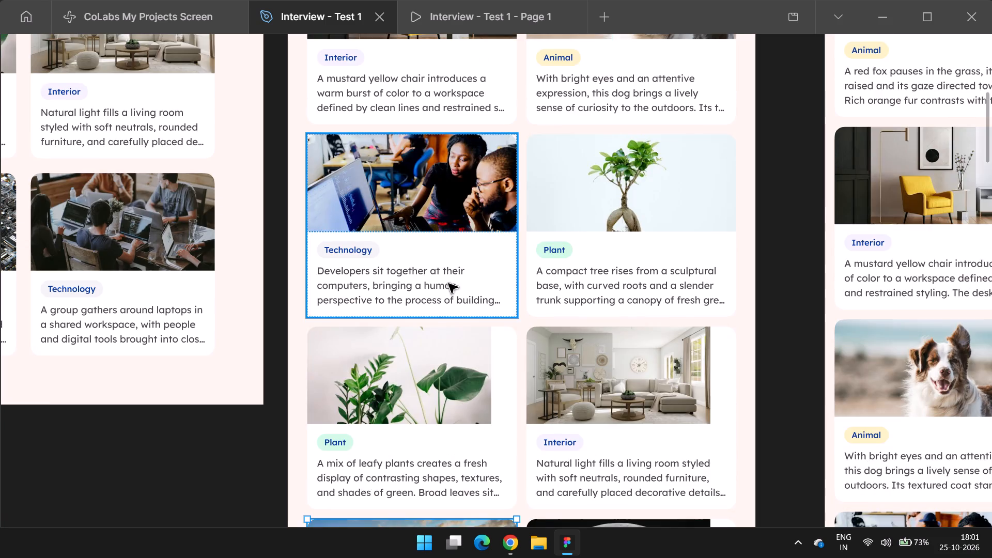
pyautogui.scroll(-2, 449, 283)
pyautogui.keyDown('ctrl'); pyautogui.click(425, 181); pyautogui.keyUp('ctrl')
pyautogui.moveTo(493, 179); pyautogui.dragTo(519, 186)
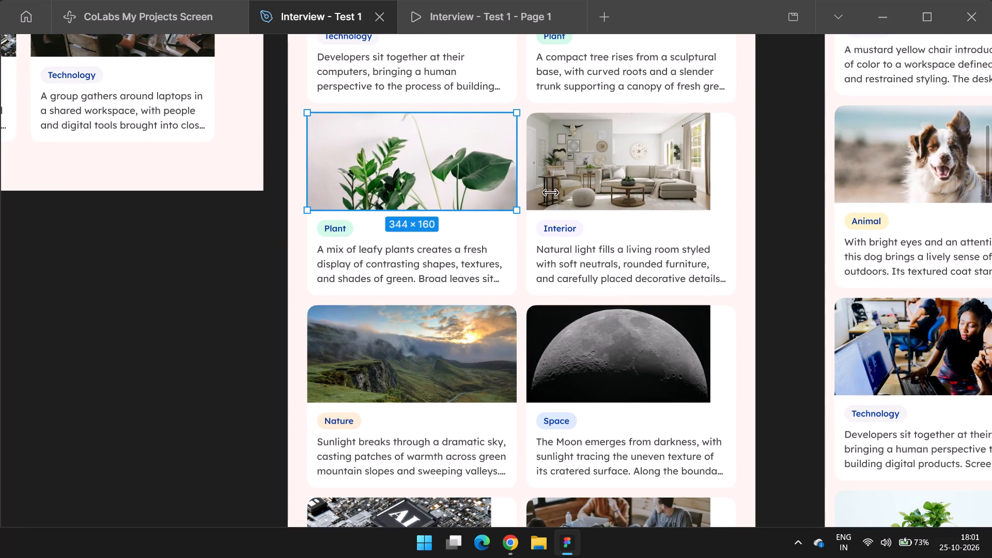
pyautogui.keyDown('ctrl'); pyautogui.click(612, 195); pyautogui.keyUp('ctrl')
pyautogui.moveTo(711, 173); pyautogui.dragTo(735, 176)
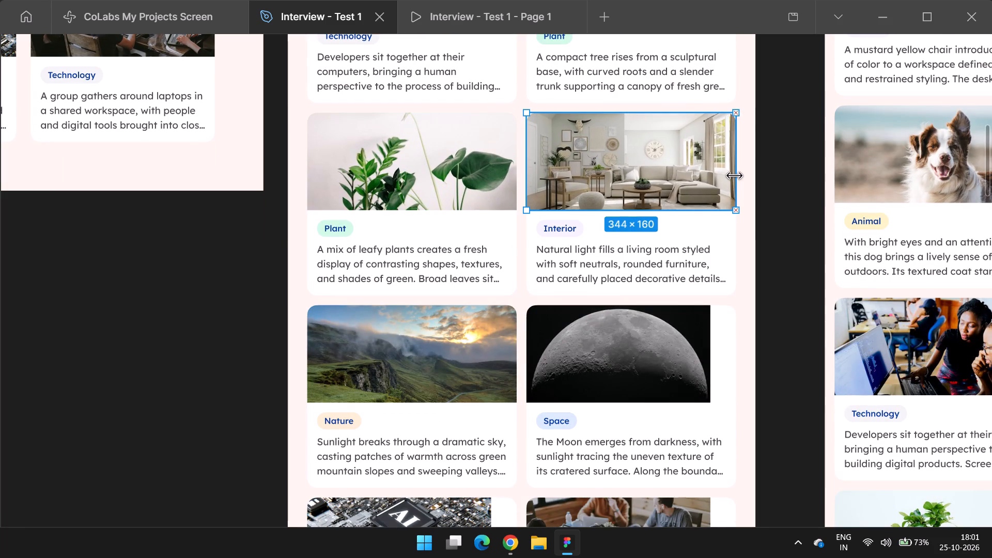
pyautogui.moveTo(735, 176); pyautogui.dragTo(731, 185)
pyautogui.click(735, 192)
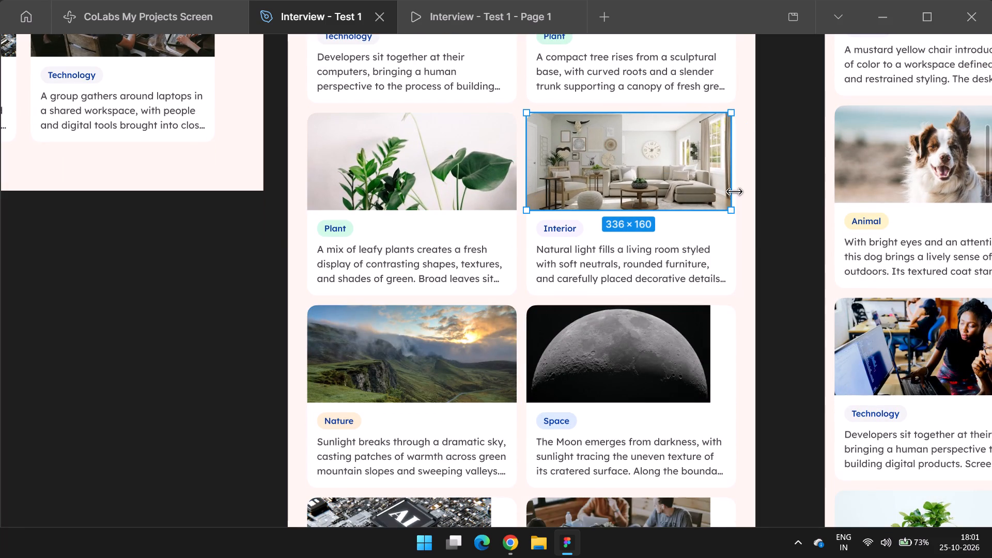
# Widen the moon image in the 768 frame's Space card to the full card width of 344.
pyautogui.keyDown('ctrl'); pyautogui.click(651, 319); pyautogui.keyUp('ctrl')
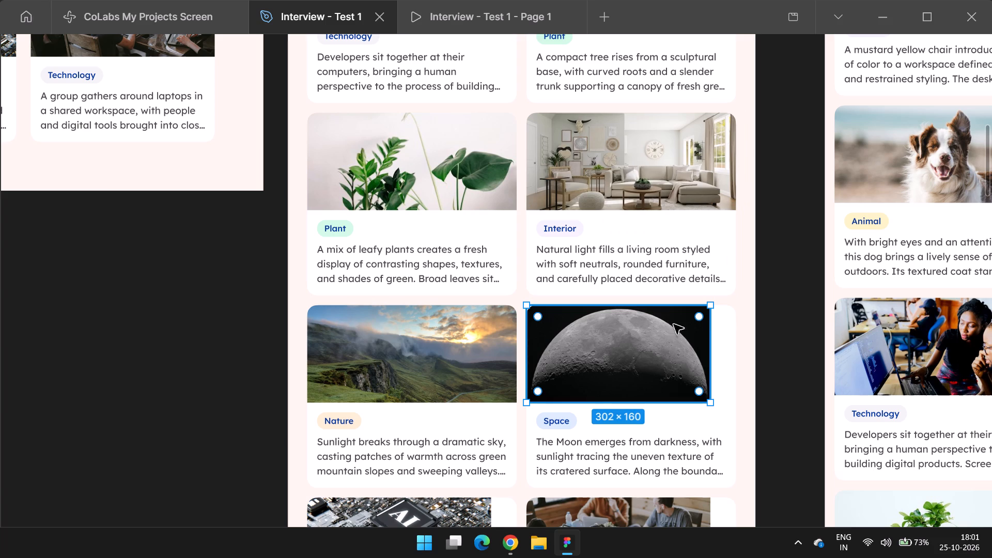
pyautogui.moveTo(714, 343); pyautogui.dragTo(738, 351)
# Widen the AI chip and group meeting images in the 768 frame's last row to the full card width of 344.
pyautogui.scroll(-4, 653, 326)
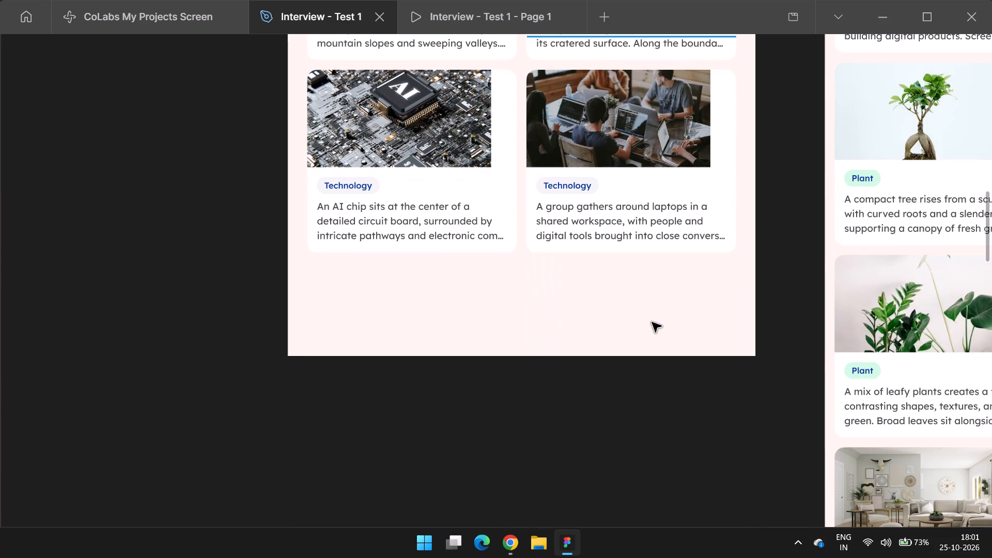
pyautogui.scroll(2, 534, 224)
pyautogui.keyDown('ctrl'); pyautogui.click(409, 333); pyautogui.keyUp('ctrl')
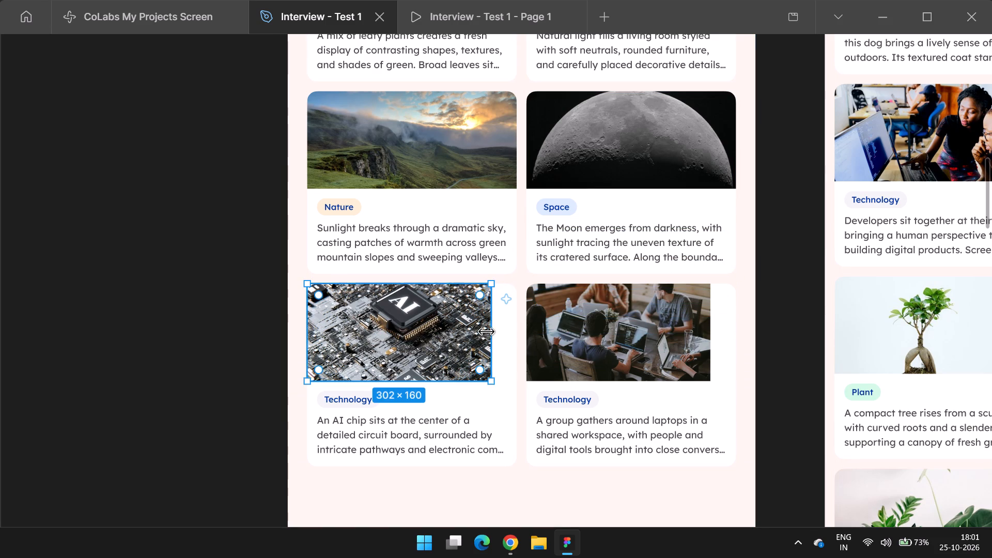
pyautogui.moveTo(488, 331); pyautogui.dragTo(516, 329)
pyautogui.keyDown('ctrl'); pyautogui.click(589, 326); pyautogui.keyUp('ctrl')
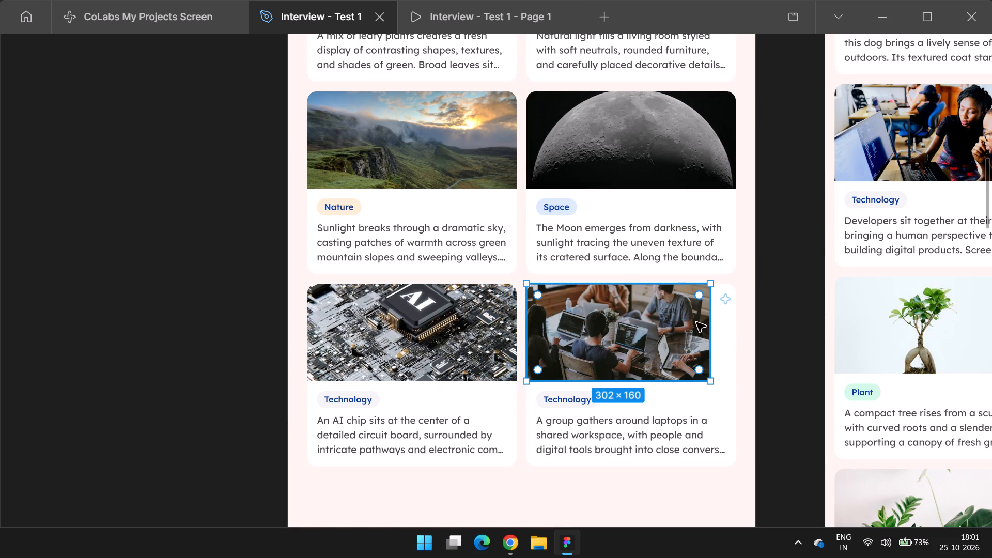
pyautogui.moveTo(709, 323); pyautogui.dragTo(738, 326)
# Widen the laptop and fox images in the 440 frame's first two cards to the full card width of 408.
pyautogui.keyDown('ctrl'); pyautogui.scroll(-7, 557, 302); pyautogui.keyUp('ctrl')
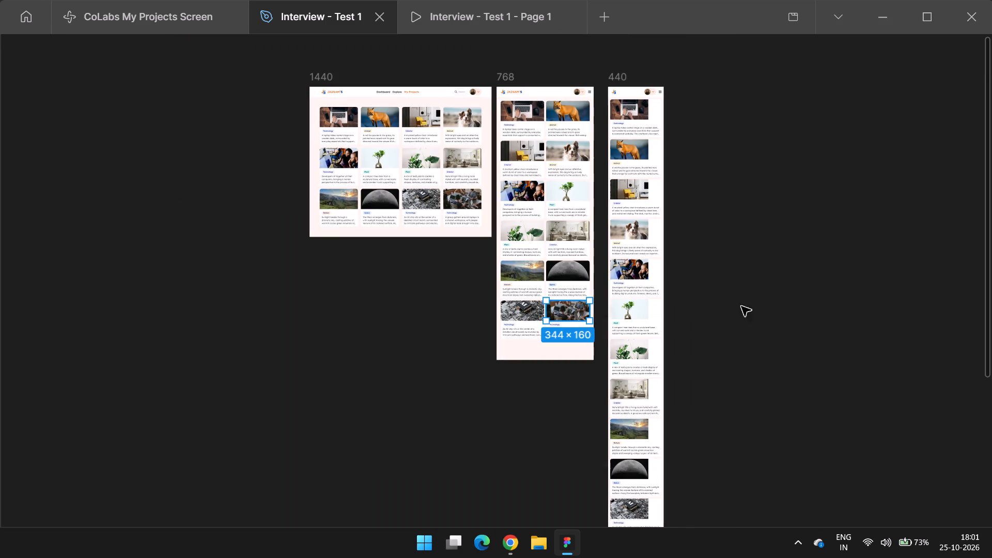
pyautogui.click(753, 303)
pyautogui.keyDown('ctrl'); pyautogui.scroll(10, 660, 288); pyautogui.keyUp('ctrl')
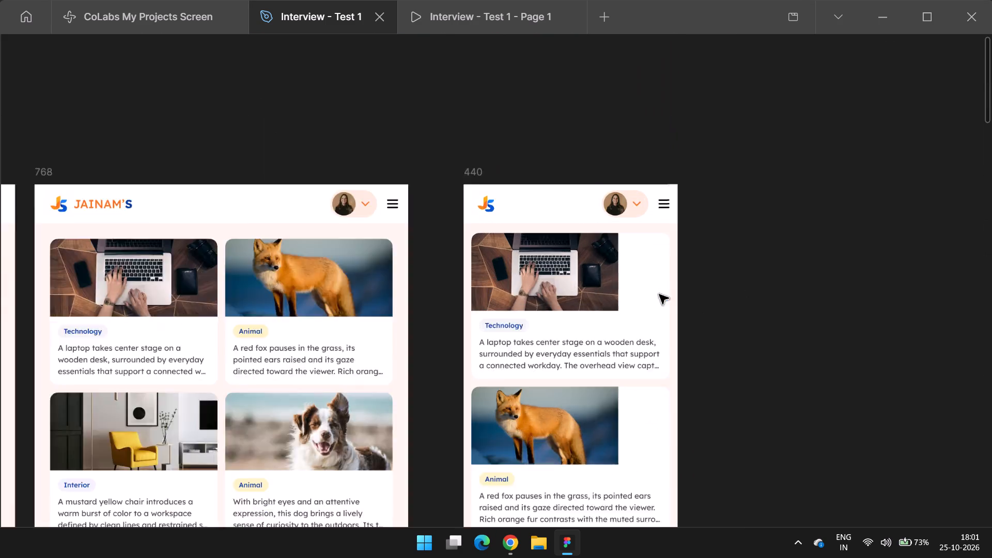
pyautogui.keyDown('ctrl'); pyautogui.scroll(2, 659, 295); pyautogui.keyUp('ctrl')
pyautogui.keyDown('ctrl'); pyautogui.click(576, 263); pyautogui.keyUp('ctrl')
pyautogui.moveTo(598, 291); pyautogui.dragTo(680, 295)
pyautogui.scroll(-4, 725, 231)
pyautogui.scroll(2, 576, 175)
pyautogui.keyDown('ctrl'); pyautogui.click(538, 281); pyautogui.keyUp('ctrl')
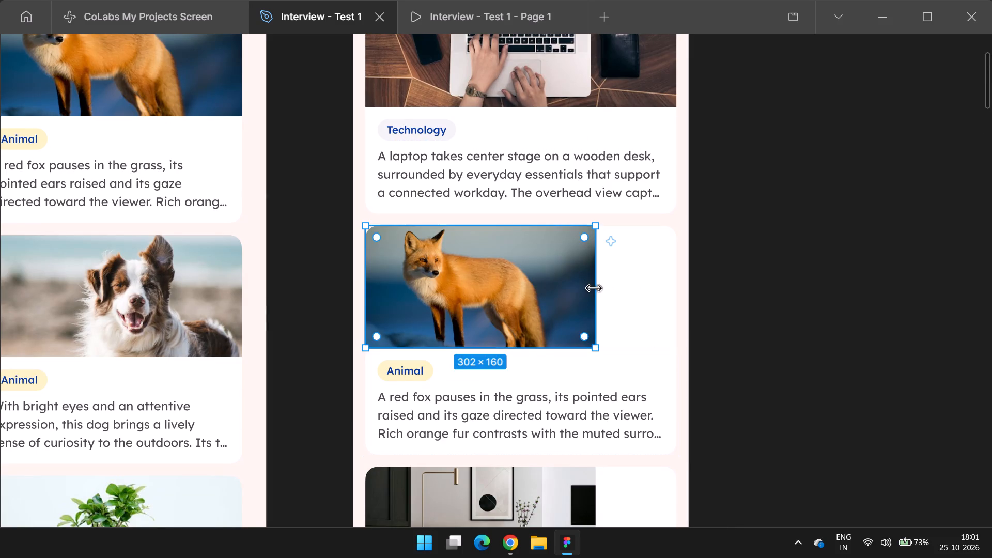
pyautogui.moveTo(594, 290); pyautogui.dragTo(678, 291)
# Widen the yellow chair and dog images in the 440 frame to the full card width of 408.
pyautogui.scroll(-4, 686, 255)
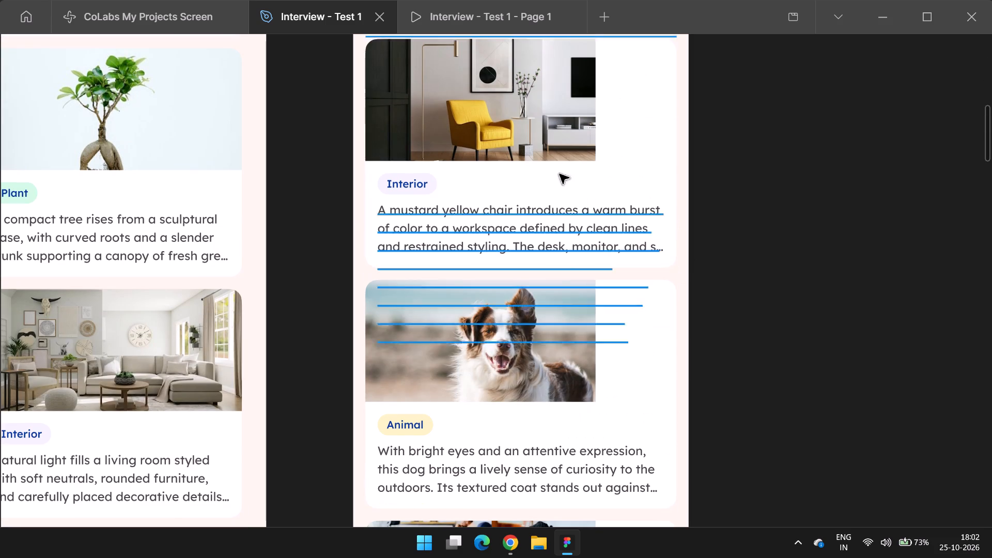
pyautogui.keyDown('ctrl'); pyautogui.click(531, 133); pyautogui.keyUp('ctrl')
pyautogui.moveTo(597, 129); pyautogui.dragTo(686, 143)
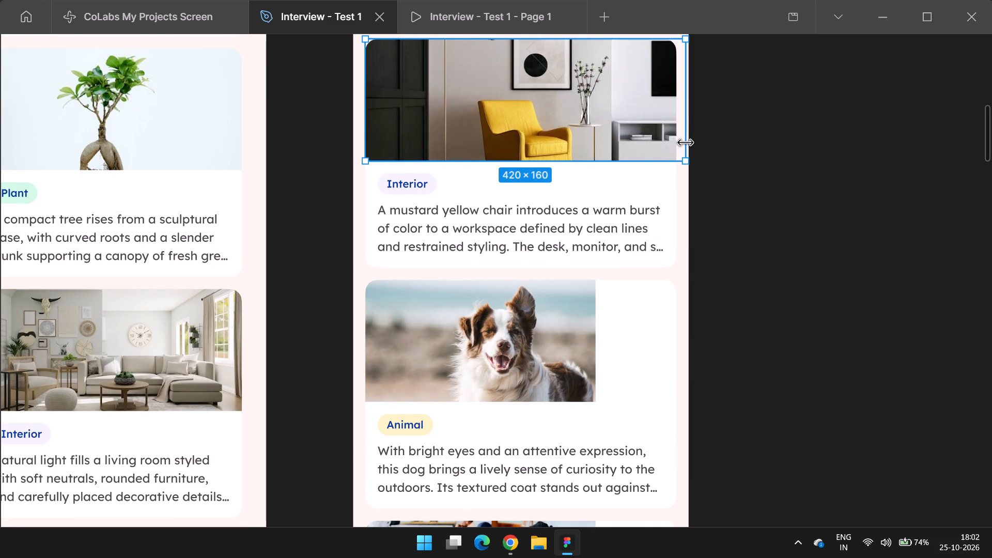
pyautogui.moveTo(686, 143); pyautogui.dragTo(678, 151)
pyautogui.scroll(3, 664, 158)
pyautogui.scroll(-4, 664, 158)
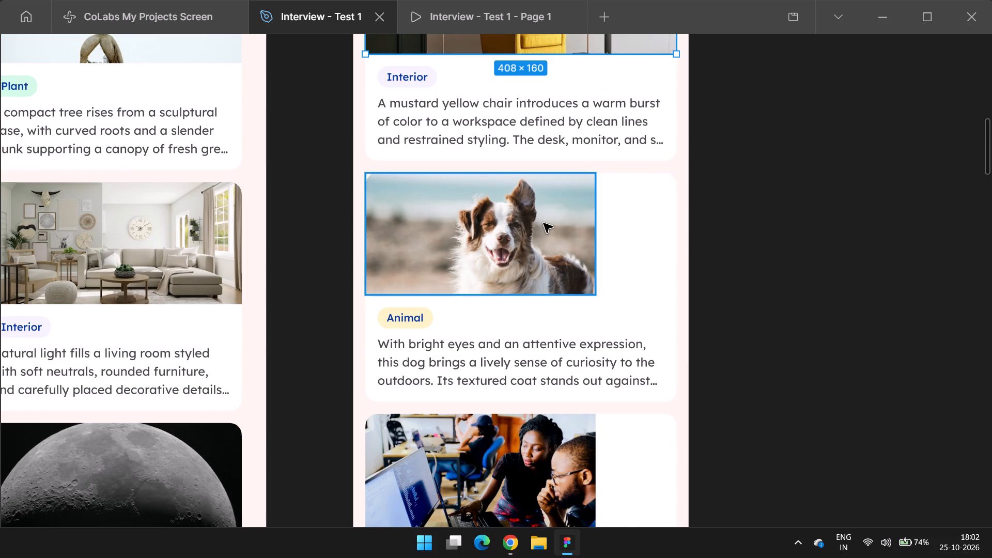
pyautogui.keyDown('ctrl'); pyautogui.click(544, 223); pyautogui.keyUp('ctrl')
pyautogui.moveTo(599, 232); pyautogui.dragTo(680, 231)
# Widen the developers and bonsai tree images in the 440 frame to the full card width of 408.
pyautogui.scroll(-3, 611, 213)
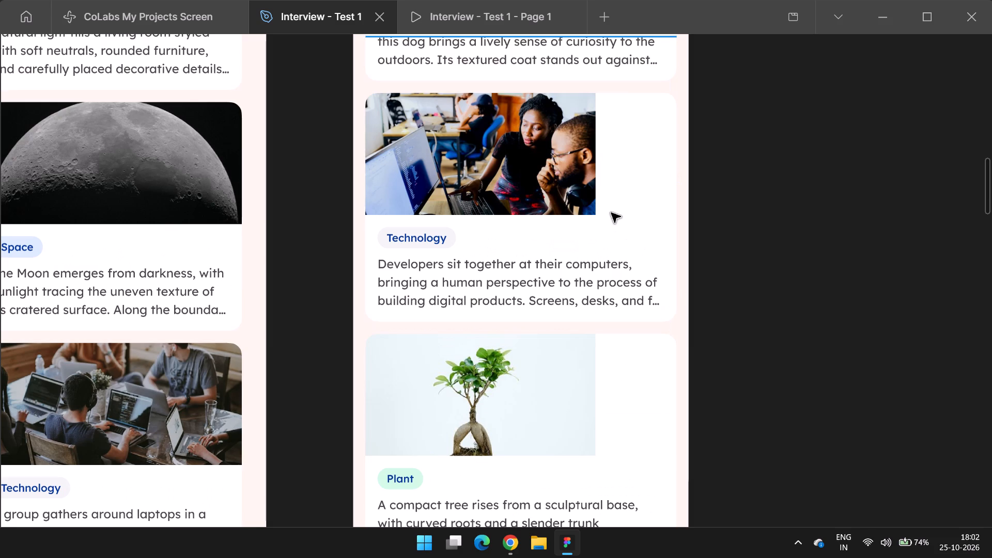
pyautogui.keyDown('ctrl'); pyautogui.click(518, 196); pyautogui.keyUp('ctrl')
pyautogui.moveTo(600, 190); pyautogui.dragTo(685, 193)
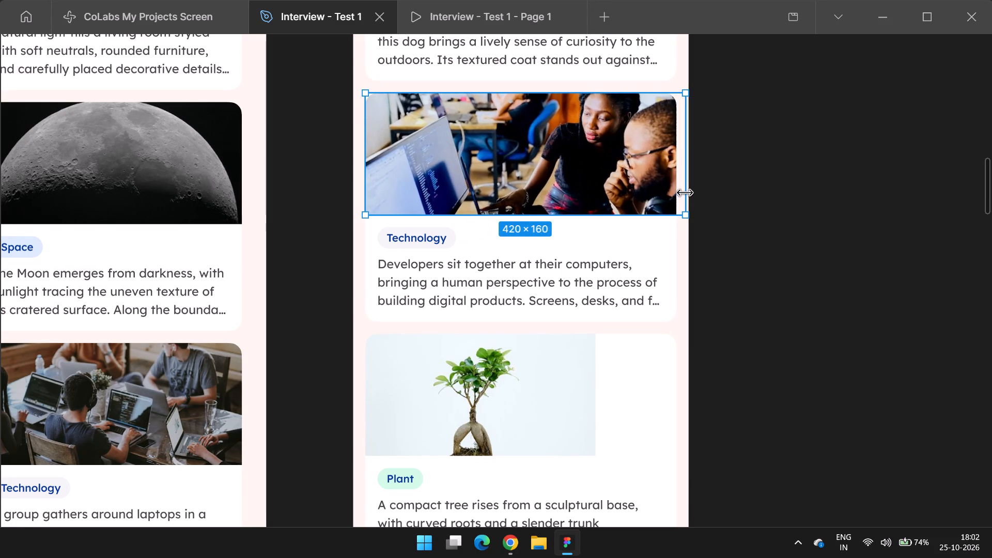
pyautogui.moveTo(685, 193); pyautogui.dragTo(678, 204)
pyautogui.scroll(-2, 597, 181)
pyautogui.keyDown('ctrl'); pyautogui.click(497, 160); pyautogui.keyUp('ctrl')
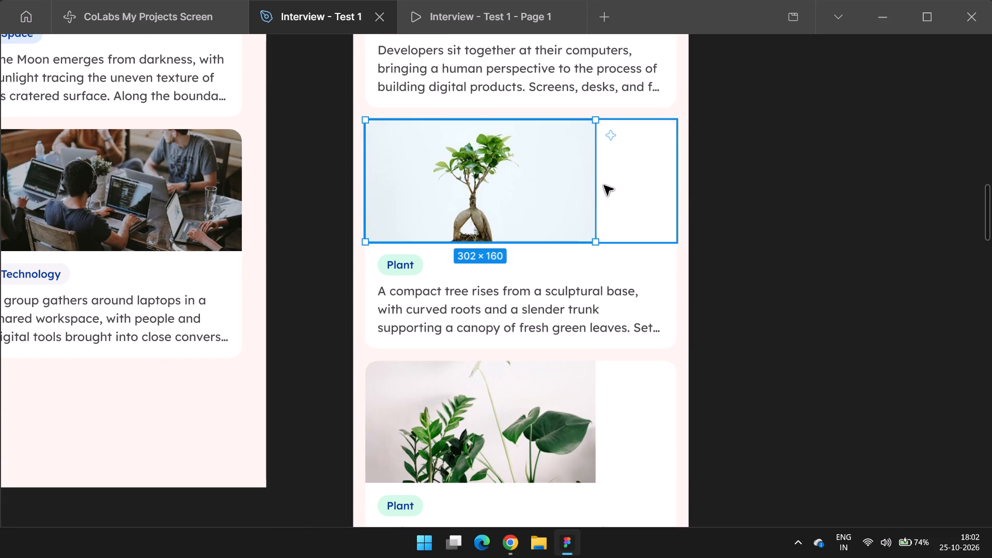
pyautogui.moveTo(598, 191); pyautogui.dragTo(679, 195)
# Widen the leafy plants image in the 440 frame to the full card width of 408.
pyautogui.scroll(-2, 650, 185)
pyautogui.keyDown('ctrl'); pyautogui.click(524, 211); pyautogui.keyUp('ctrl')
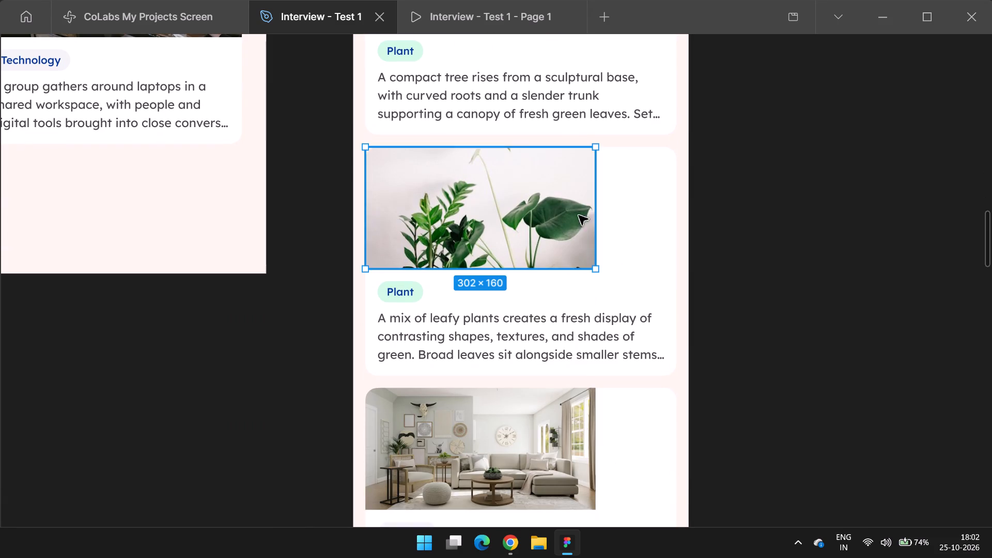
pyautogui.moveTo(597, 219); pyautogui.dragTo(678, 217)
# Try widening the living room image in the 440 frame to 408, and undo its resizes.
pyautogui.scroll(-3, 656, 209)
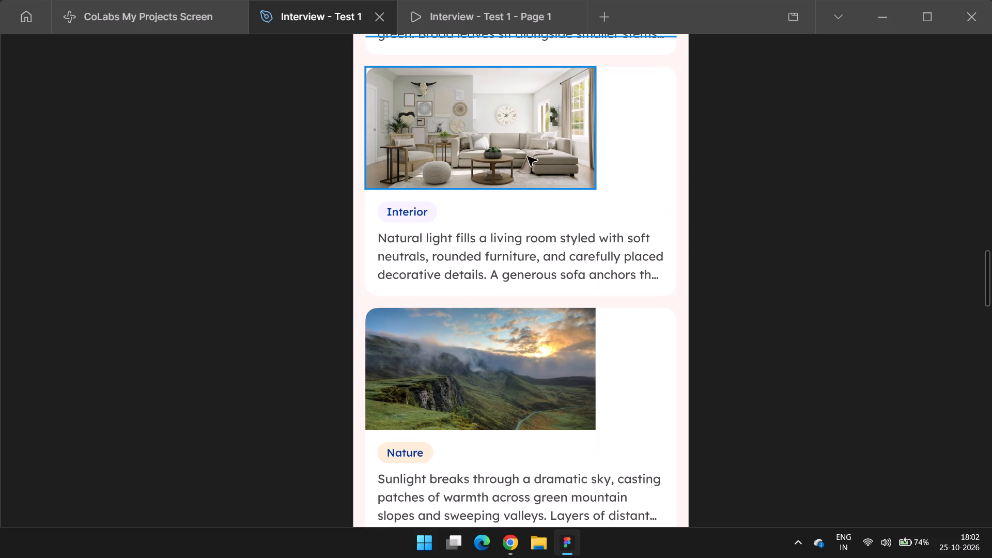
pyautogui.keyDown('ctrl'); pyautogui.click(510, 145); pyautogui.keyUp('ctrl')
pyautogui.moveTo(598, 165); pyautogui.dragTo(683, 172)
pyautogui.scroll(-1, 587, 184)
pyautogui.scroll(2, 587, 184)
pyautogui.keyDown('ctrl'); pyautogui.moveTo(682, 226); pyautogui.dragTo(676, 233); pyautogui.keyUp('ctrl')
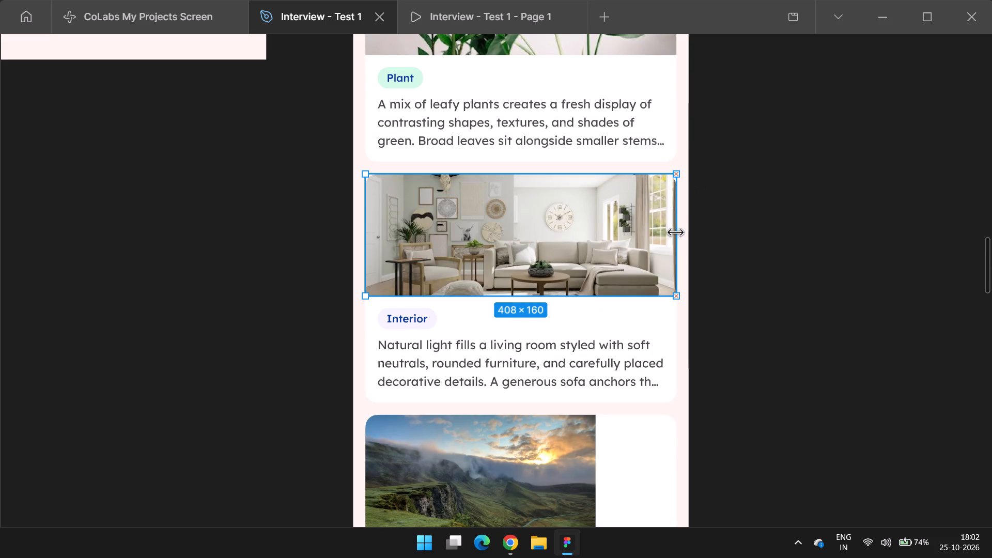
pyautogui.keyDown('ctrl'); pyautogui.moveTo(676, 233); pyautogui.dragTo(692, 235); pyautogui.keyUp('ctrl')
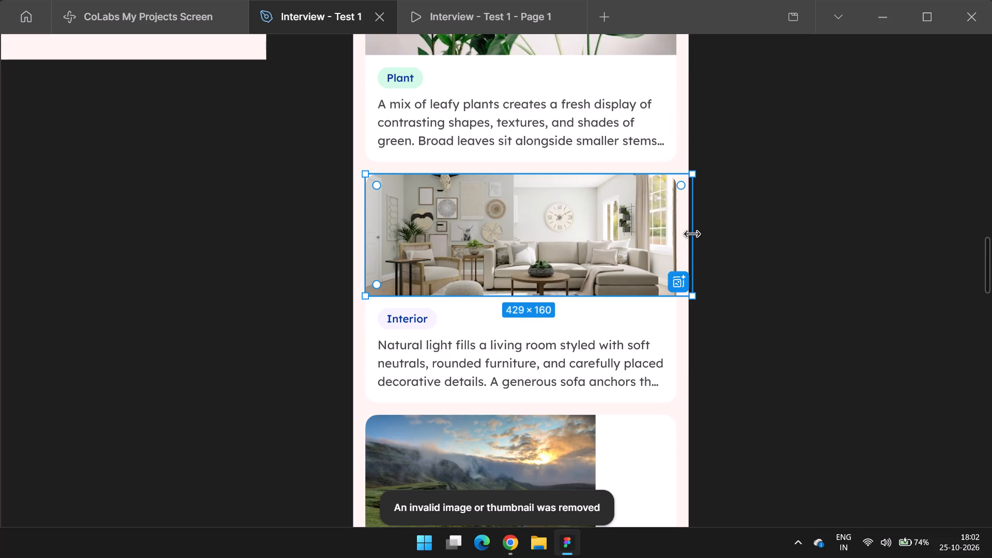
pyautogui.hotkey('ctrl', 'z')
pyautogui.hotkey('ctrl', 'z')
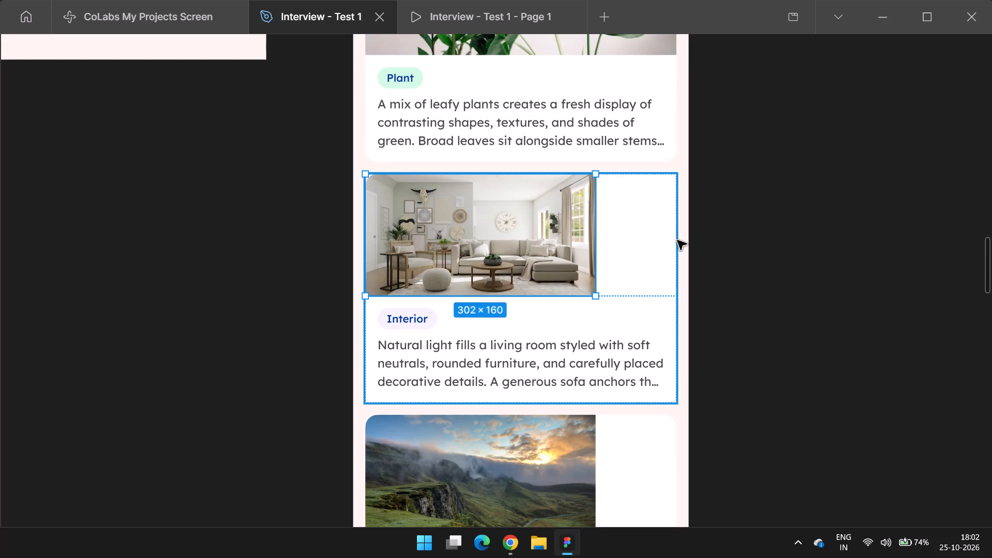
# Widen the living room and mountain valley images in the 440 frame to the full card width of 408.
pyautogui.keyDown('ctrl'); pyautogui.click(545, 262); pyautogui.keyUp('ctrl')
pyautogui.moveTo(596, 254); pyautogui.dragTo(668, 250)
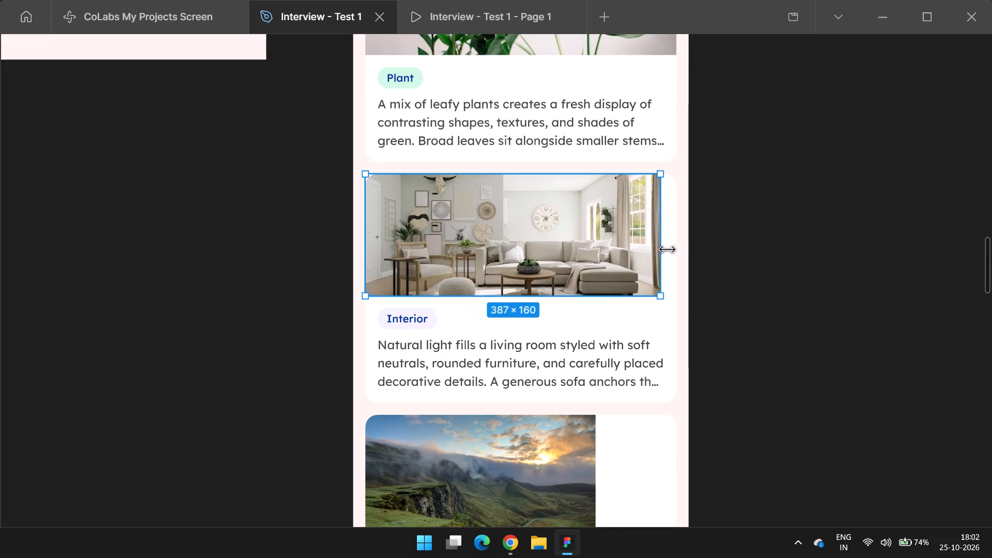
pyautogui.moveTo(668, 250); pyautogui.dragTo(695, 258)
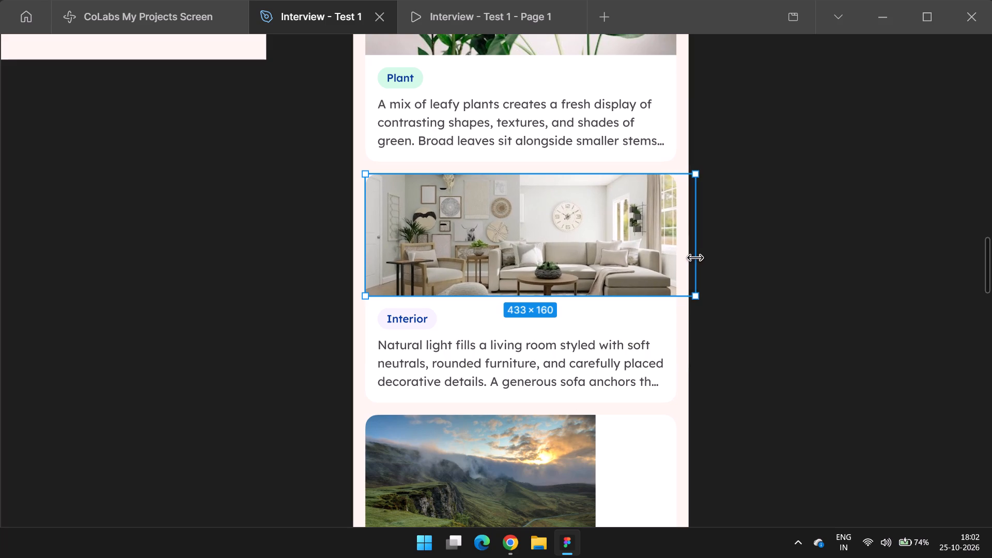
pyautogui.moveTo(695, 258); pyautogui.dragTo(680, 271)
pyautogui.scroll(-2, 671, 239)
pyautogui.keyDown('ctrl'); pyautogui.click(546, 256); pyautogui.keyUp('ctrl')
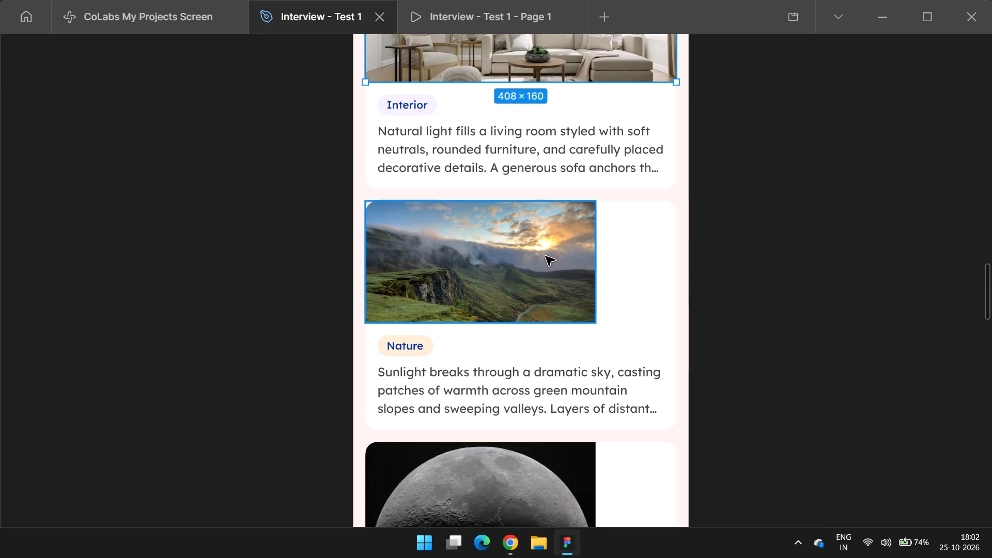
pyautogui.moveTo(596, 258); pyautogui.dragTo(676, 284)
# Widen the moon and AI chip images in the 440 frame to the full card width of 408.
pyautogui.scroll(-4, 620, 260)
pyautogui.keyDown('ctrl'); pyautogui.click(508, 110); pyautogui.keyUp('ctrl')
pyautogui.scroll(2, 599, 151)
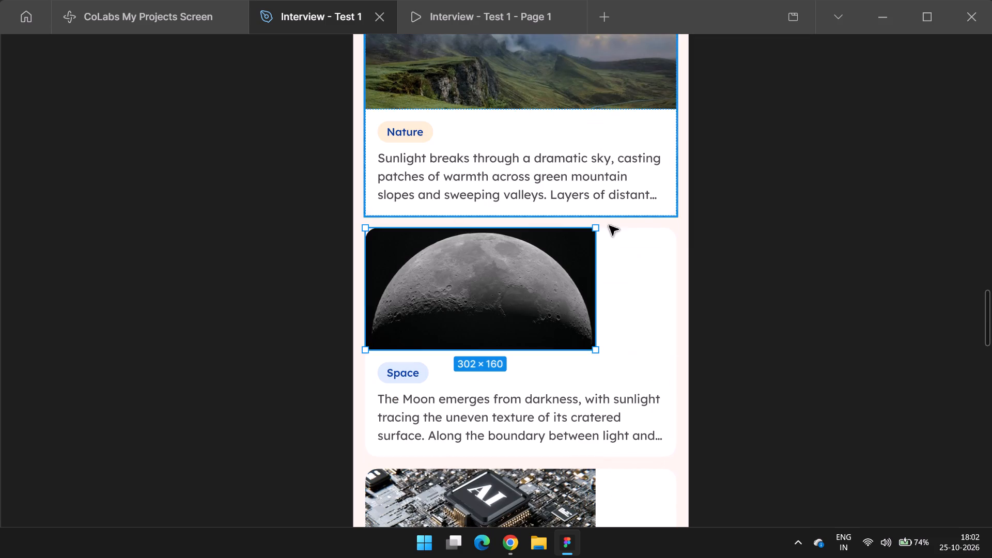
pyautogui.moveTo(596, 271); pyautogui.dragTo(678, 282)
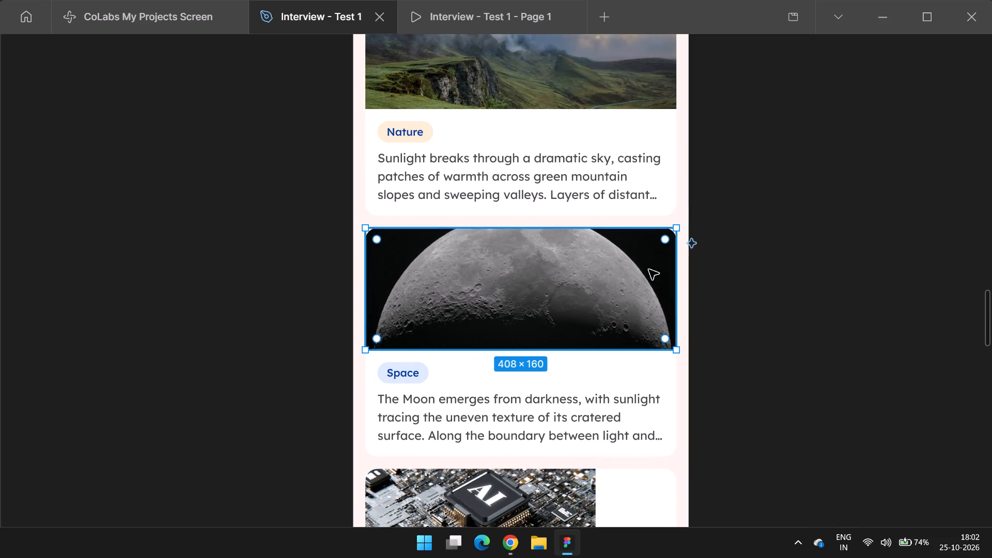
pyautogui.scroll(-2, 649, 269)
pyautogui.keyDown('ctrl'); pyautogui.click(576, 289); pyautogui.keyUp('ctrl')
pyautogui.moveTo(601, 291); pyautogui.dragTo(678, 308)
# Shift the AI chip photo downward inside its crop in the 440 frame so more of the chip's upper part shows.
pyautogui.scroll(-2, 647, 296)
pyautogui.keyDown('ctrl'); pyautogui.scroll(1, 561, 134); pyautogui.keyUp('ctrl')
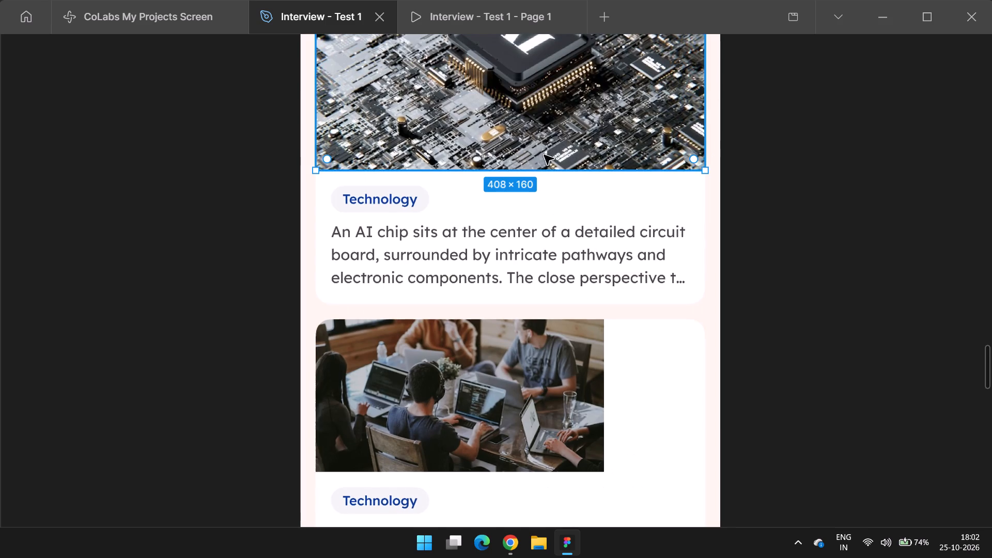
pyautogui.keyDown('ctrl'); pyautogui.scroll(-1, 543, 159); pyautogui.keyUp('ctrl')
pyautogui.doubleClick(536, 134)
pyautogui.doubleClick(540, 117)
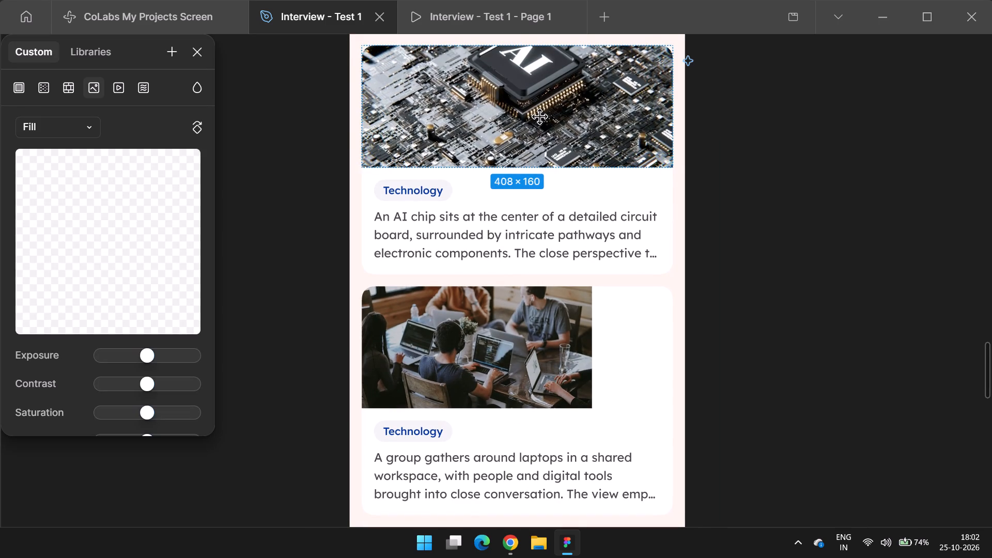
pyautogui.keyDown('shift'); pyautogui.moveTo(535, 107); pyautogui.dragTo(544, 141); pyautogui.keyUp('shift')
pyautogui.click(712, 183)
# Widen the last card's laptop group image in the 440 frame to the full card width of 408.
pyautogui.keyDown('ctrl'); pyautogui.click(531, 314); pyautogui.keyUp('ctrl')
pyautogui.scroll(-2, 537, 308)
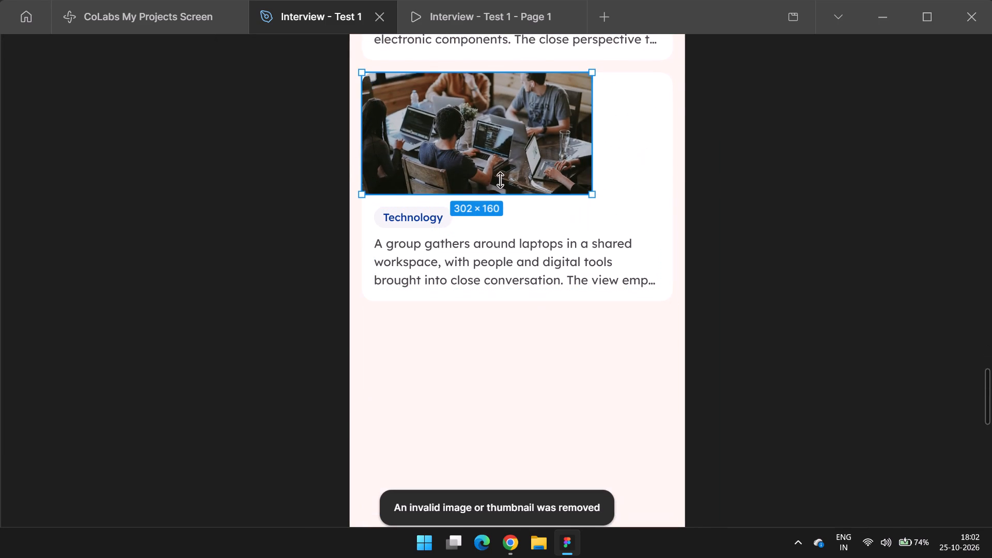
pyautogui.moveTo(590, 141); pyautogui.dragTo(676, 162)
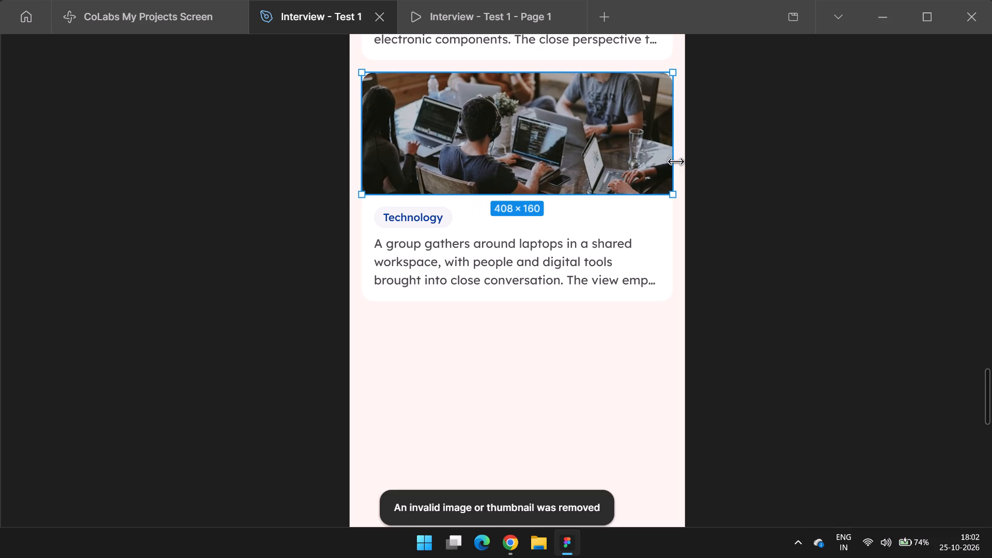
# Move the laptop group photo down inside its crop until its top edge meets the top of the image area.
pyautogui.keyDown('shift'); pyautogui.moveTo(656, 156); pyautogui.dragTo(657, 168); pyautogui.keyUp('shift')
pyautogui.hotkey('ctrl', 'z')
pyautogui.doubleClick(617, 149)
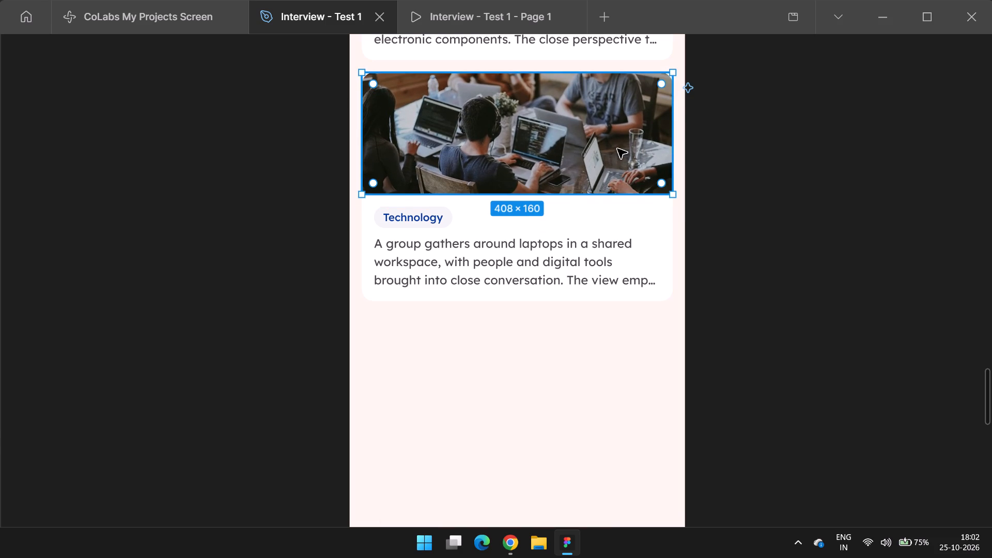
pyautogui.keyDown('shift'); pyautogui.moveTo(591, 150); pyautogui.dragTo(593, 156); pyautogui.keyUp('shift')
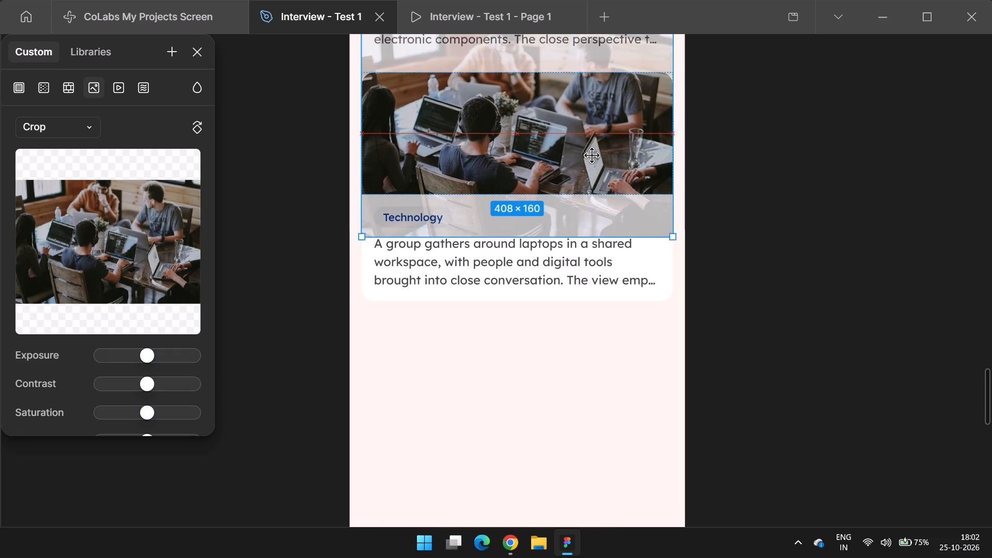
pyautogui.keyDown('shift'); pyautogui.moveTo(593, 156); pyautogui.dragTo(601, 193); pyautogui.keyUp('shift')
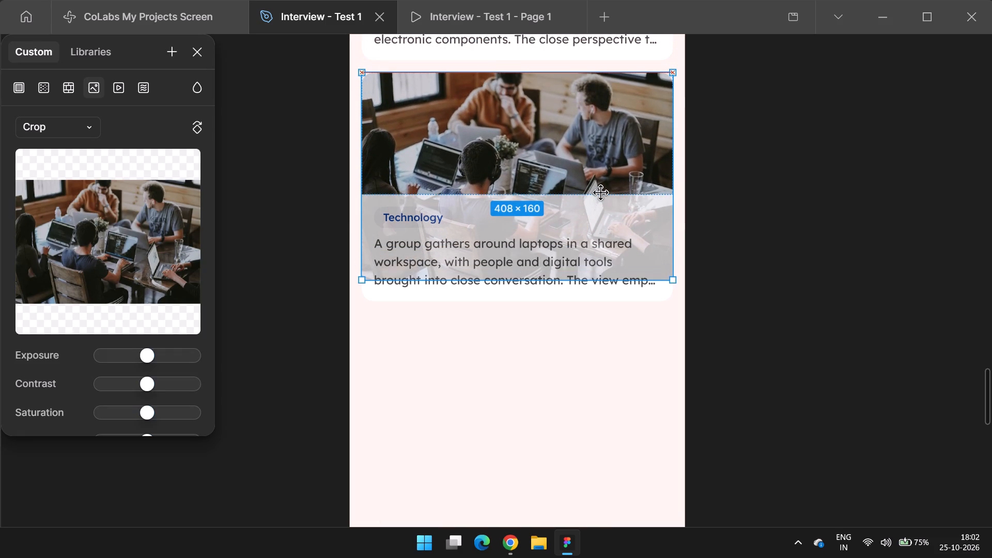
pyautogui.keyDown('shift'); pyautogui.moveTo(601, 193); pyautogui.dragTo(600, 194); pyautogui.keyUp('shift')
pyautogui.doubleClick(726, 195)
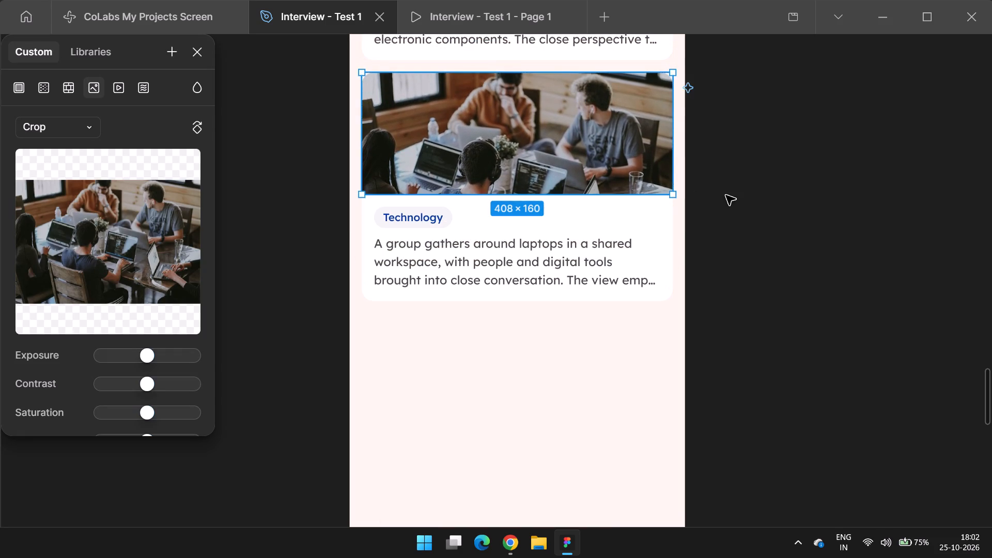
# Shorten the 440 frame from its lower edge so it ends a little below the last card.
pyautogui.keyDown('ctrl'); pyautogui.scroll(-4, 732, 193); pyautogui.keyUp('ctrl')
pyautogui.scroll(1, 778, 216)
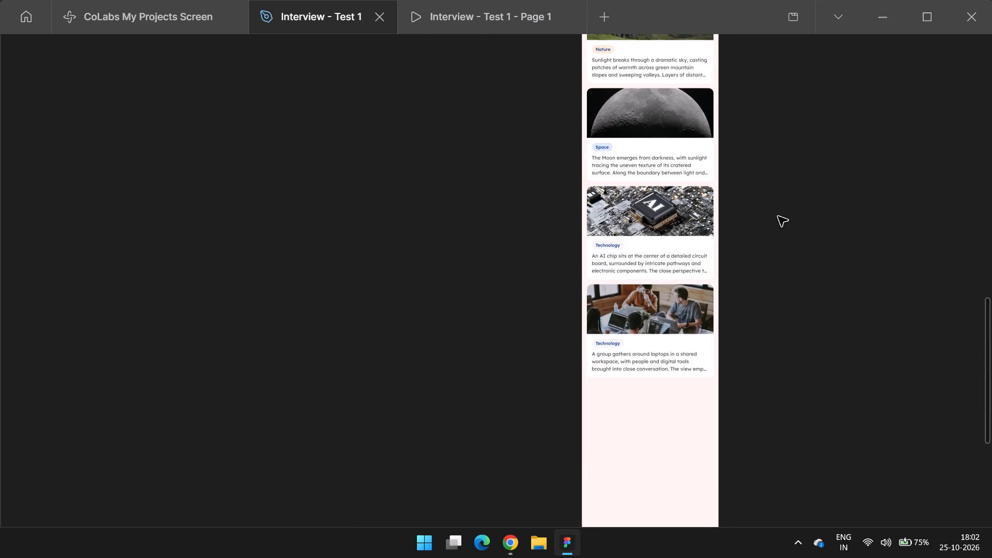
pyautogui.scroll(1, 783, 170)
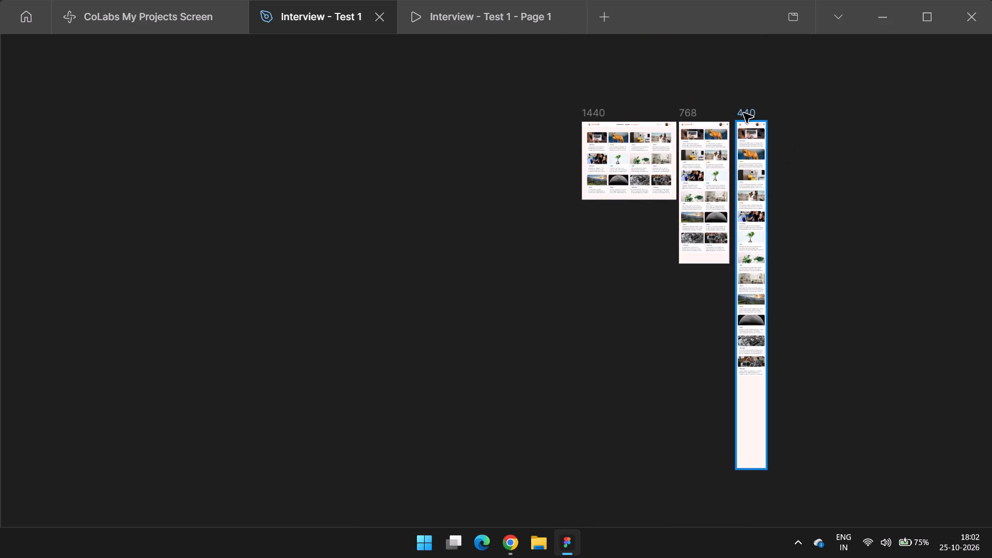
pyautogui.click(745, 110)
pyautogui.scroll(-1, 773, 132)
pyautogui.moveTo(721, 402); pyautogui.dragTo(719, 354)
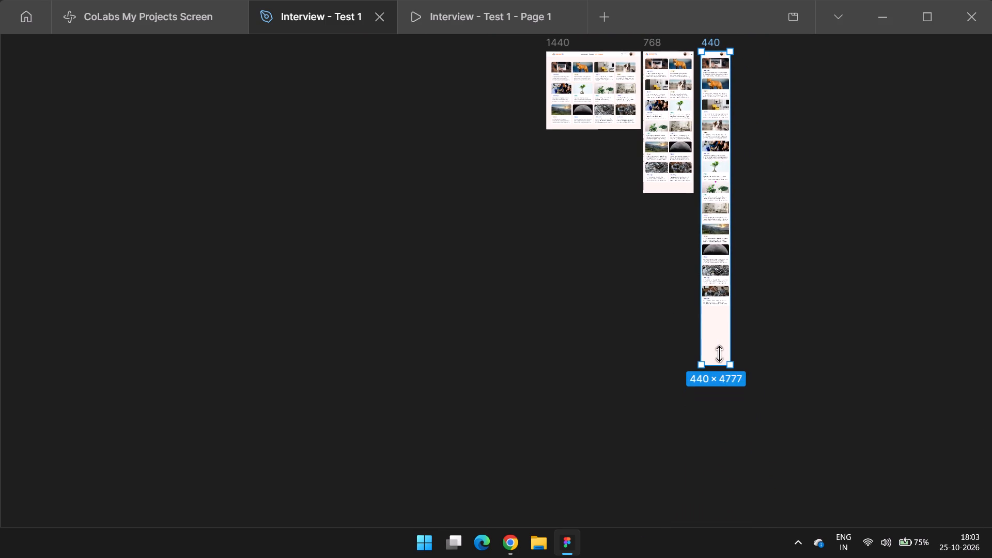
pyautogui.moveTo(719, 354); pyautogui.dragTo(730, 313)
pyautogui.click(770, 265)
# Set the gap between the cards in the 440 frame's card list to 12.
pyautogui.scroll(1, 765, 263)
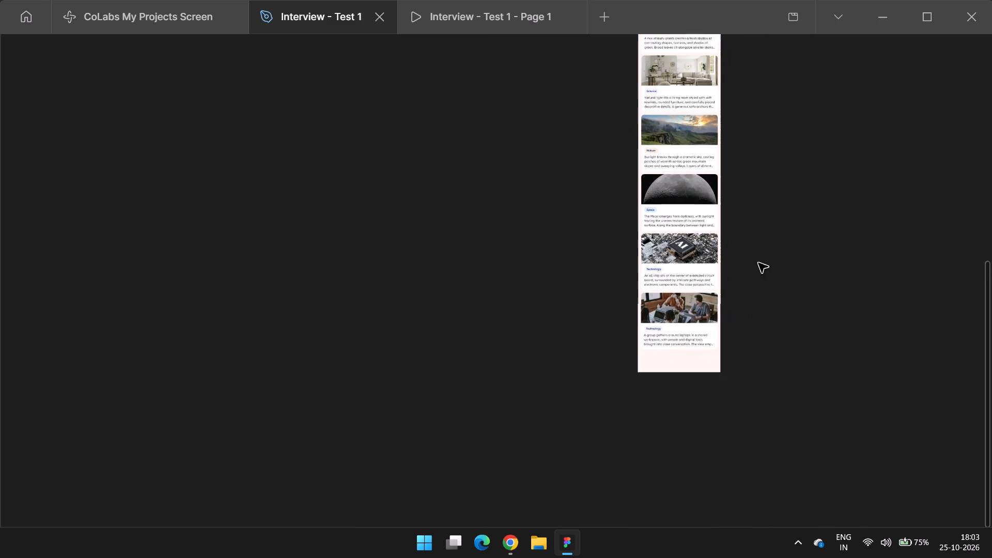
pyautogui.scroll(1, 758, 263)
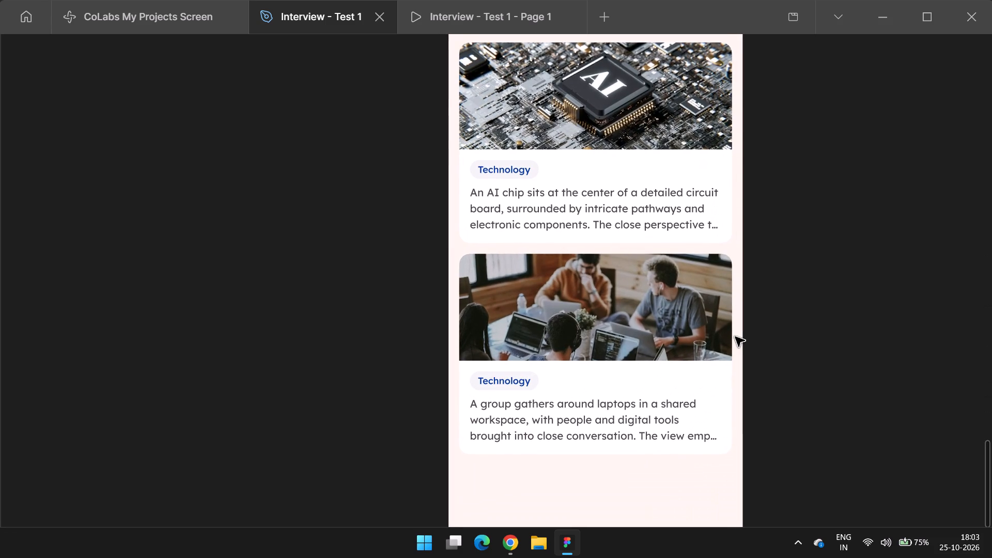
pyautogui.scroll(1, 735, 337)
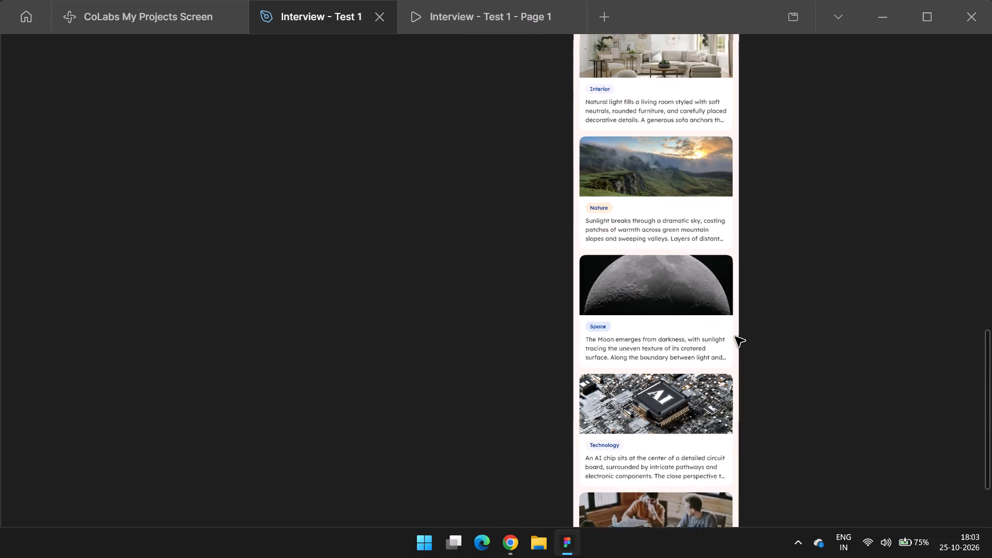
pyautogui.scroll(5, 735, 337)
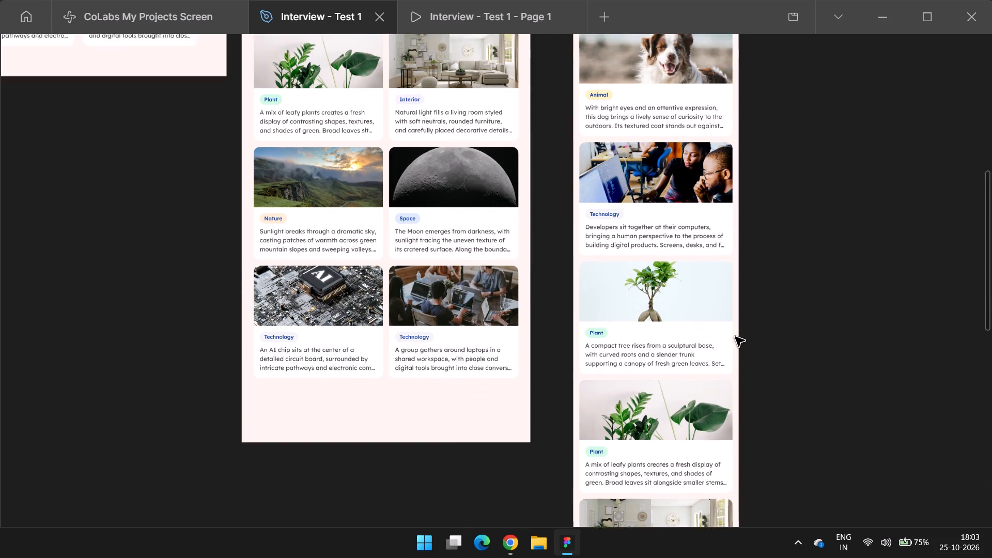
pyautogui.scroll(1, 735, 337)
pyautogui.click(691, 300)
pyautogui.hotkey('ctrl', '\\')
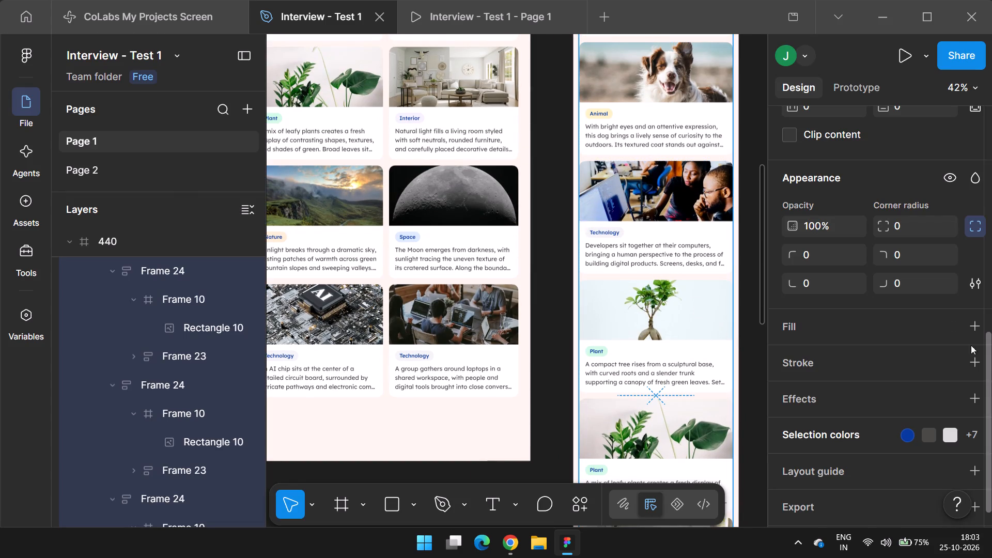
pyautogui.scroll(2, 902, 274)
pyautogui.click(906, 218)
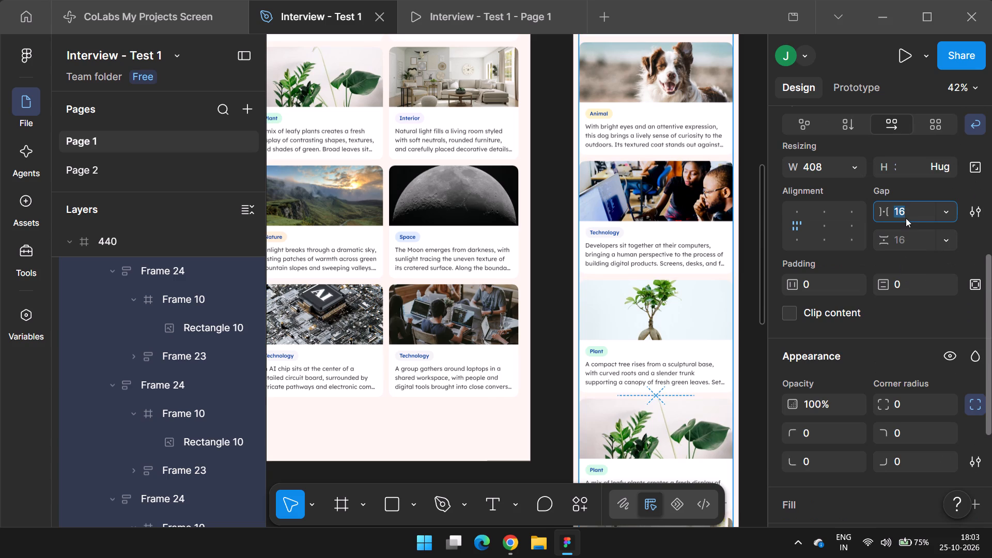
pyautogui.write('12')
pyautogui.press('Return')
pyautogui.hotkey('ctrl', '\\')
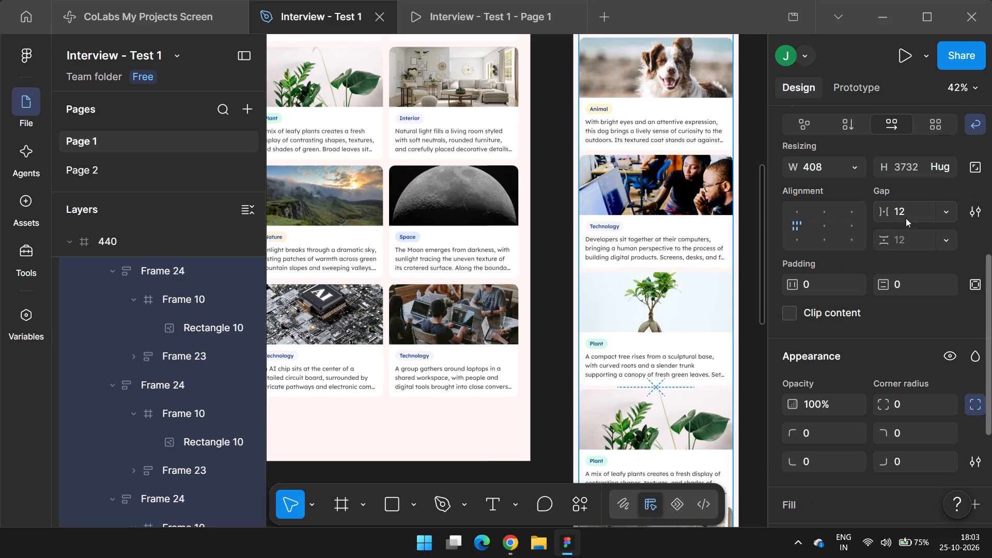
pyautogui.click(906, 218)
# Add a stroke in colour CED4DA to all the project cards in the 1440 frame.
pyautogui.keyDown('ctrl'); pyautogui.scroll(4, 876, 291); pyautogui.keyUp('ctrl')
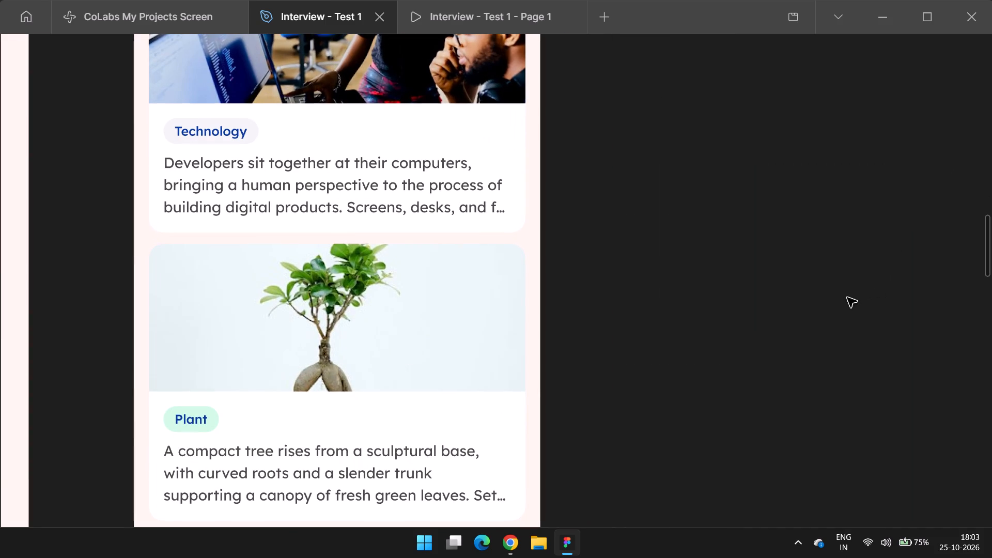
pyautogui.keyDown('ctrl'); pyautogui.scroll(-2, 857, 283); pyautogui.keyUp('ctrl')
pyautogui.hscroll(8, 855, 291)
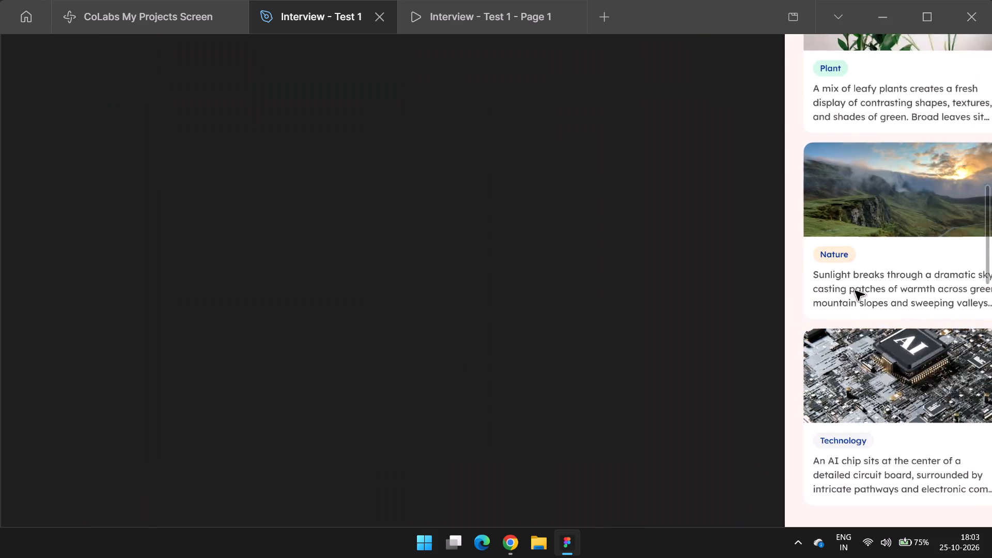
pyautogui.scroll(1, 855, 291)
pyautogui.keyDown('ctrl'); pyautogui.scroll(6, 872, 276); pyautogui.keyUp('ctrl')
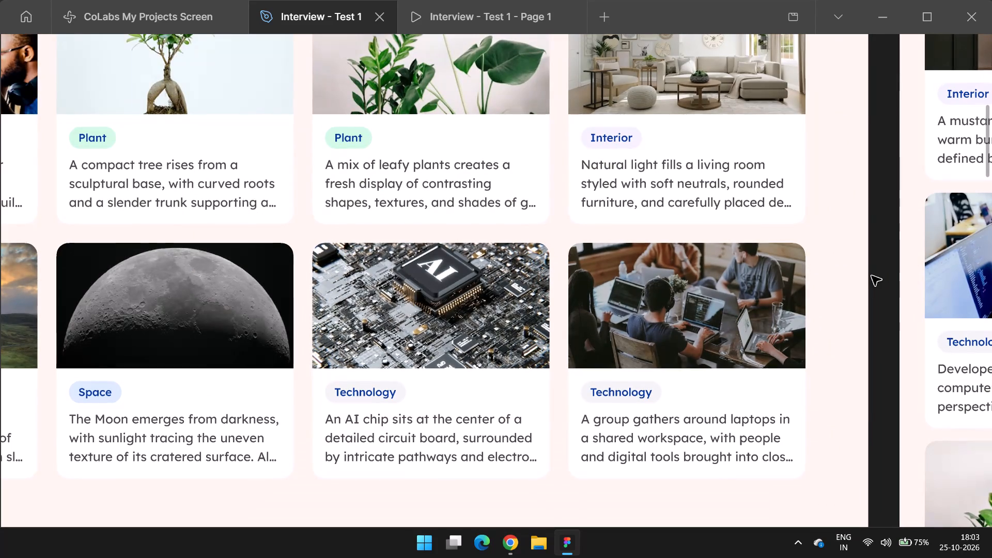
pyautogui.keyDown('ctrl'); pyautogui.scroll(-3, 872, 276); pyautogui.keyUp('ctrl')
pyautogui.scroll(2, 814, 288)
pyautogui.scroll(-1, 678, 300)
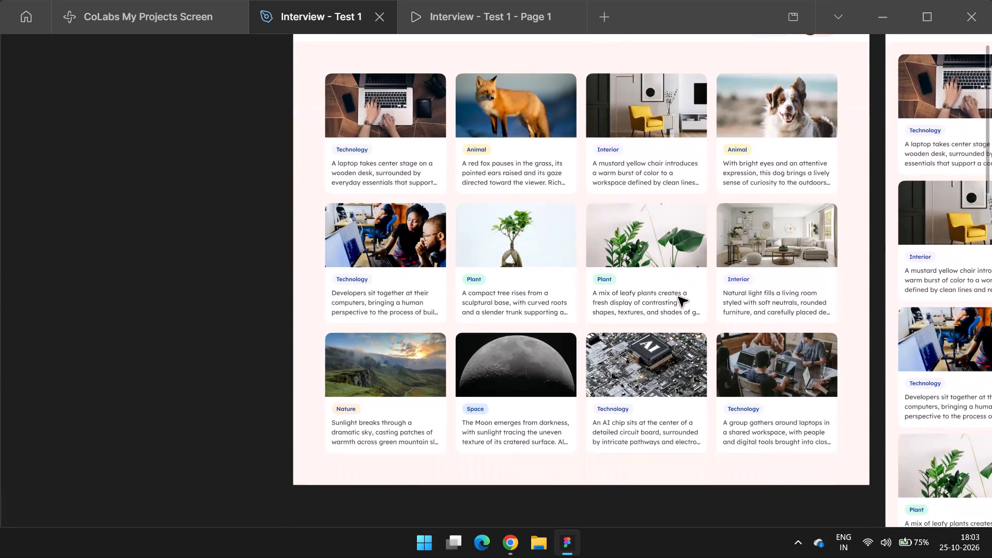
pyautogui.click(505, 158)
pyautogui.press('Return')
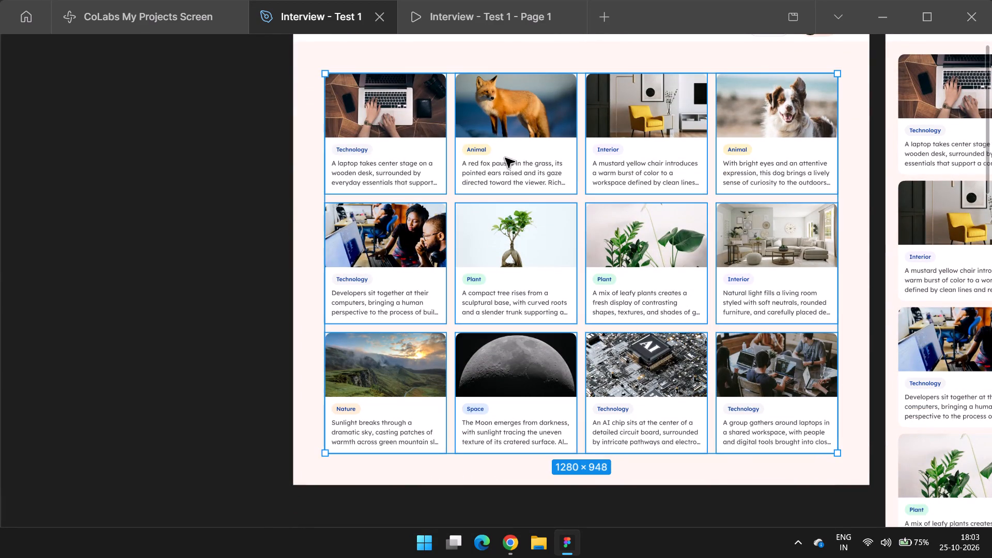
pyautogui.hotkey('ctrl', '\\')
pyautogui.scroll(-3, 851, 348)
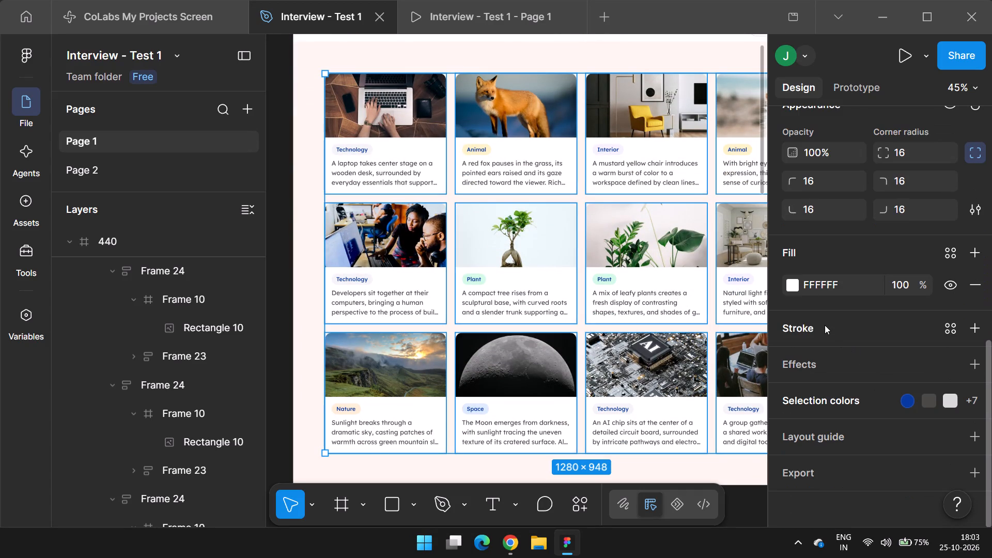
pyautogui.click(825, 325)
pyautogui.click(848, 363)
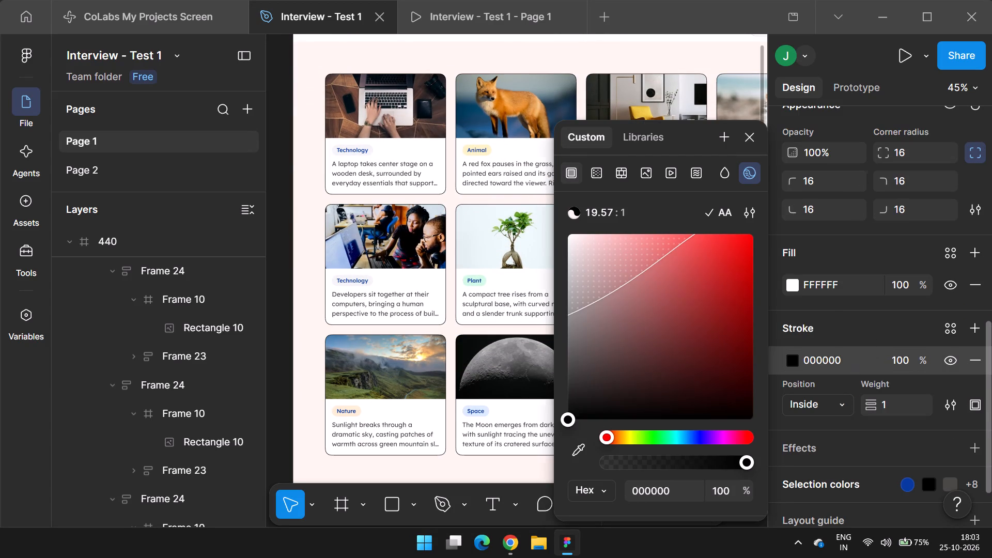
pyautogui.write('ced4da')
pyautogui.press('Return')
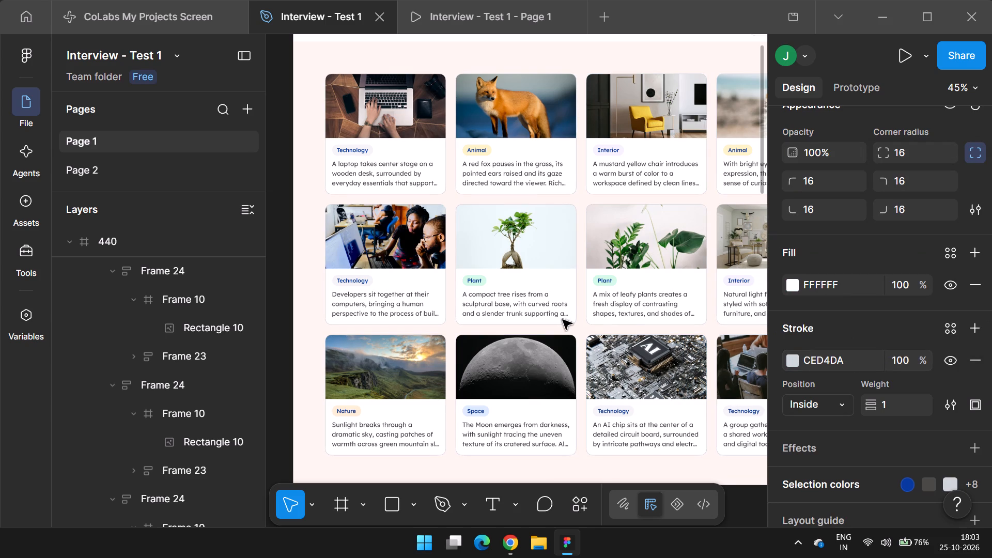
# Set the stroke position of the 1440 frame's cards to Center.
pyautogui.click(830, 408)
pyautogui.click(832, 384)
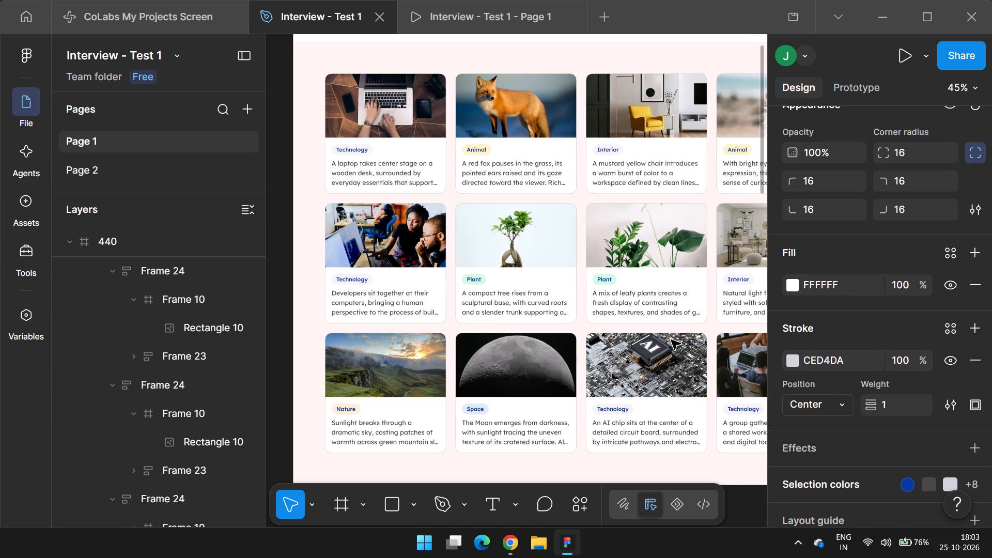
pyautogui.click(684, 477)
pyautogui.hotkey('ctrl', '\\')
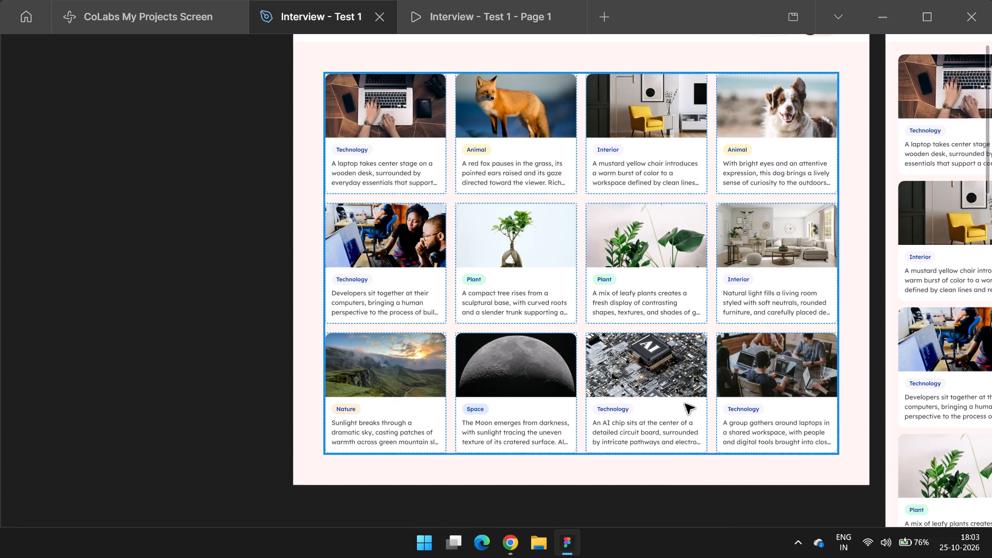
pyautogui.keyDown('ctrl'); pyautogui.scroll(5, 616, 272); pyautogui.keyUp('ctrl')
pyautogui.keyDown('ctrl'); pyautogui.scroll(-3, 624, 270); pyautogui.keyUp('ctrl')
pyautogui.click(41, 304)
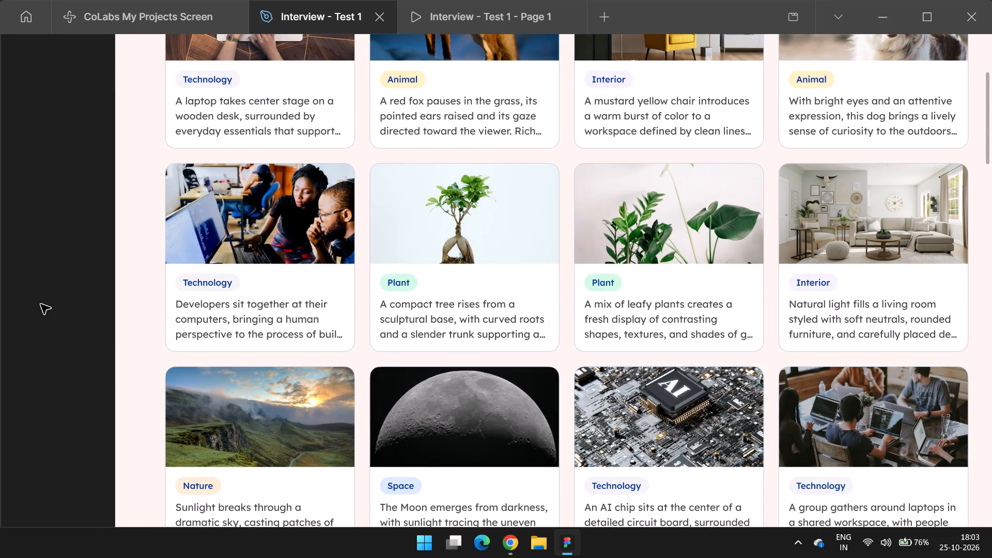
# Add a stroke in colour CED4DA to all the project cards in the 768 frame.
pyautogui.keyDown('ctrl'); pyautogui.scroll(-4, 136, 242); pyautogui.keyUp('ctrl')
pyautogui.click(591, 227)
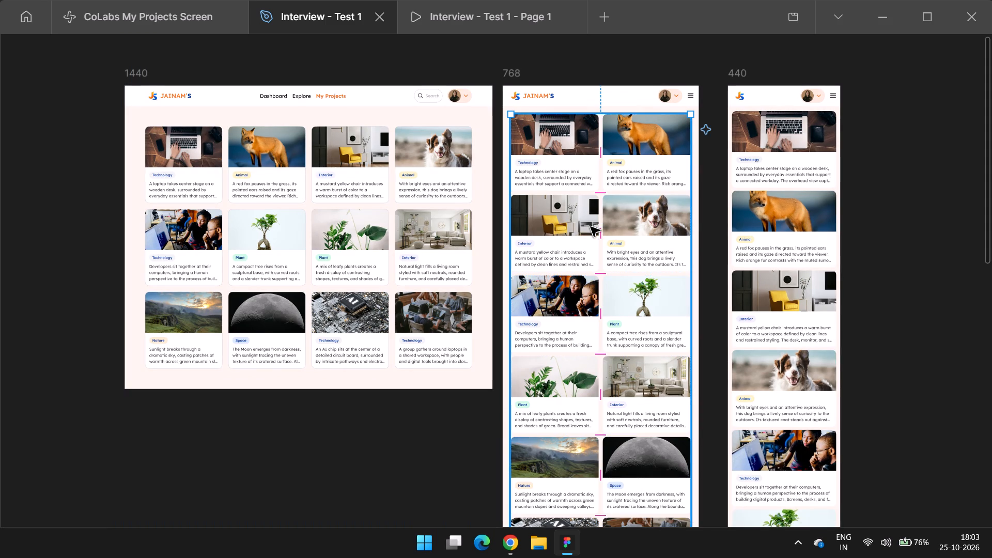
pyautogui.press('Return')
pyautogui.hotkey('ctrl', '\\')
pyautogui.scroll(-3, 861, 427)
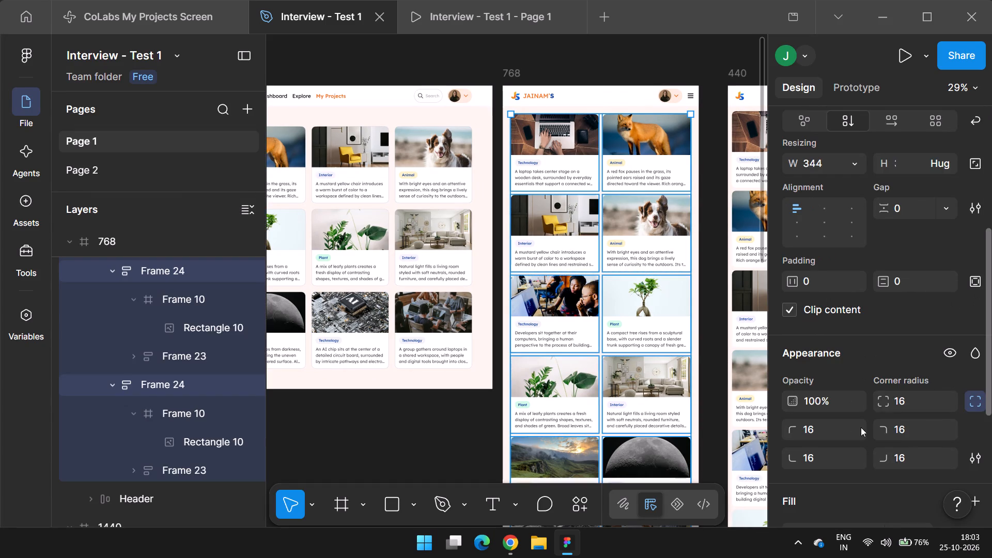
pyautogui.scroll(-3, 855, 400)
pyautogui.scroll(5, 853, 396)
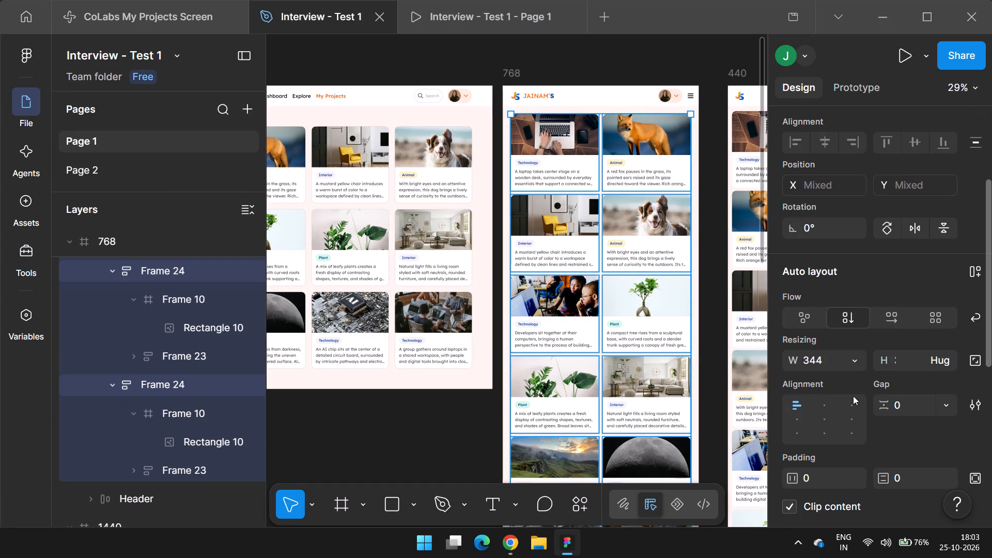
pyautogui.scroll(-2, 853, 396)
pyautogui.scroll(1, 853, 395)
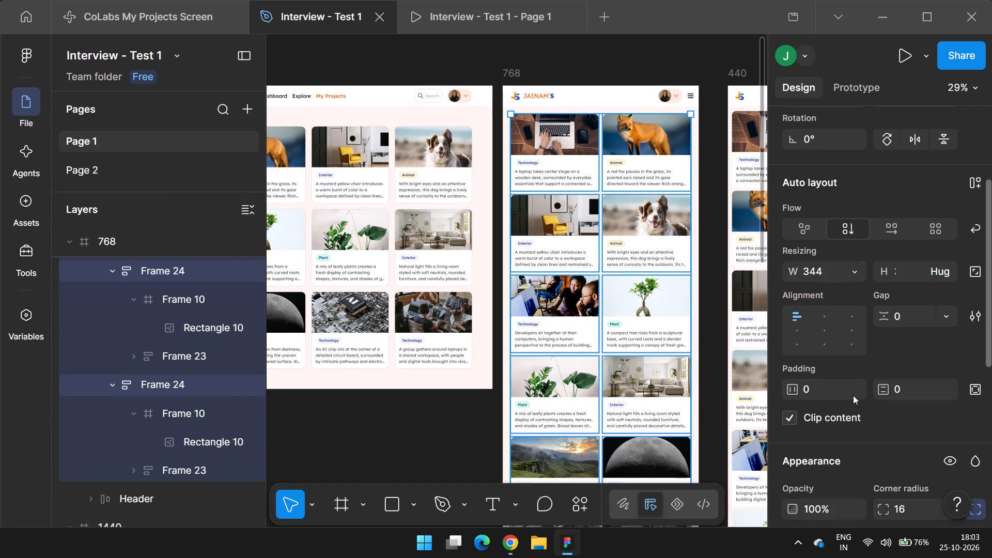
pyautogui.scroll(3, 853, 395)
pyautogui.scroll(-5, 853, 395)
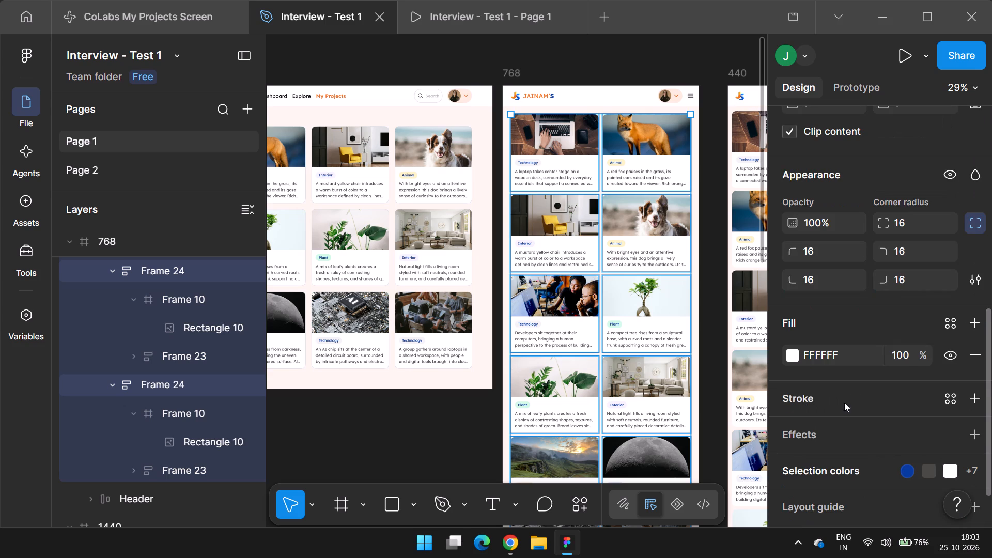
pyautogui.click(835, 396)
pyautogui.click(817, 437)
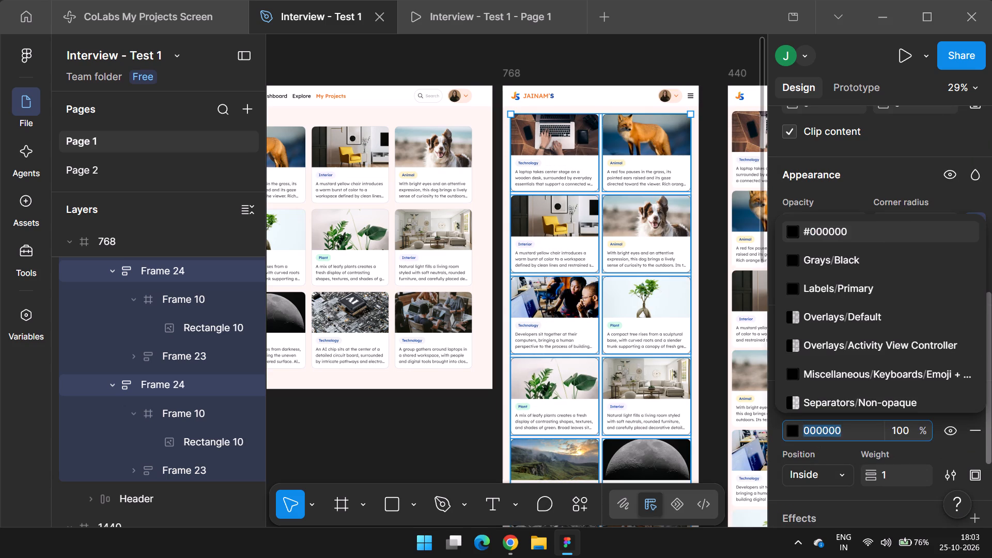
pyautogui.press('c')
pyautogui.press('e')
pyautogui.press('d')
pyautogui.write('4da')
# Set the stroke position of the 768 frame's cards to Center.
pyautogui.click(825, 472)
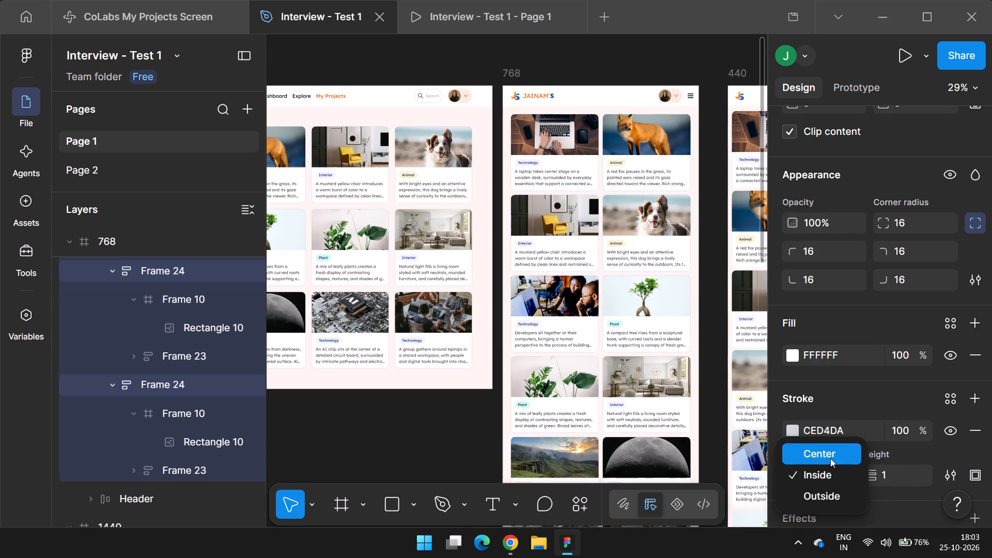
pyautogui.click(830, 457)
pyautogui.click(461, 437)
# Add a stroke in colour CED4DA to all the project cards in the 440 frame.
pyautogui.scroll(-1, 455, 429)
pyautogui.keyDown('ctrl'); pyautogui.scroll(4, 628, 369); pyautogui.keyUp('ctrl')
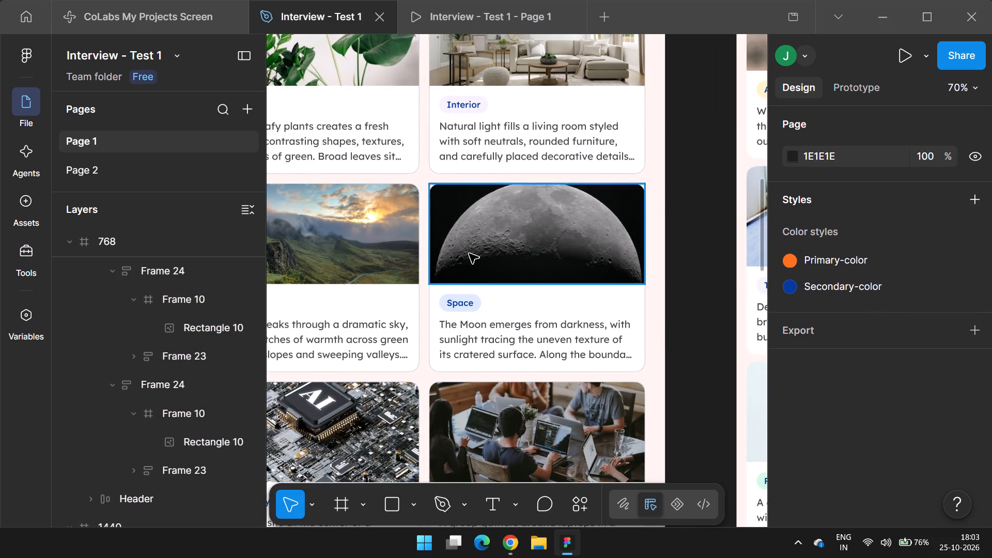
pyautogui.keyDown('ctrl'); pyautogui.scroll(-6, 462, 252); pyautogui.keyUp('ctrl')
pyautogui.click(552, 184)
pyautogui.press('Return')
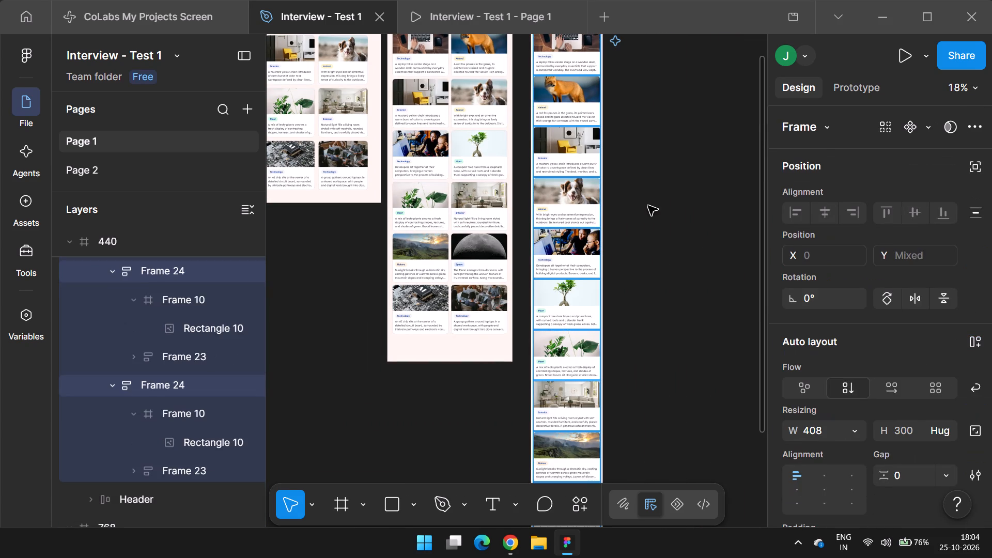
pyautogui.scroll(-2, 860, 377)
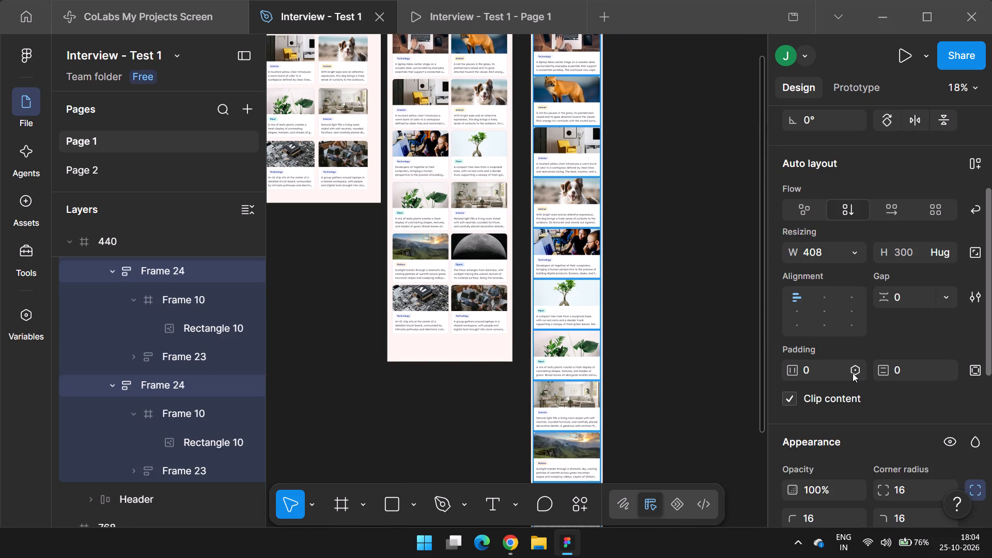
pyautogui.scroll(-2, 833, 414)
pyautogui.scroll(2, 836, 405)
pyautogui.scroll(-4, 836, 405)
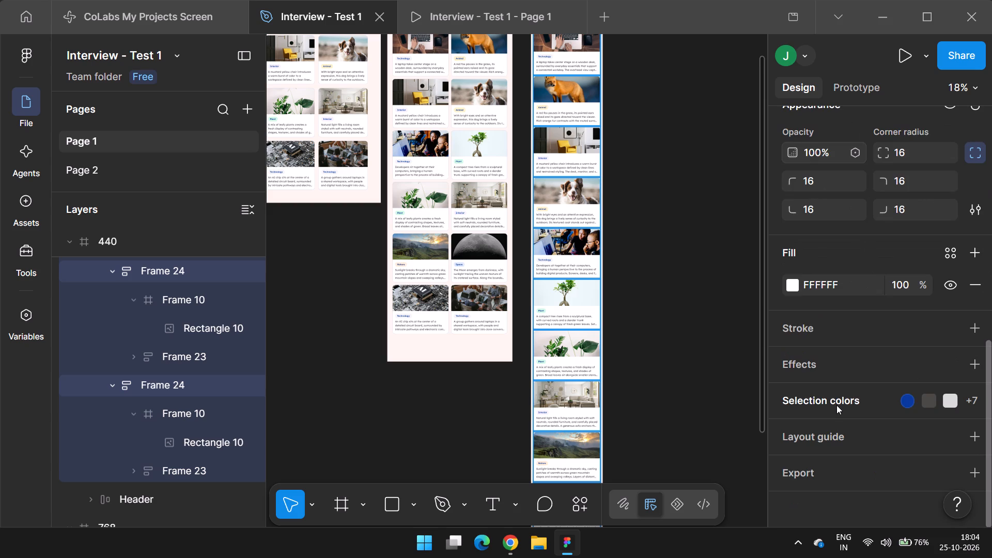
pyautogui.click(807, 317)
pyautogui.click(826, 357)
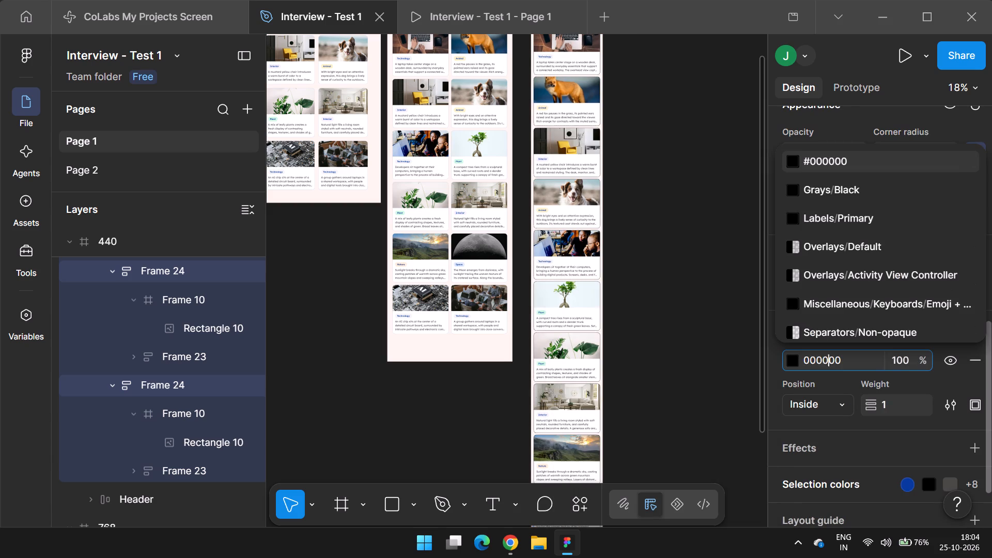
pyautogui.write('ced4da')
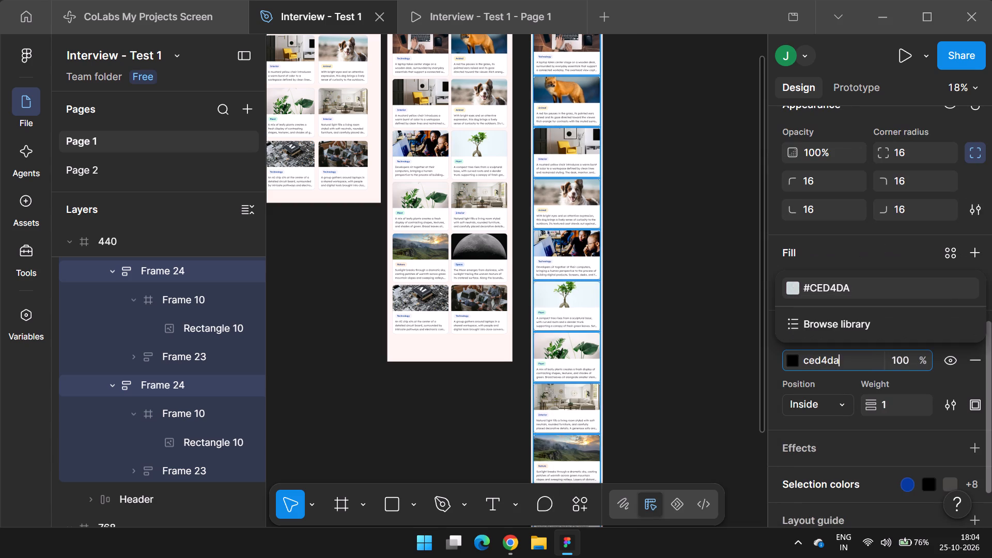
pyautogui.press('Return')
# Set the stroke position of the 440 frame's cards to Center.
pyautogui.click(841, 410)
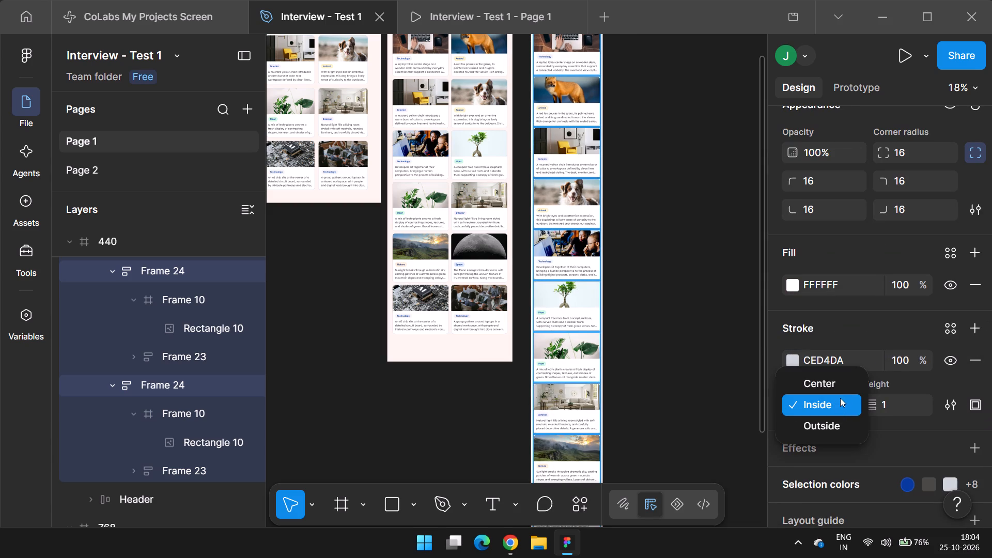
pyautogui.click(843, 389)
pyautogui.click(797, 350)
pyautogui.click(718, 330)
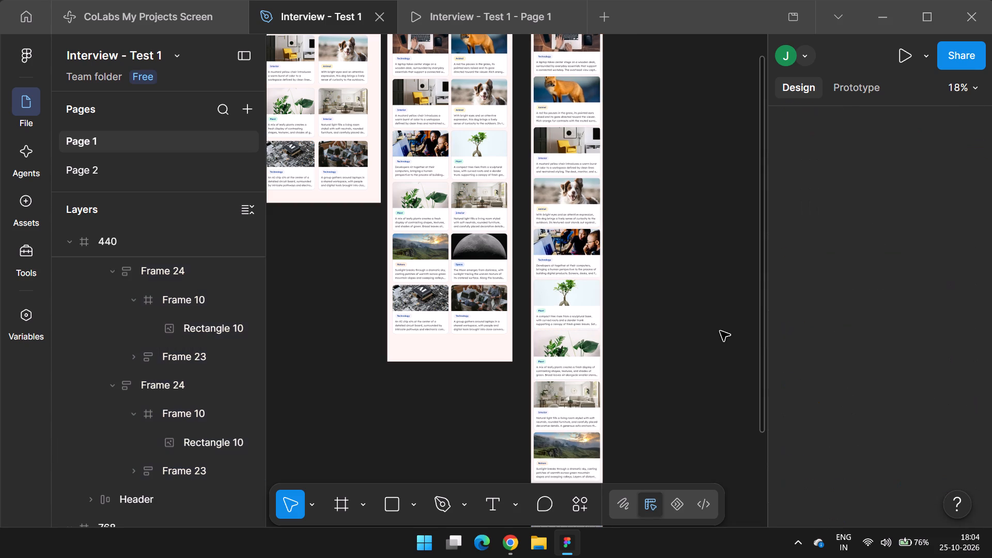
# Turn the 1440, 768 and 440 frames into three separate components.
pyautogui.hotkey('ctrl', '\\')
pyautogui.keyDown('ctrl'); pyautogui.scroll(8, 647, 296); pyautogui.keyUp('ctrl')
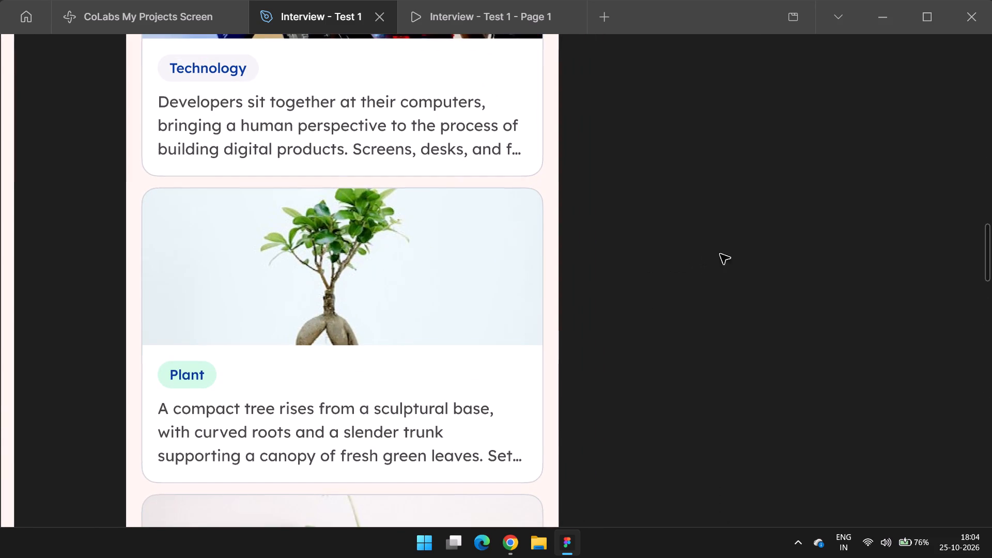
pyautogui.keyDown('ctrl'); pyautogui.scroll(-12, 774, 238); pyautogui.keyUp('ctrl')
pyautogui.hscroll(-1, 781, 247)
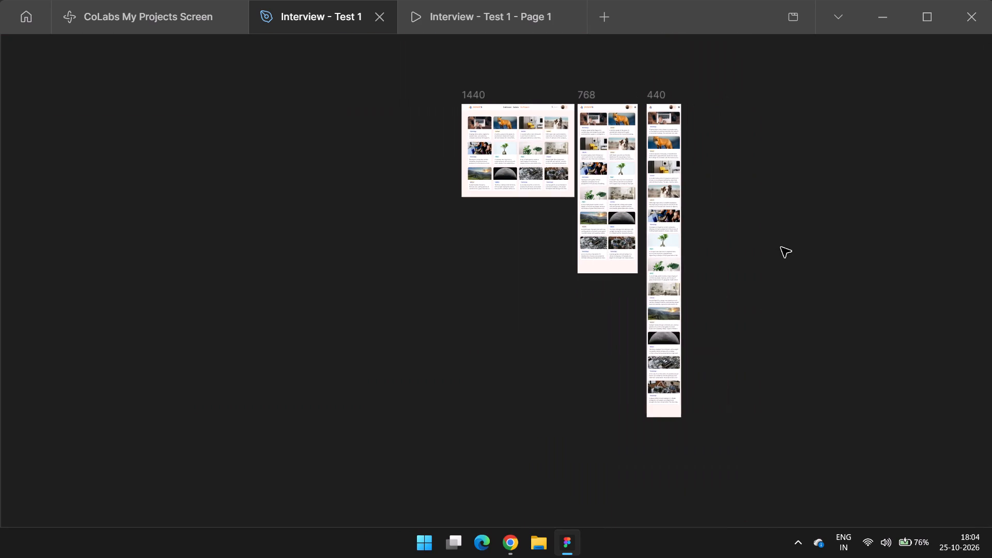
pyautogui.hscroll(-1, 781, 247)
pyautogui.click(385, 90)
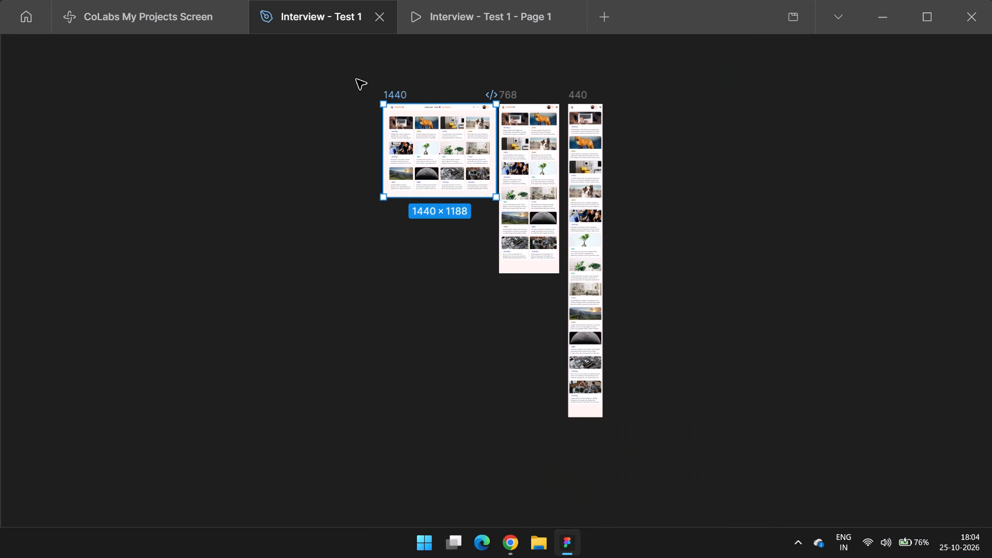
pyautogui.hotkey('ctrl', 'alt', 'k')
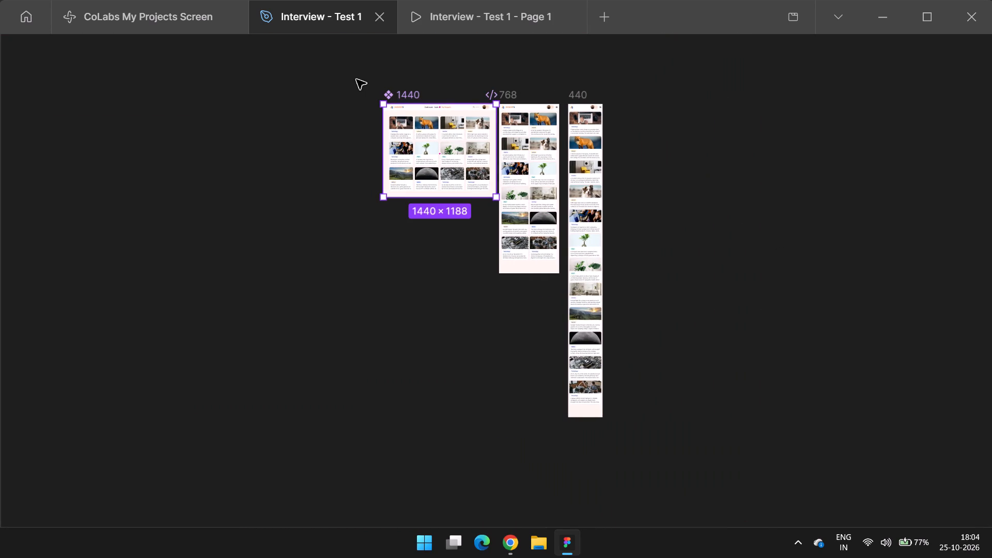
pyautogui.click(502, 65)
pyautogui.click(509, 91)
pyautogui.hotkey('ctrl', 'alt', 'k')
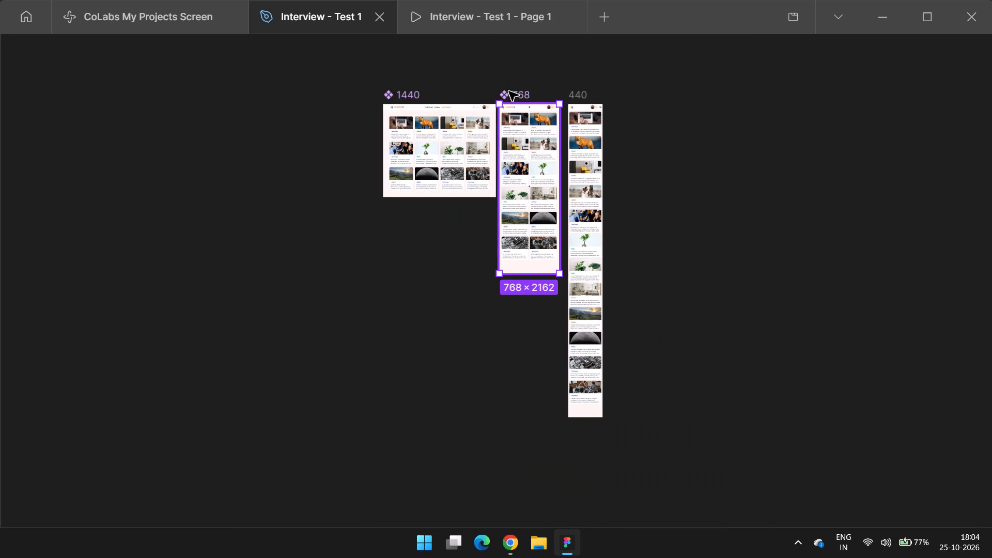
pyautogui.click(577, 99)
pyautogui.hotkey('ctrl', 'alt', 'k')
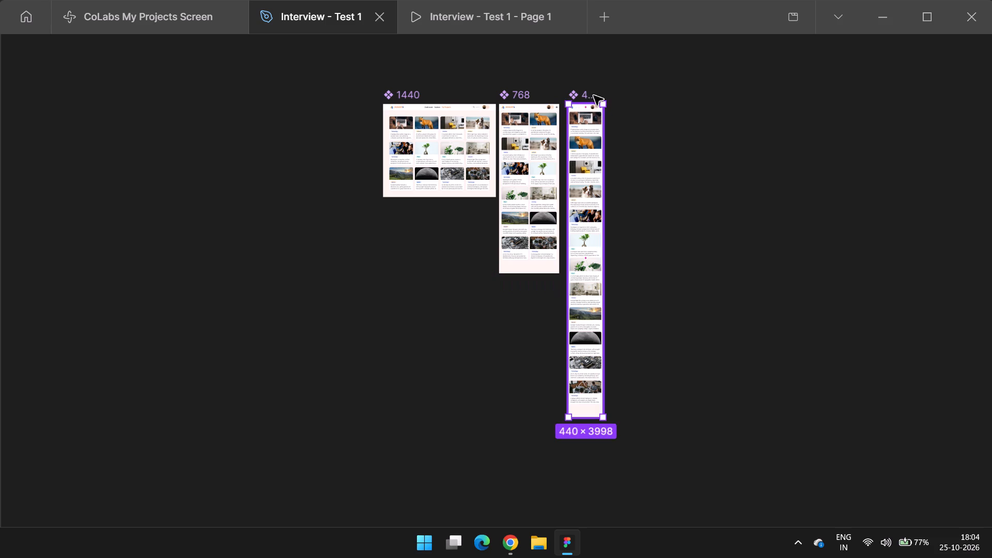
pyautogui.click(633, 135)
# Run the Breakpoints plugin, continue past its purchase banner without paying, and create a blank layout.
pyautogui.hotkey('ctrl', '/')
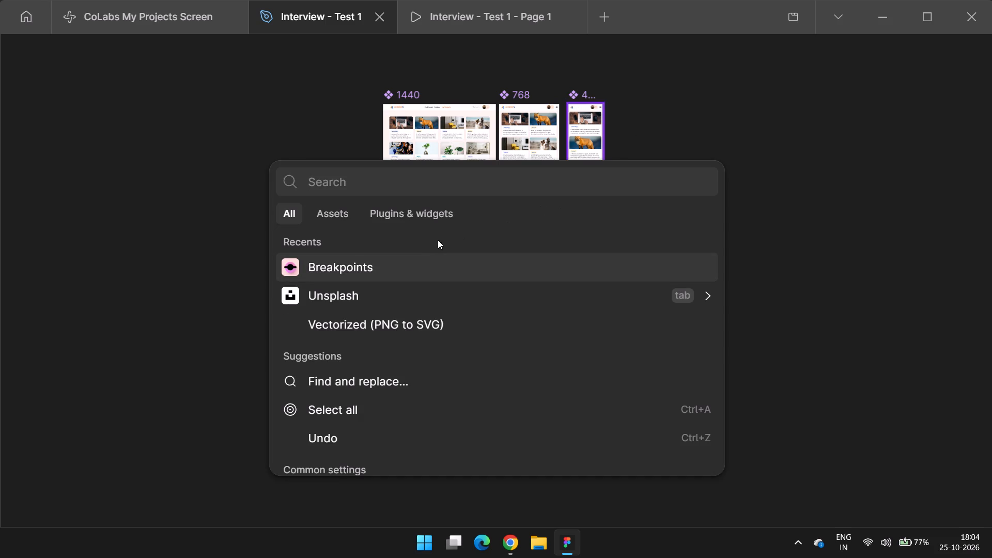
pyautogui.click(400, 271)
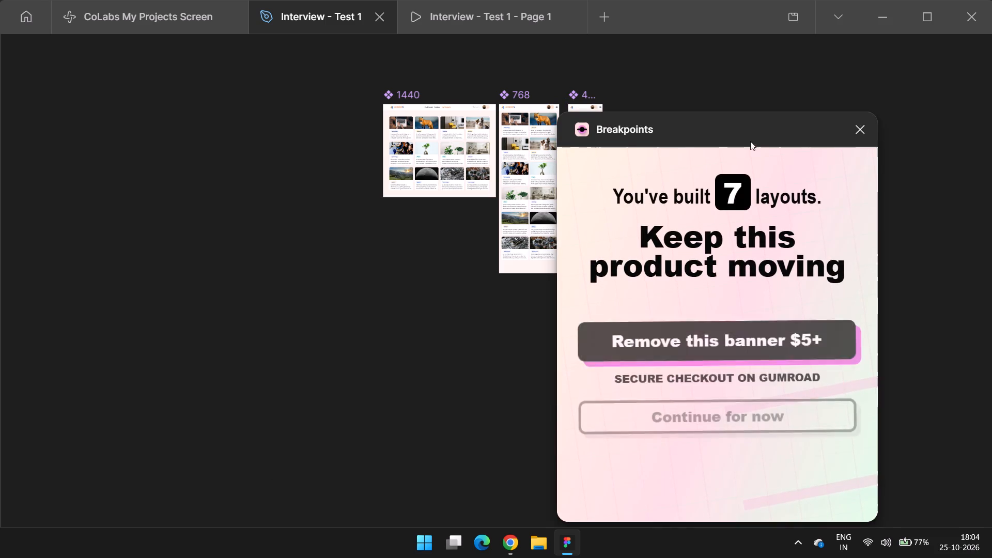
pyautogui.moveTo(750, 141); pyautogui.dragTo(862, 100)
pyautogui.hscroll(-2, 568, 287)
pyautogui.scroll(1, 455, 228)
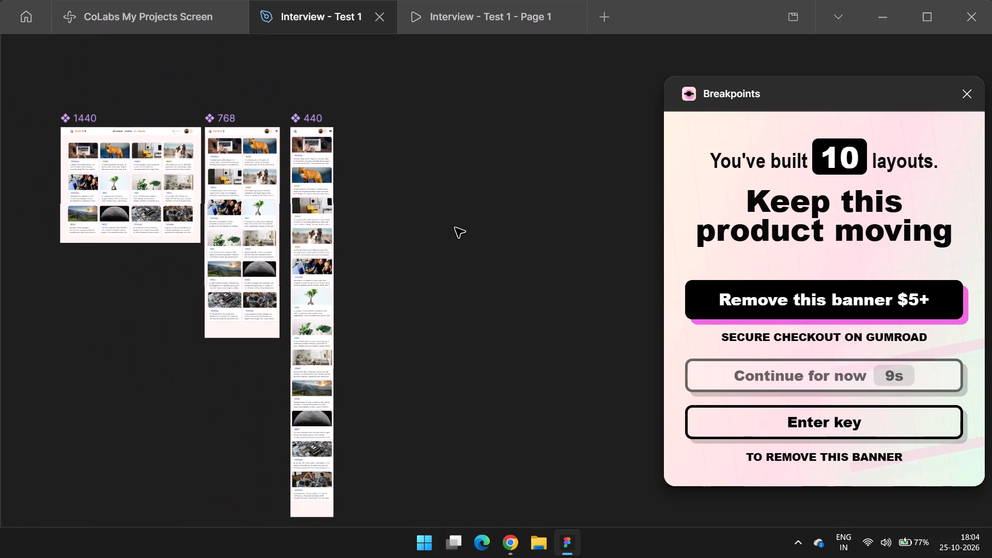
pyautogui.hscroll(-1, 455, 228)
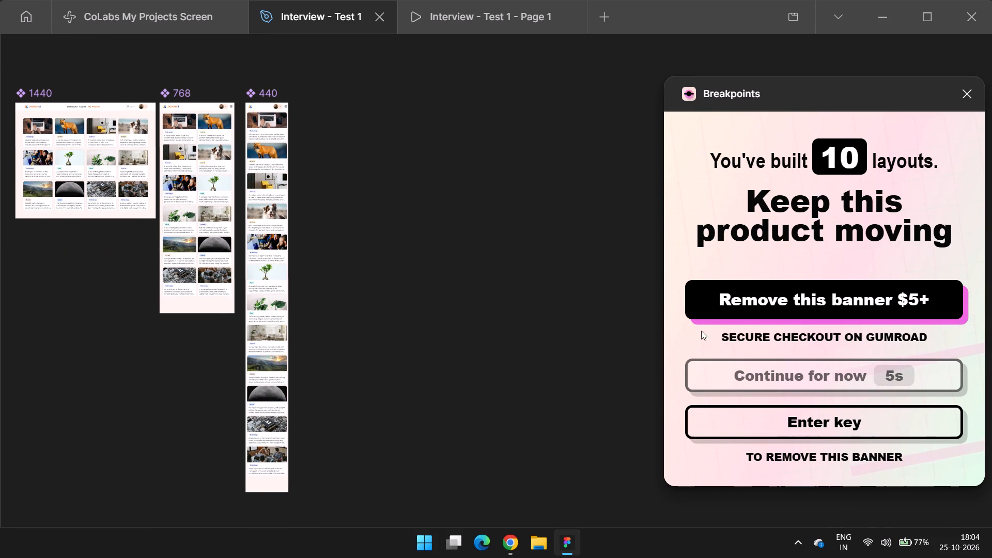
pyautogui.click(800, 375)
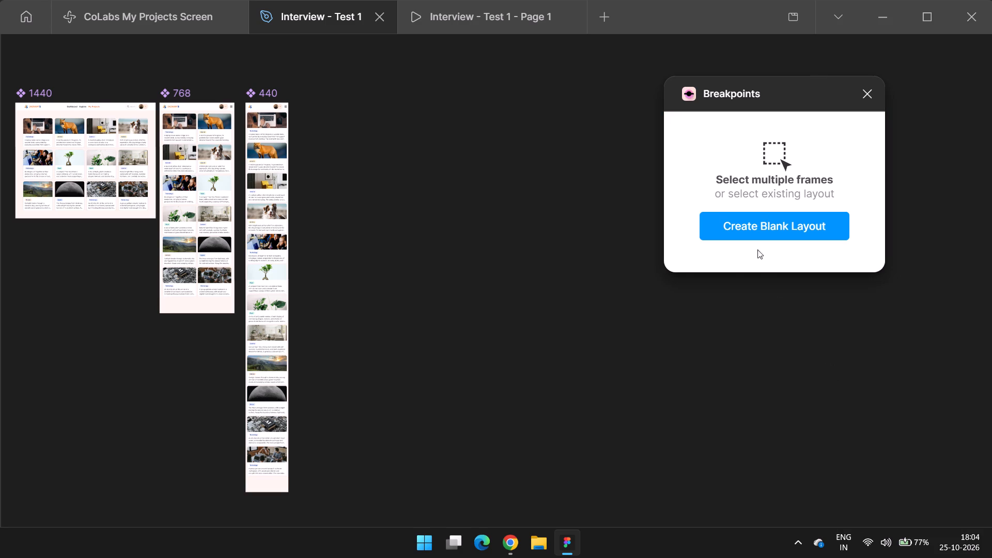
pyautogui.click(778, 228)
# Add two width breakpoints to the blank layout at 440 and 768, with the maximum width set to 1440.
pyautogui.keyDown('ctrl'); pyautogui.scroll(-5, 616, 314); pyautogui.keyUp('ctrl')
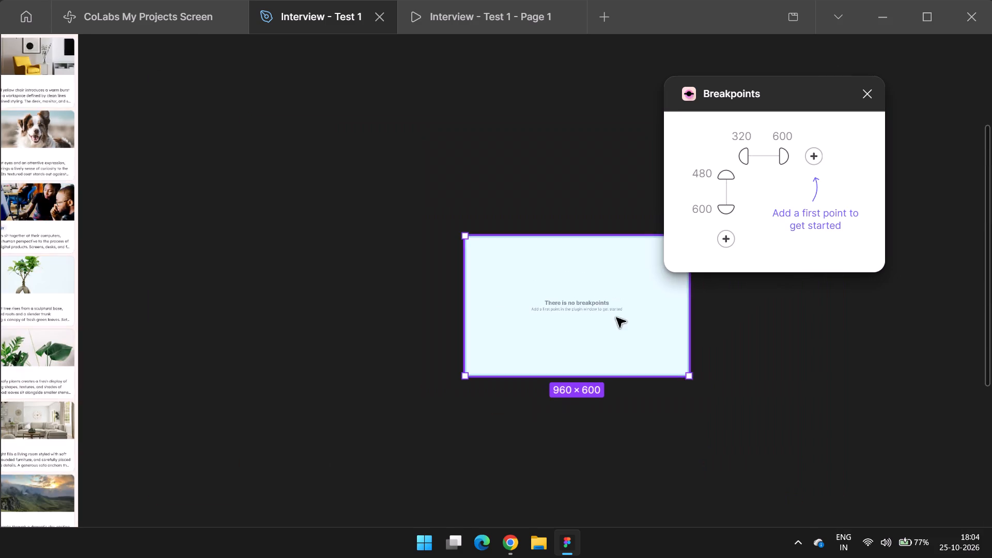
pyautogui.keyDown('ctrl'); pyautogui.scroll(-2, 616, 318); pyautogui.keyUp('ctrl')
pyautogui.click(819, 163)
pyautogui.click(860, 156)
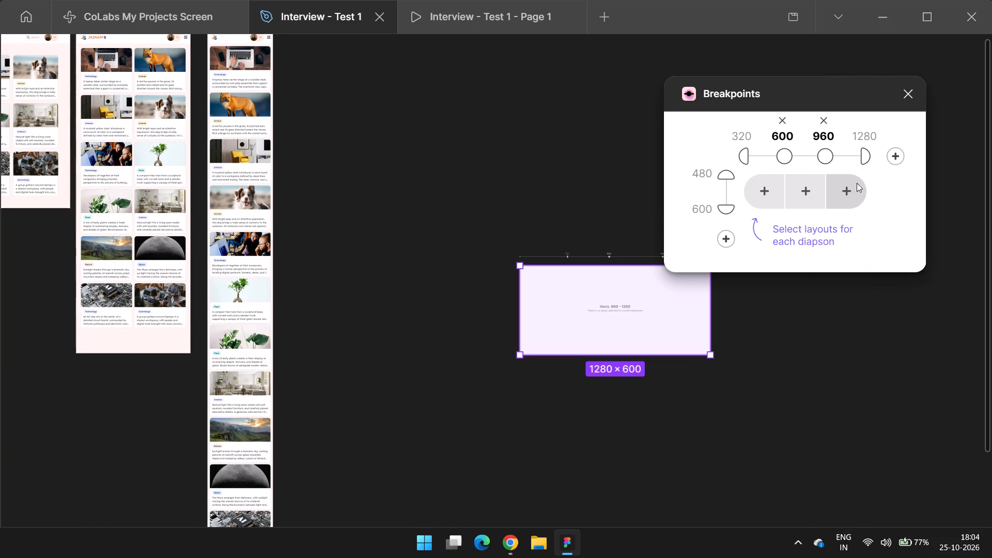
pyautogui.click(867, 136)
pyautogui.write('1440')
pyautogui.press('Return')
pyautogui.click(824, 137)
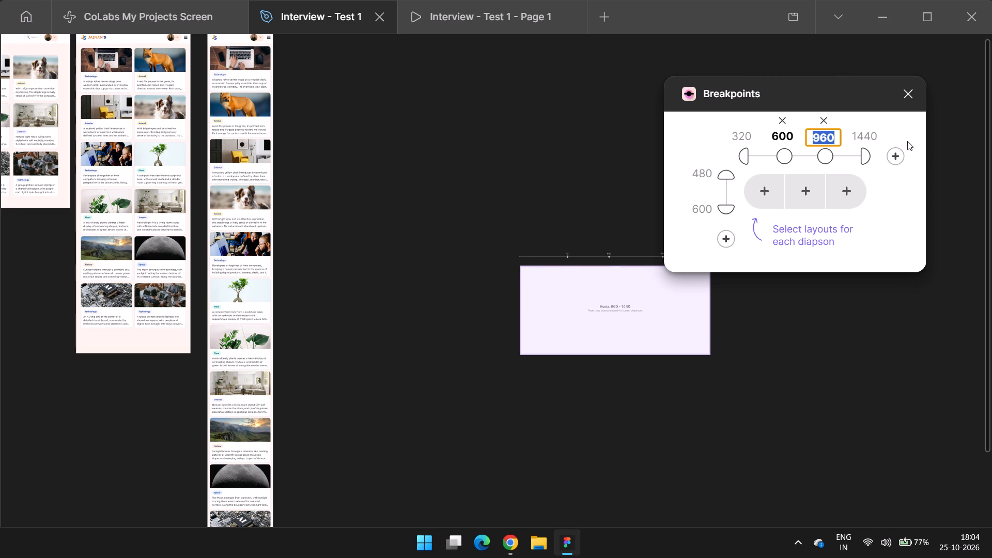
pyautogui.write('768')
pyautogui.press('Return')
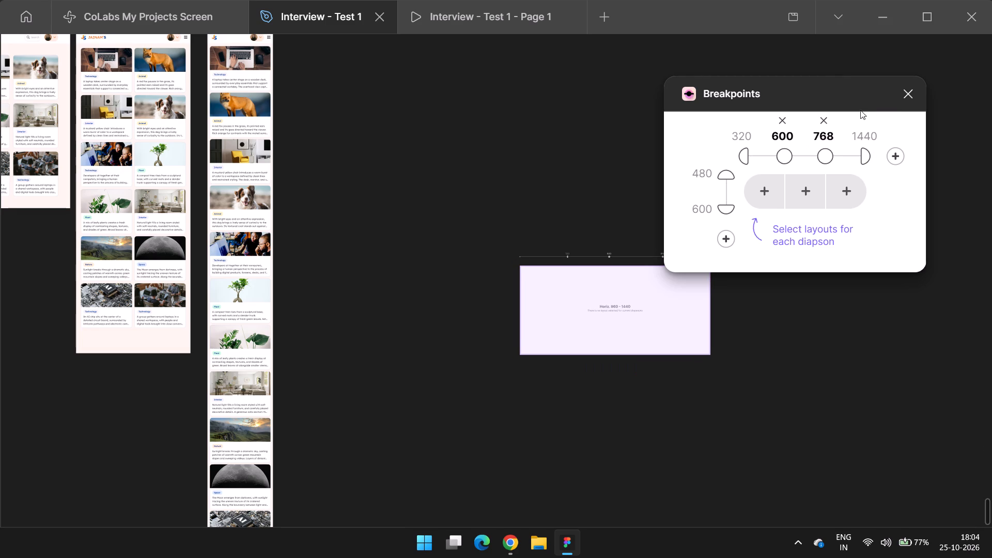
pyautogui.click(795, 132)
pyautogui.write('440')
pyautogui.press('Return')
pyautogui.click(871, 136)
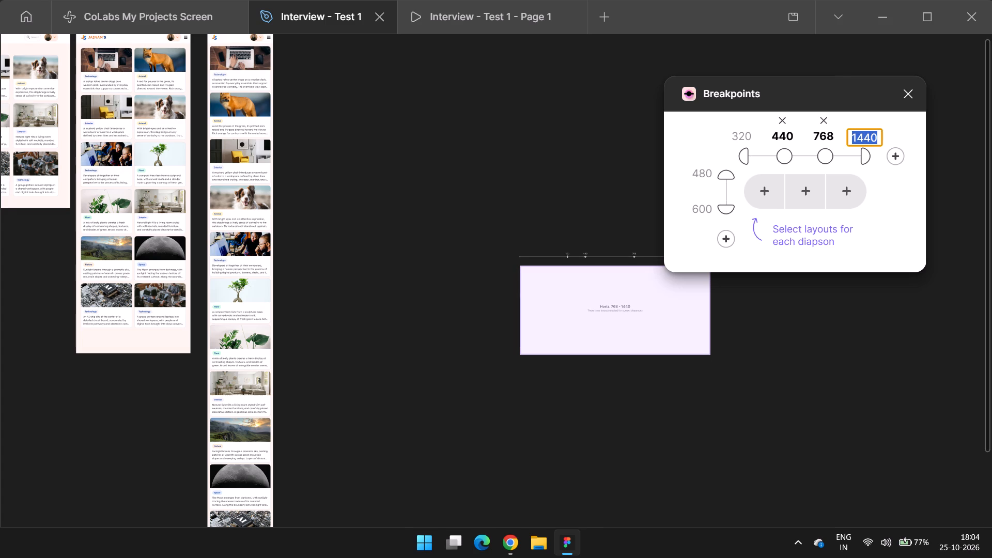
pyautogui.click(863, 156)
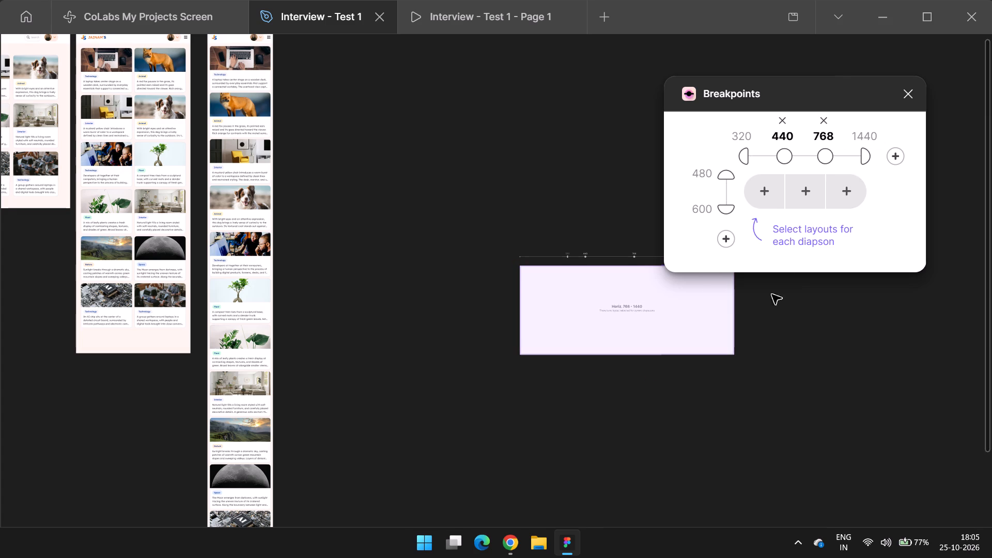
# Assign the 1440 component as the layout for the 768 to 1440 width range.
pyautogui.keyDown('ctrl'); pyautogui.scroll(5, 769, 295); pyautogui.keyUp('ctrl')
pyautogui.keyDown('ctrl'); pyautogui.scroll(-2, 718, 297); pyautogui.keyUp('ctrl')
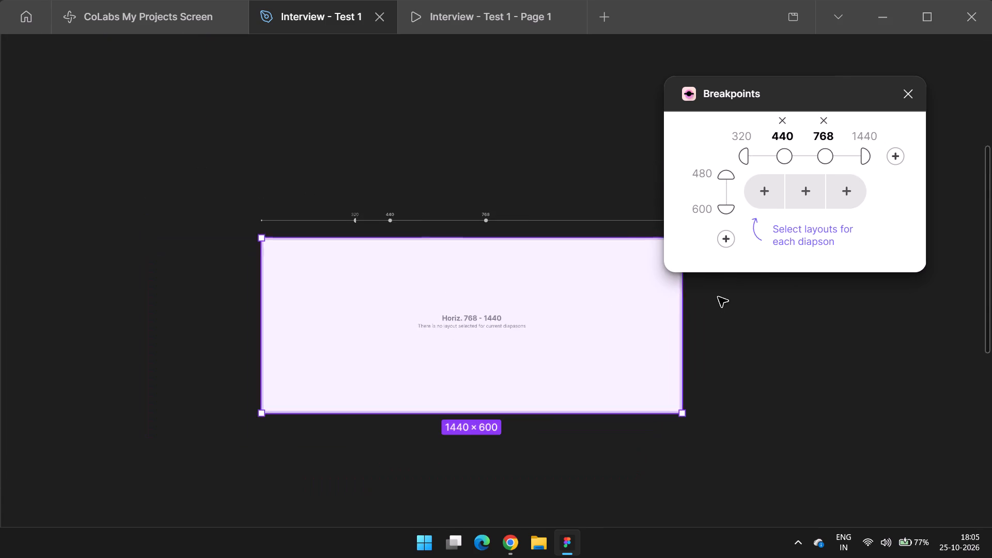
pyautogui.keyDown('ctrl'); pyautogui.scroll(-1, 718, 297); pyautogui.keyUp('ctrl')
pyautogui.keyDown('ctrl'); pyautogui.scroll(-5, 578, 304); pyautogui.keyUp('ctrl')
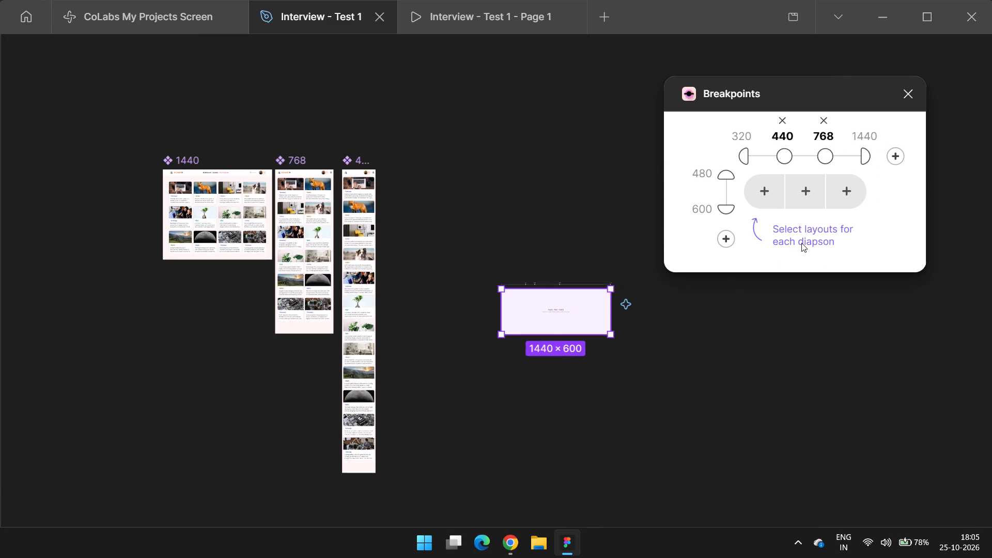
pyautogui.click(846, 192)
pyautogui.click(185, 157)
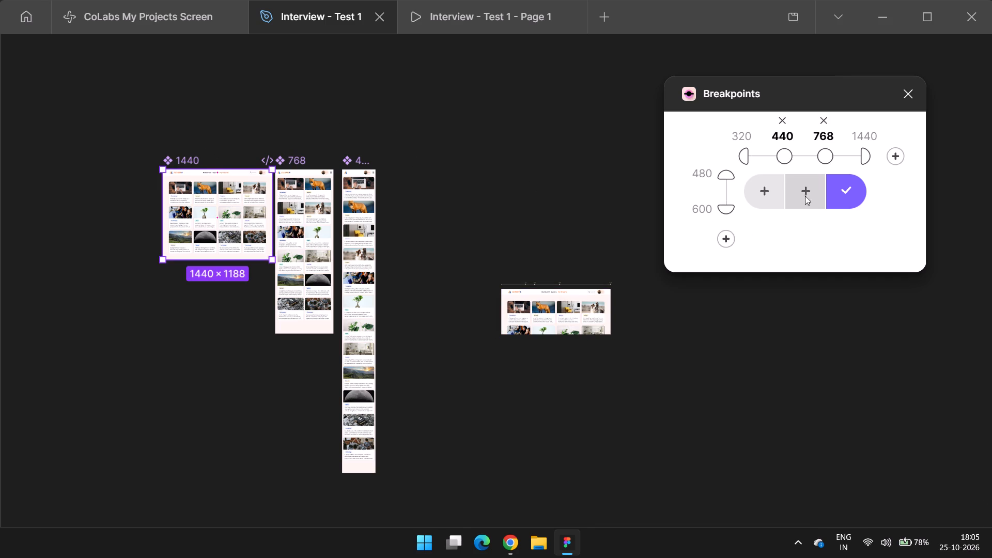
# Assign the 768 component to the 440 to 767 width range and the 440 component to the 320 to 439 range.
pyautogui.click(808, 194)
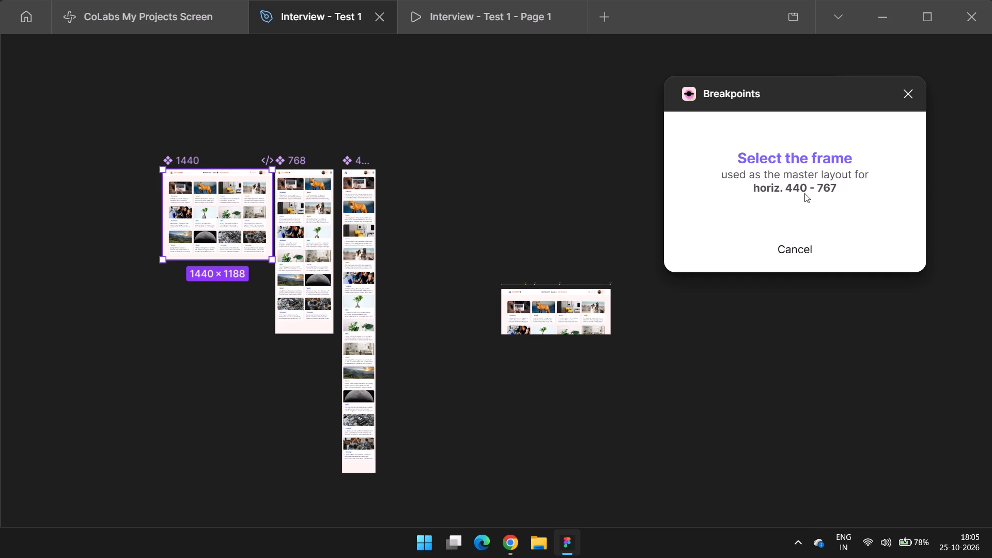
pyautogui.click(296, 158)
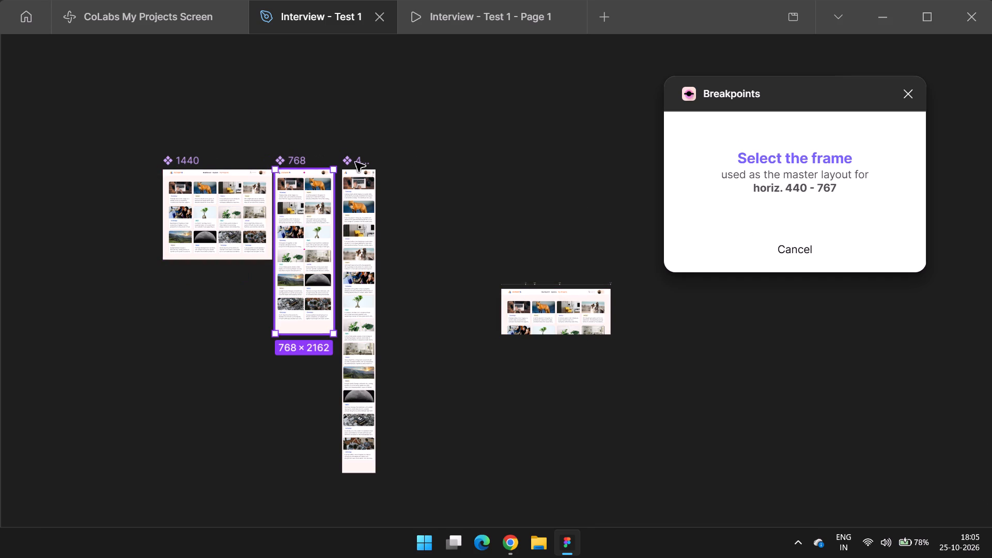
pyautogui.click(763, 198)
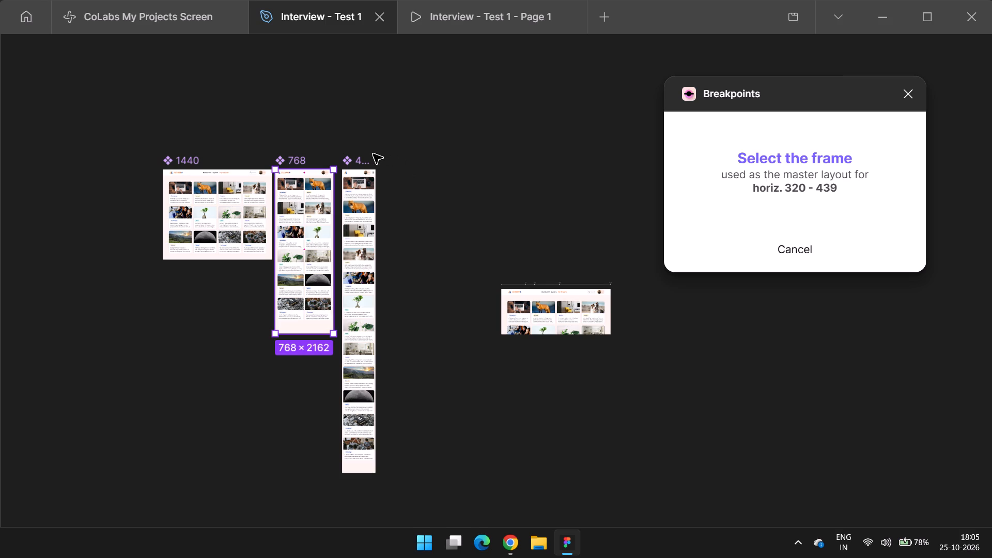
pyautogui.click(357, 160)
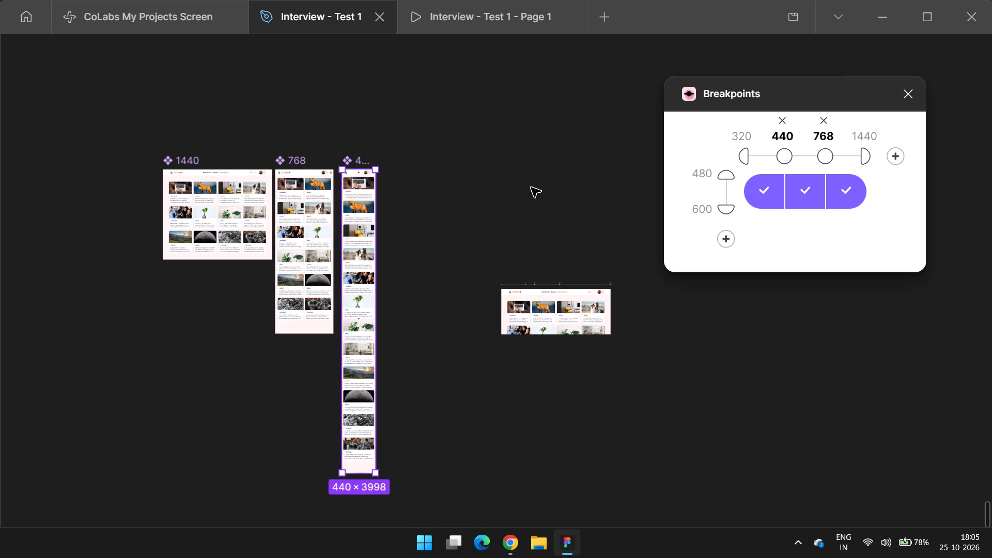
# Narrow the Breakpoints layout frame in stages to about 92 px wide to check how it switches between layouts.
pyautogui.keyDown('ctrl'); pyautogui.scroll(5, 638, 351); pyautogui.keyUp('ctrl')
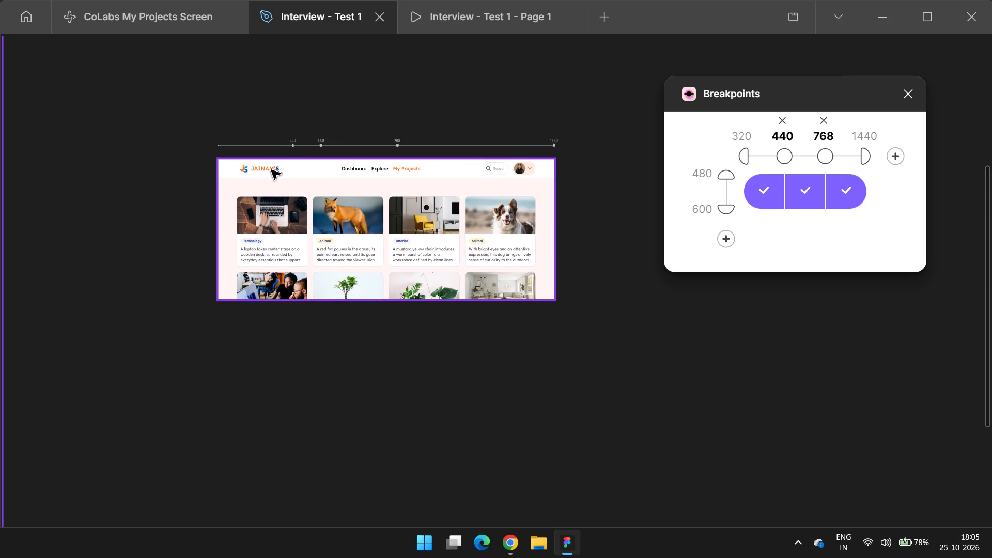
pyautogui.click(264, 167)
pyautogui.keyDown('ctrl'); pyautogui.scroll(3, 461, 237); pyautogui.keyUp('ctrl')
pyautogui.moveTo(643, 265); pyautogui.dragTo(643, 265)
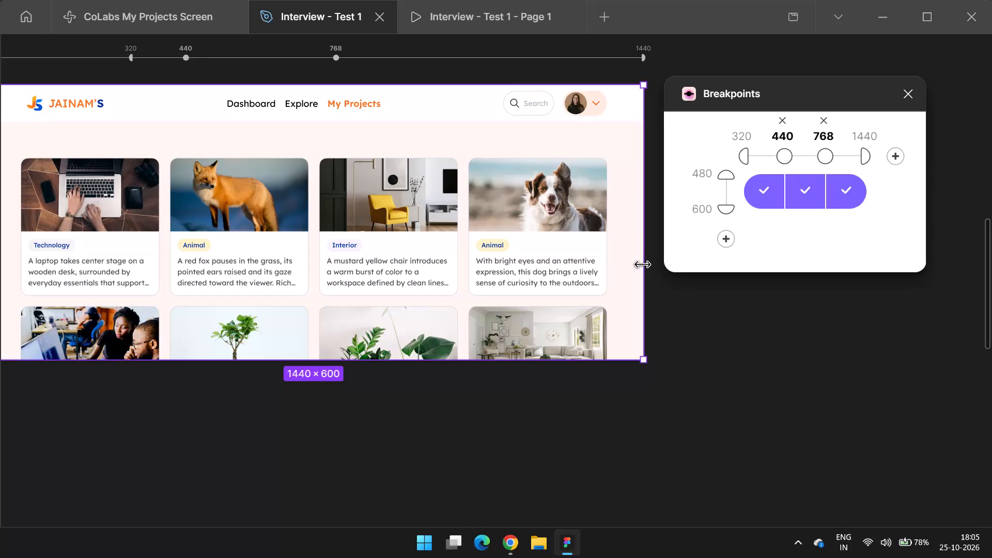
pyautogui.moveTo(643, 265); pyautogui.dragTo(412, 274)
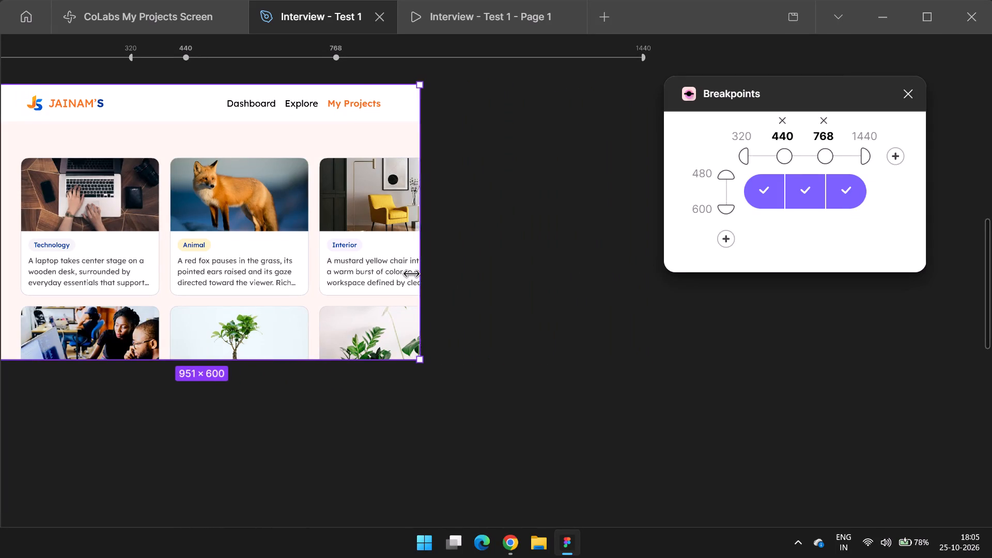
pyautogui.moveTo(412, 274); pyautogui.dragTo(306, 276)
pyautogui.keyDown('ctrl'); pyautogui.scroll(-2, 306, 271); pyautogui.keyUp('ctrl')
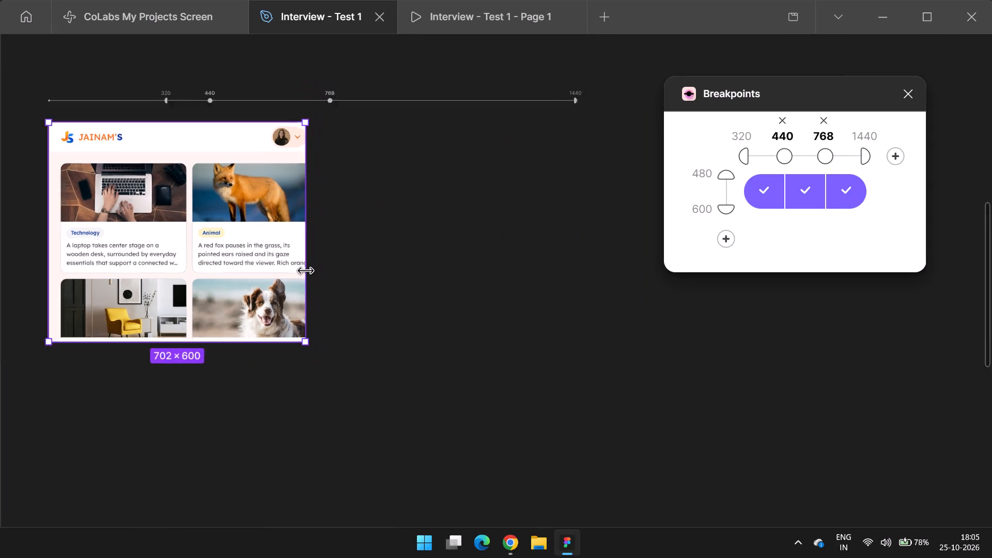
pyautogui.keyDown('ctrl'); pyautogui.scroll(-1, 306, 271); pyautogui.keyUp('ctrl')
pyautogui.keyDown('ctrl'); pyautogui.scroll(2, 306, 271); pyautogui.keyUp('ctrl')
pyautogui.keyDown('shift'); pyautogui.scroll(1, 306, 269); pyautogui.keyUp('shift')
pyautogui.keyDown('ctrl'); pyautogui.scroll(2, 271, 264); pyautogui.keyUp('ctrl')
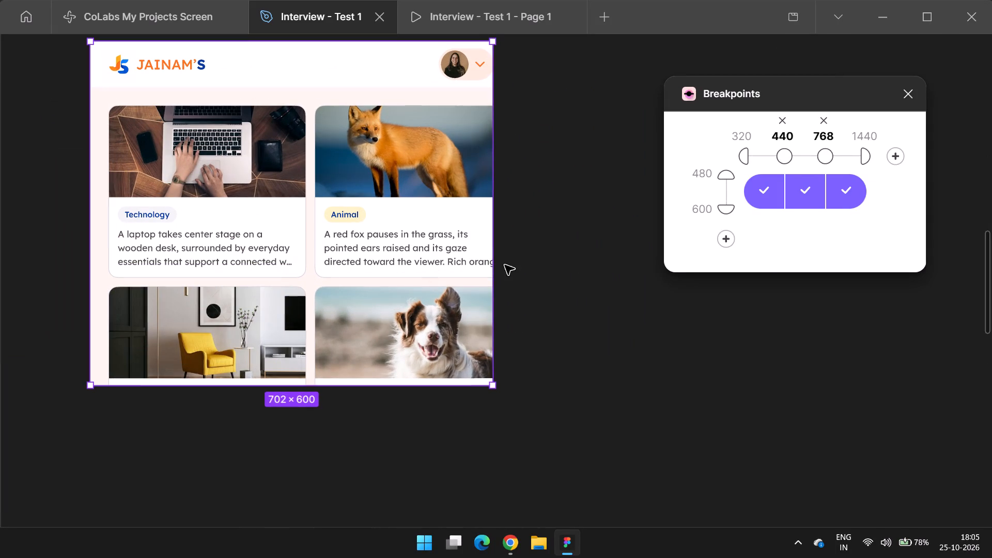
pyautogui.moveTo(492, 265); pyautogui.dragTo(309, 273)
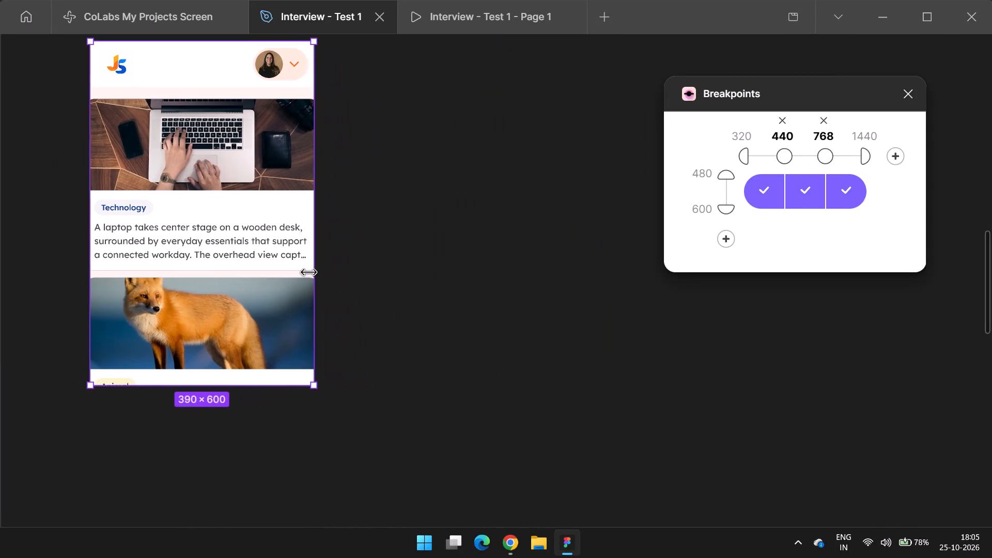
pyautogui.moveTo(309, 273); pyautogui.dragTo(140, 265)
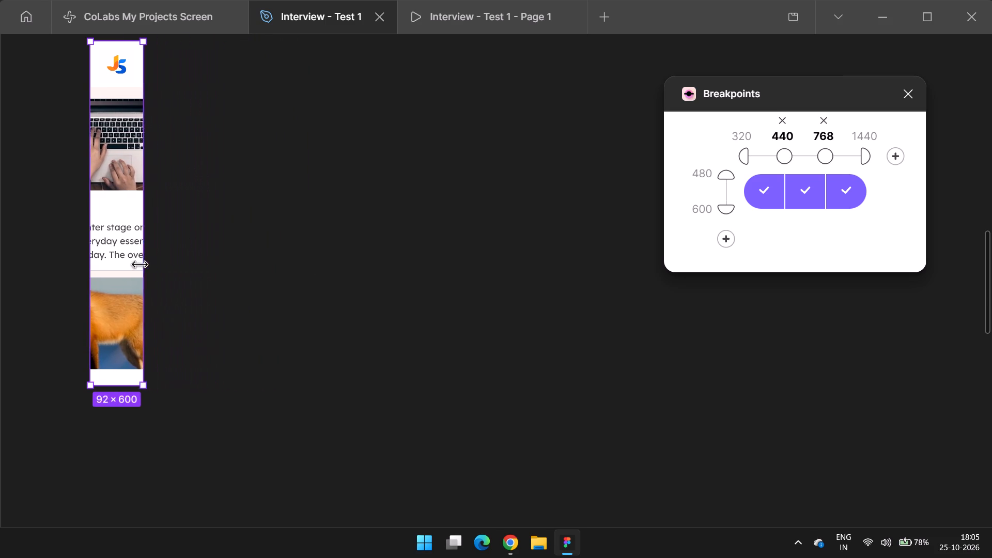
# Widen the Breakpoints layout frame to about 1462 px and close the plugin.
pyautogui.moveTo(140, 265); pyautogui.dragTo(407, 291)
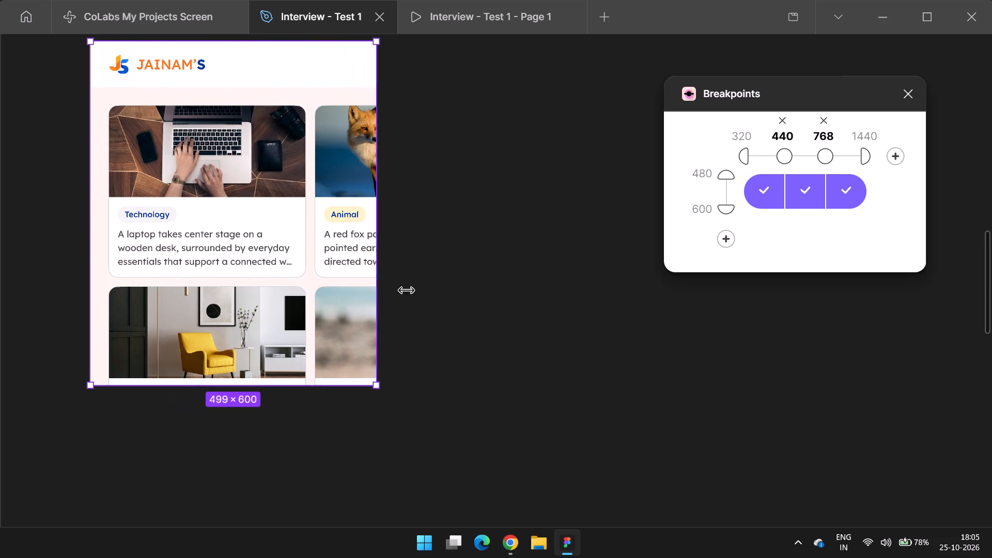
pyautogui.moveTo(407, 291); pyautogui.dragTo(553, 311)
pyautogui.keyDown('ctrl'); pyautogui.scroll(-6, 433, 291); pyautogui.keyUp('ctrl')
pyautogui.keyDown('ctrl'); pyautogui.scroll(1, 461, 288); pyautogui.keyUp('ctrl')
pyautogui.keyDown('ctrl'); pyautogui.scroll(-3, 463, 288); pyautogui.keyUp('ctrl')
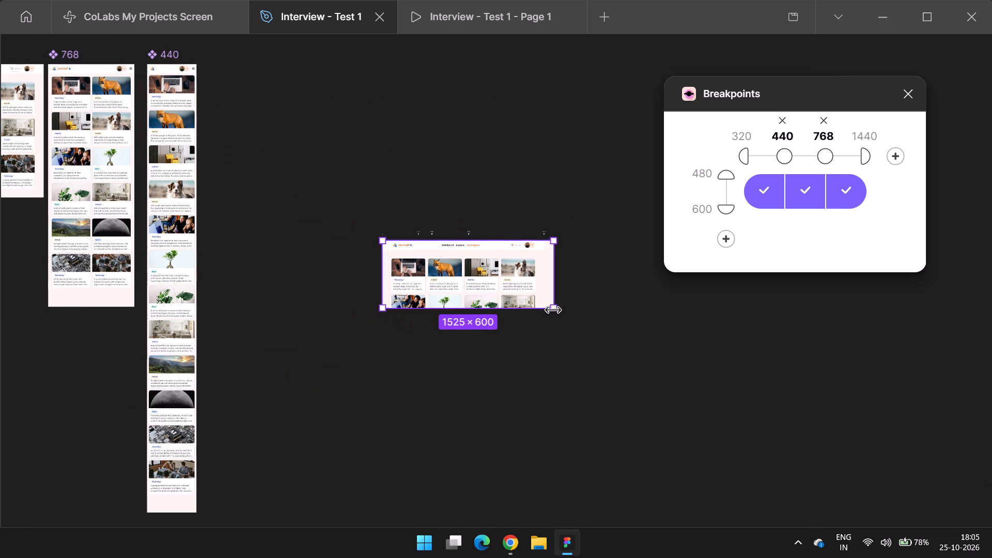
pyautogui.moveTo(553, 311); pyautogui.dragTo(546, 316)
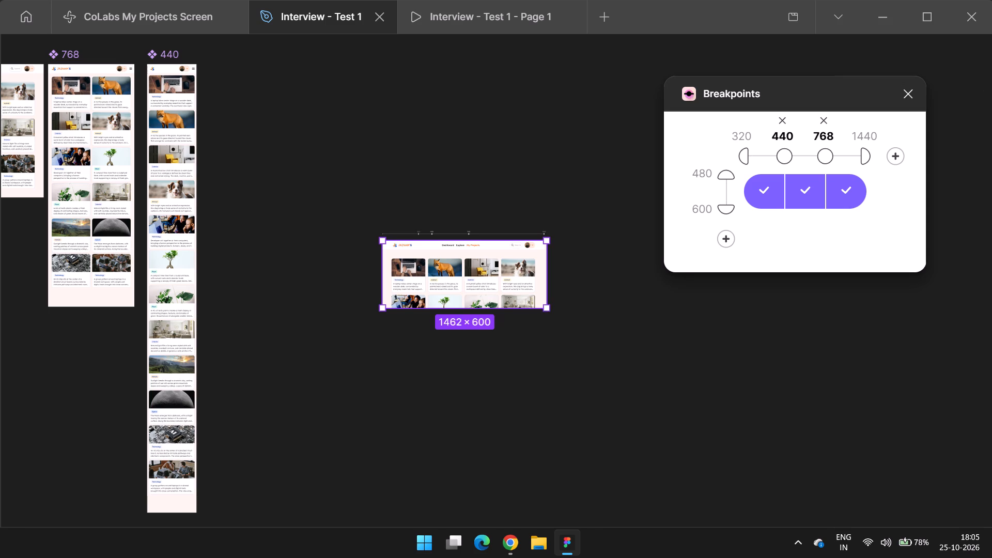
pyautogui.click(914, 98)
pyautogui.click(765, 214)
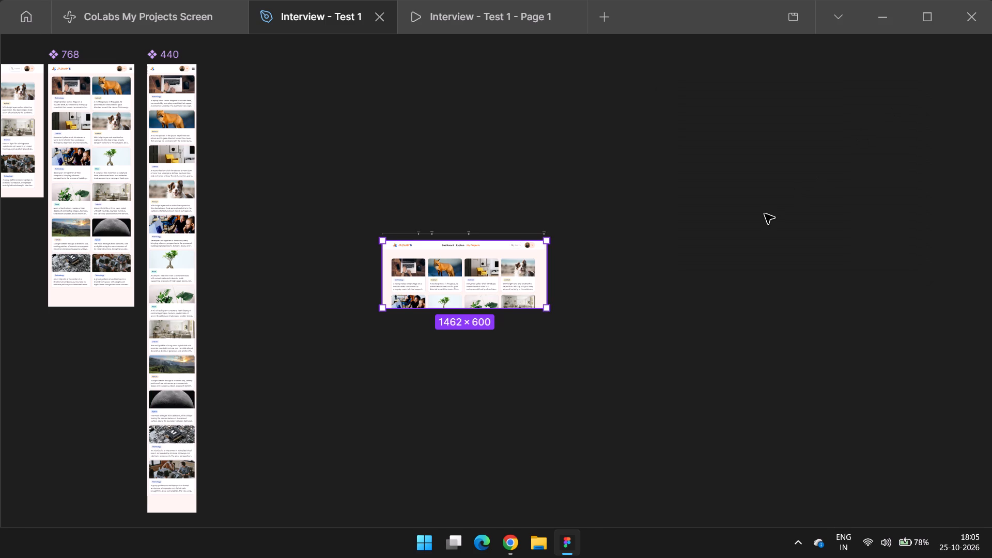
# Show the hidden interface and set the 1440 component's card grid constraints to Center horizontally and Center vertically.
pyautogui.keyDown('ctrl'); pyautogui.scroll(-4, 765, 214); pyautogui.keyUp('ctrl')
pyautogui.keyDown('ctrl'); pyautogui.scroll(5, 424, 137); pyautogui.keyUp('ctrl')
pyautogui.keyDown('ctrl'); pyautogui.scroll(4, 410, 228); pyautogui.keyUp('ctrl')
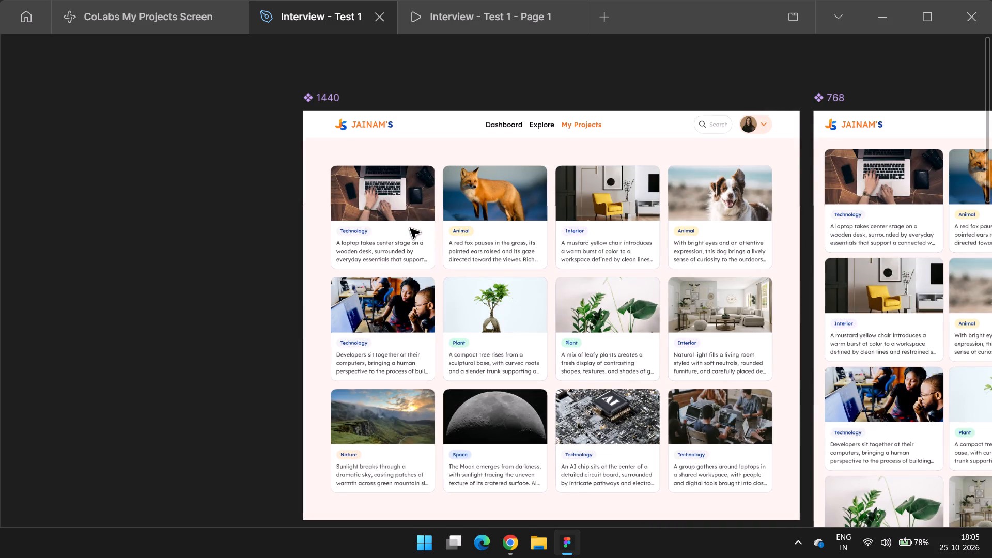
pyautogui.doubleClick(405, 198)
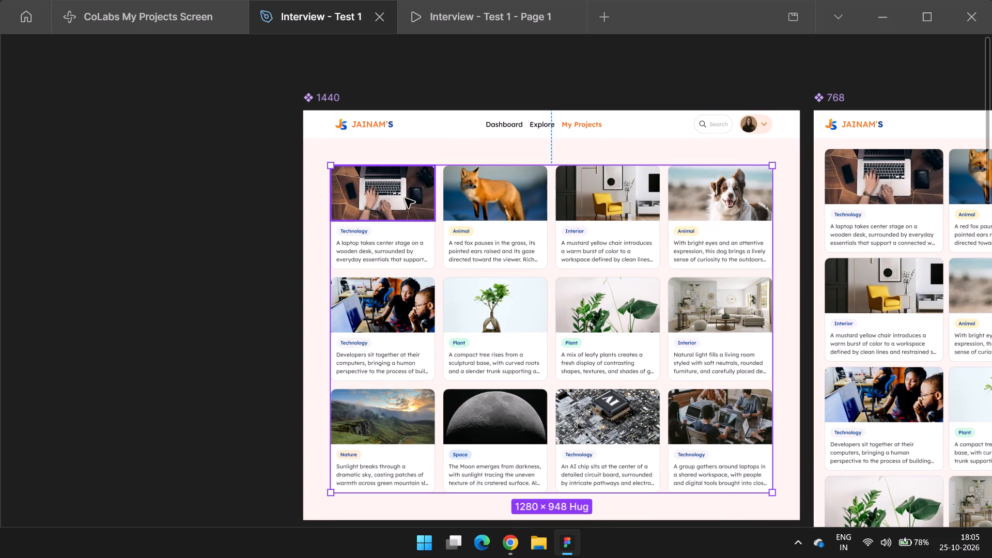
pyautogui.hotkey('ctrl', '\\')
pyautogui.keyDown('ctrl'); pyautogui.scroll(-3, 395, 215); pyautogui.keyUp('ctrl')
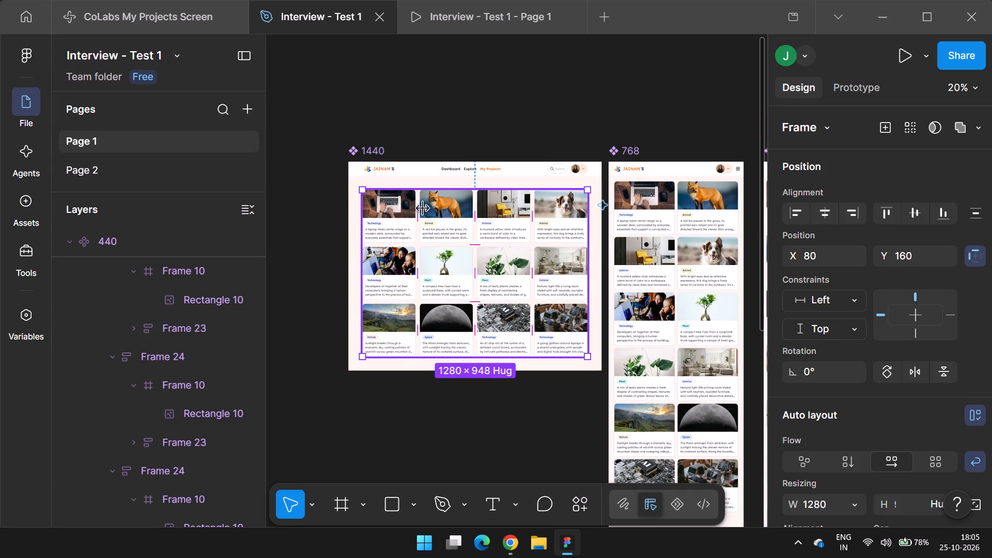
pyautogui.doubleClick(690, 238)
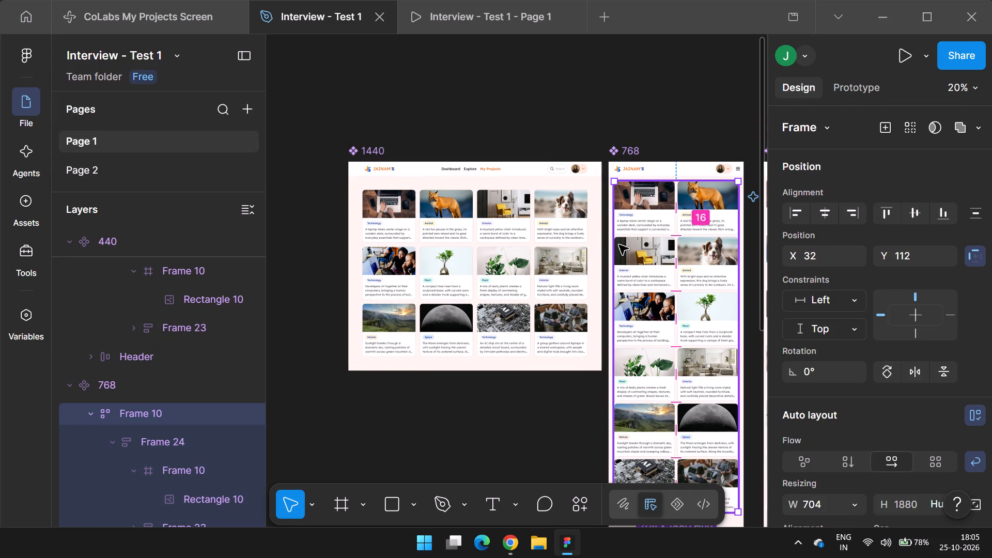
pyautogui.doubleClick(454, 255)
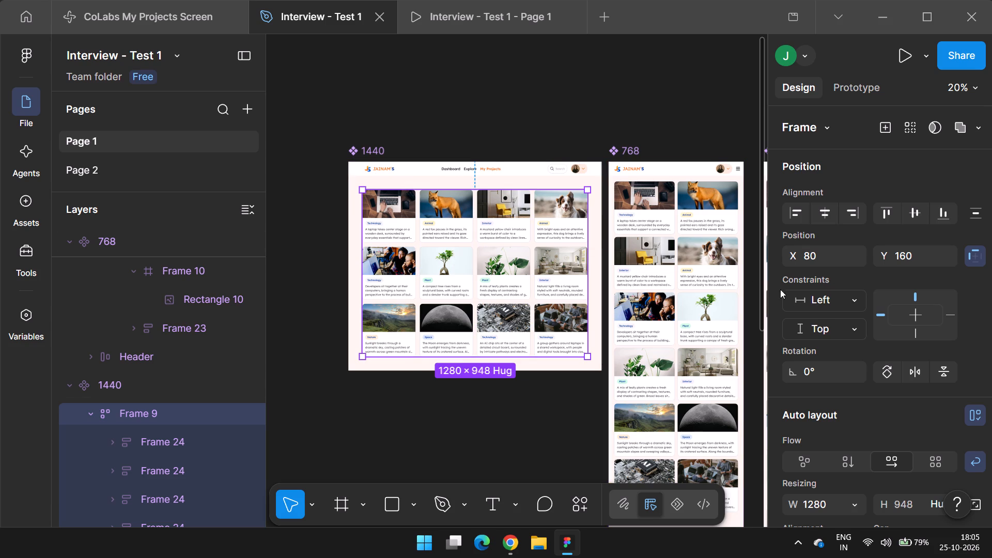
pyautogui.click(953, 311)
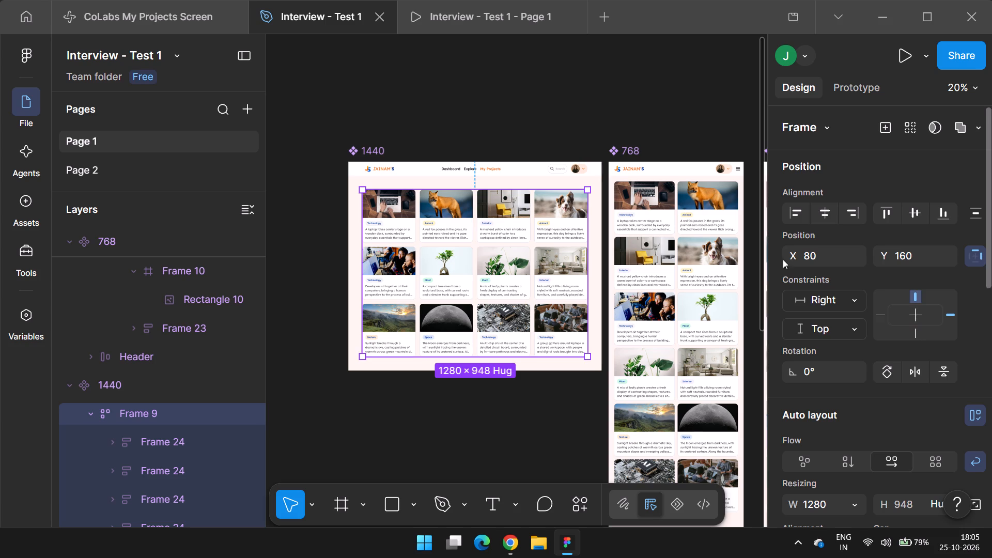
pyautogui.doubleClick(914, 313)
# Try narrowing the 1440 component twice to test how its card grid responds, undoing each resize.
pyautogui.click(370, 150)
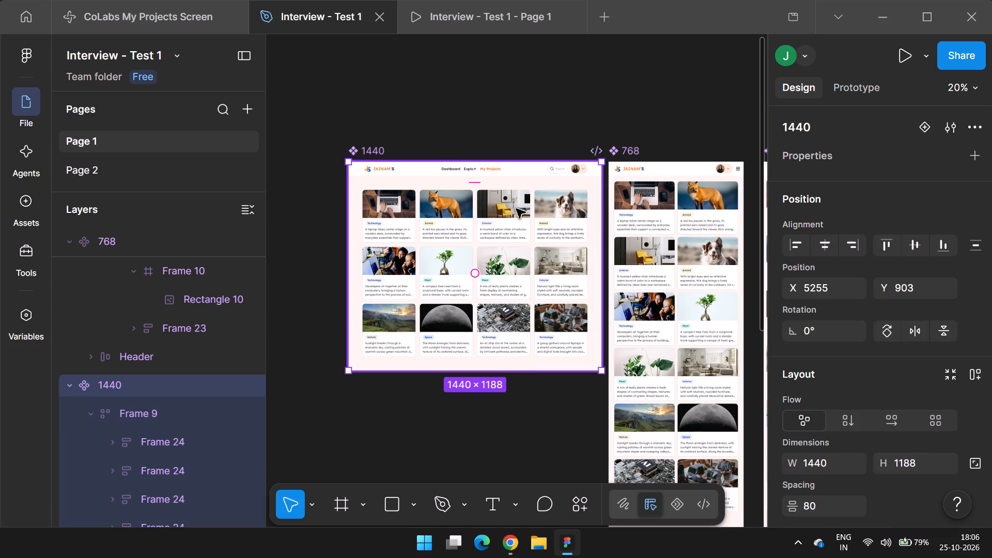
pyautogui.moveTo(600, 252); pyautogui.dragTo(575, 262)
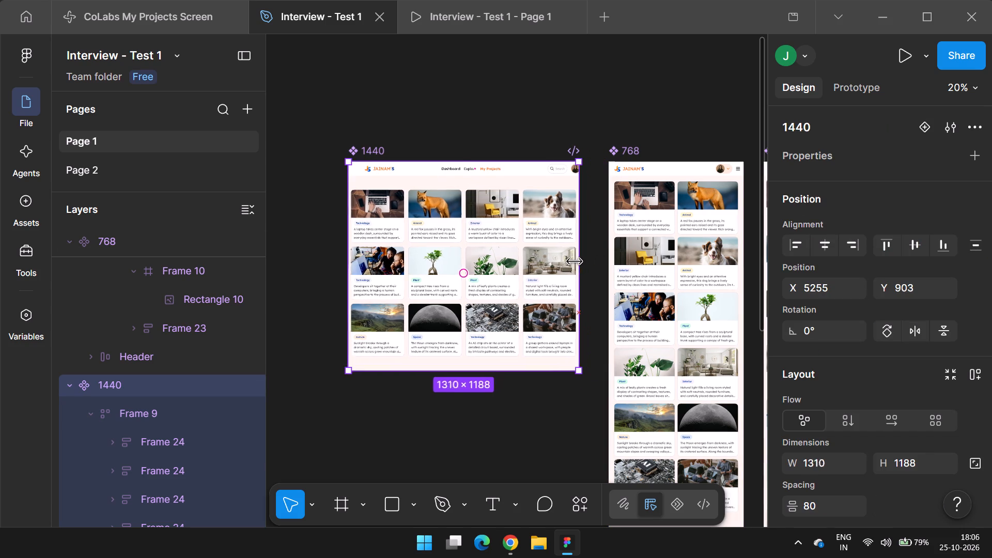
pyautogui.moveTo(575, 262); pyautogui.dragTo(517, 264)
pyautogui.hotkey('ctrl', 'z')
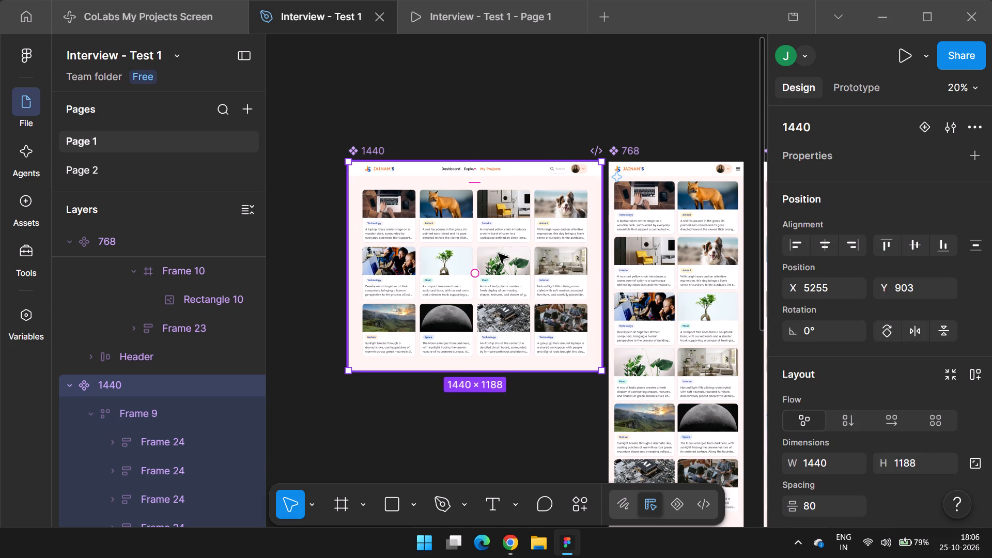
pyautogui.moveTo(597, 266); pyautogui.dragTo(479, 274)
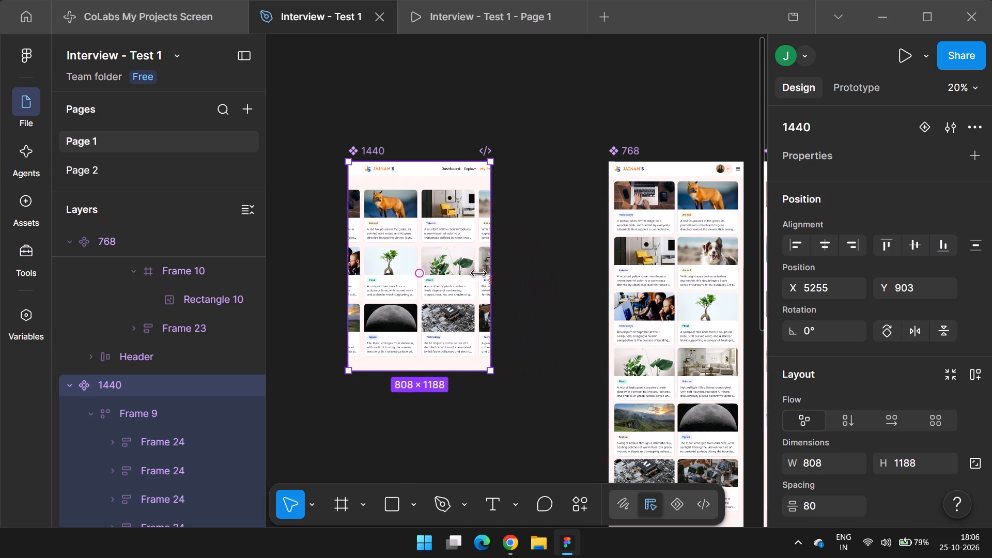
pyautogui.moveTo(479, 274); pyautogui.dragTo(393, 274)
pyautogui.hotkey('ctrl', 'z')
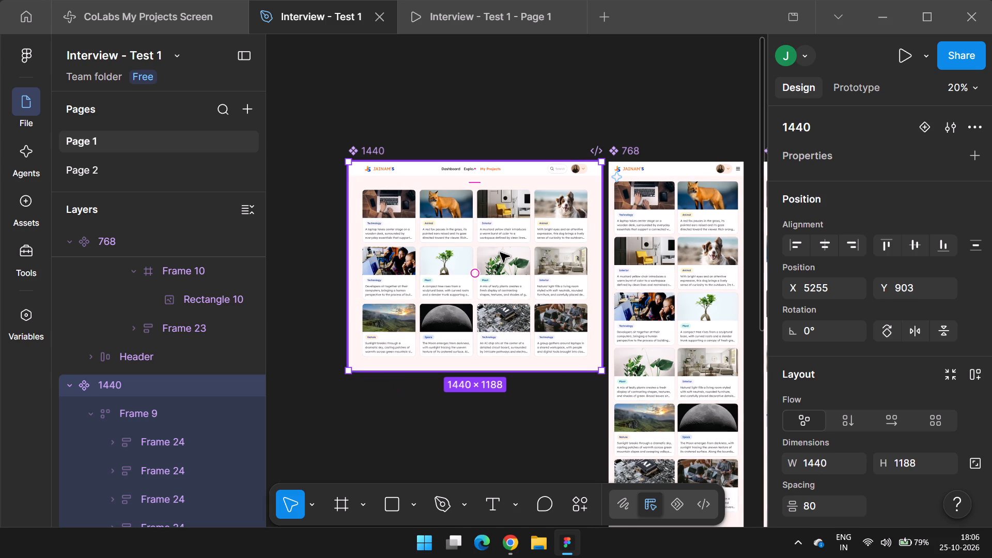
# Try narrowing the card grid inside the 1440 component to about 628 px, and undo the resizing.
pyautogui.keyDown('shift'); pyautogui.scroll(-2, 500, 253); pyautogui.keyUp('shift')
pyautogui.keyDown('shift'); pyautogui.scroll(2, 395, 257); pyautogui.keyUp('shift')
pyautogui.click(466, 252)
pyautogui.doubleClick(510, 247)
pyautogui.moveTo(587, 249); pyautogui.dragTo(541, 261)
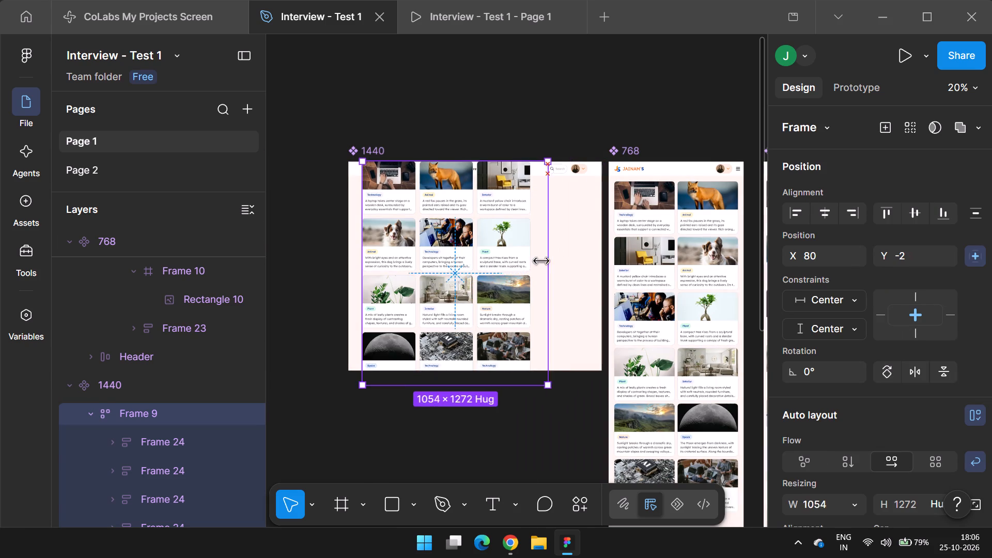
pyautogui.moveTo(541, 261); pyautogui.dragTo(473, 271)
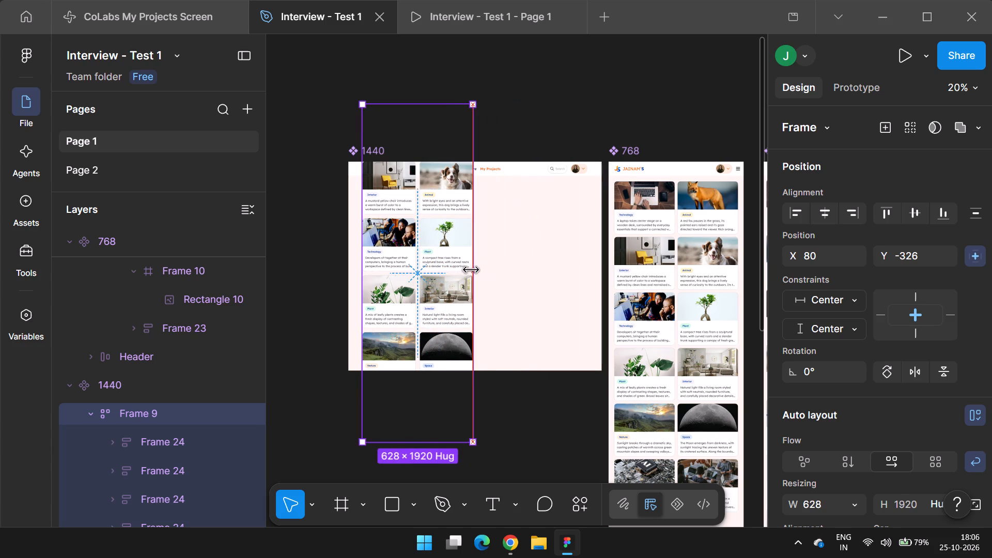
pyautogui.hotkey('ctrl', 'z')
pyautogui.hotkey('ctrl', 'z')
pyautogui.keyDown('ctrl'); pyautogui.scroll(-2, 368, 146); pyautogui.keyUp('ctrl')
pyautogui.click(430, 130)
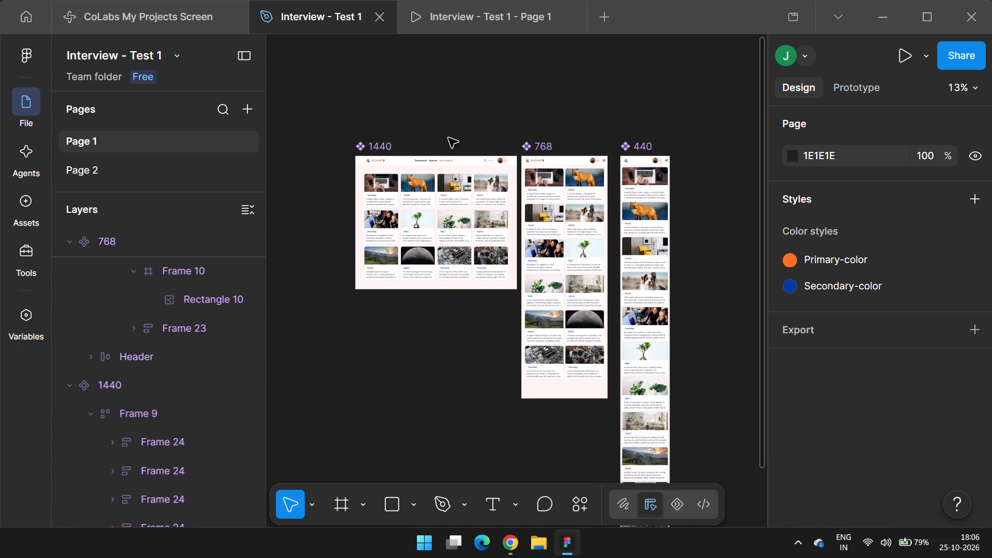
# Review the 1440 card grid's constraints and set the 768 component's card grid horizontal constraint to Center.
pyautogui.doubleClick(470, 198)
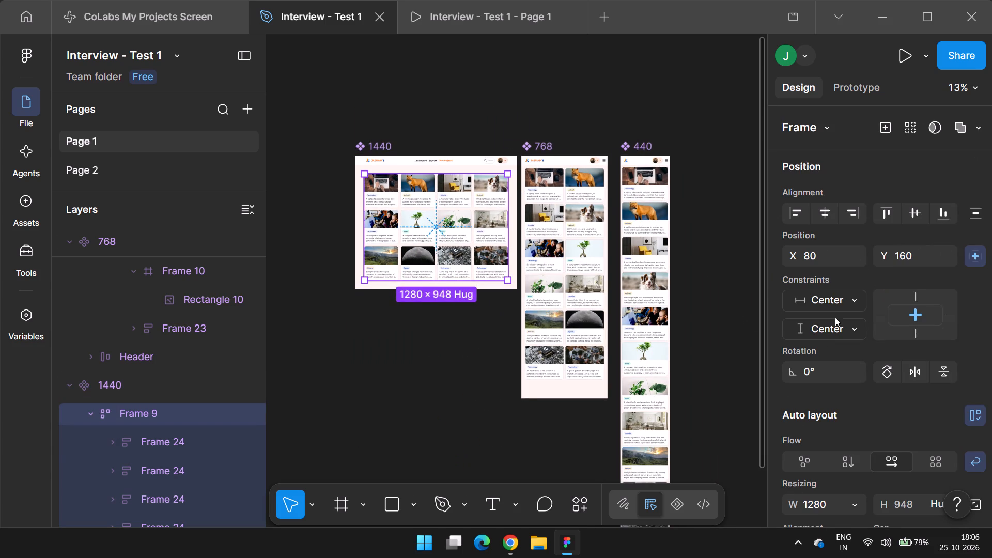
pyautogui.keyDown('ctrl'); pyautogui.scroll(2, 360, 166); pyautogui.keyUp('ctrl')
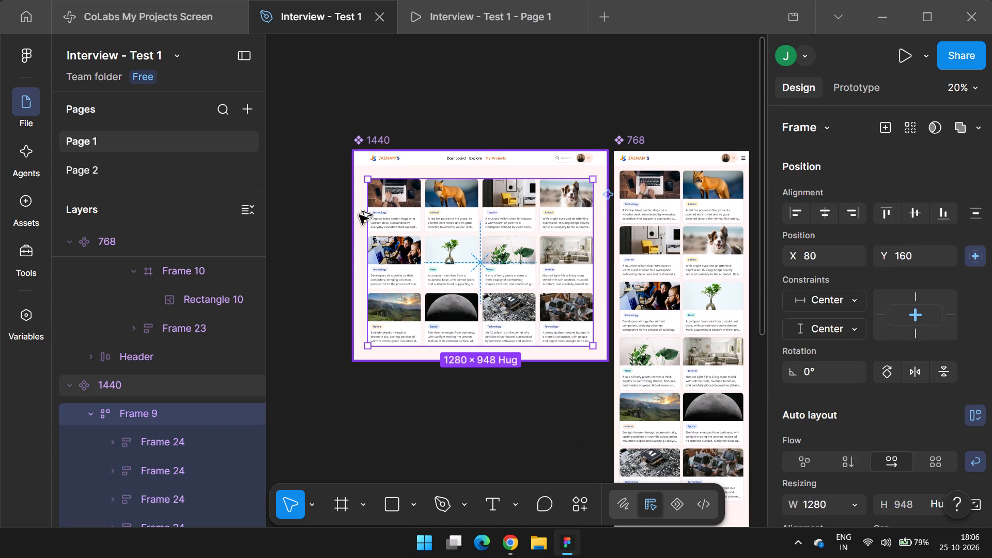
pyautogui.keyDown('ctrl'); pyautogui.scroll(-1, 424, 198); pyautogui.keyUp('ctrl')
pyautogui.doubleClick(643, 245)
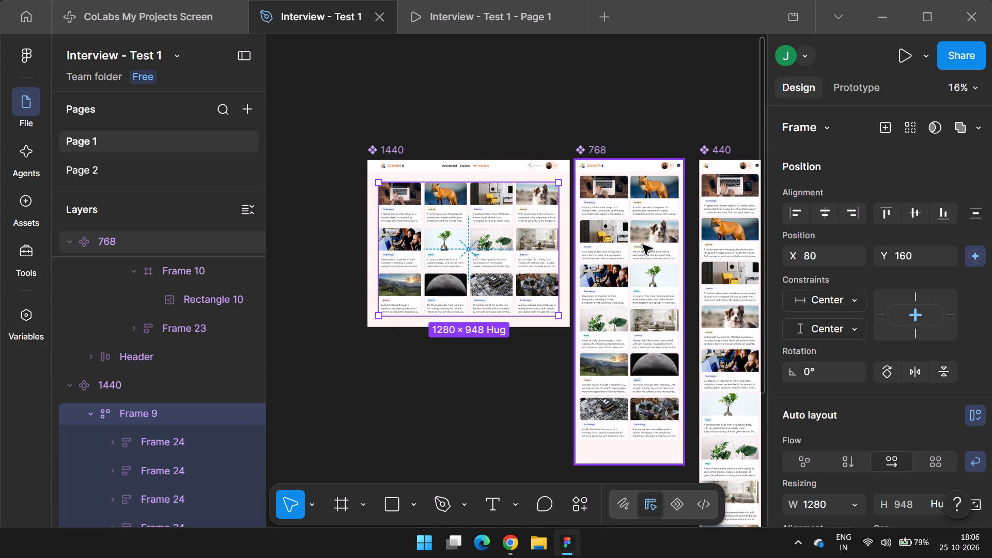
pyautogui.doubleClick(918, 314)
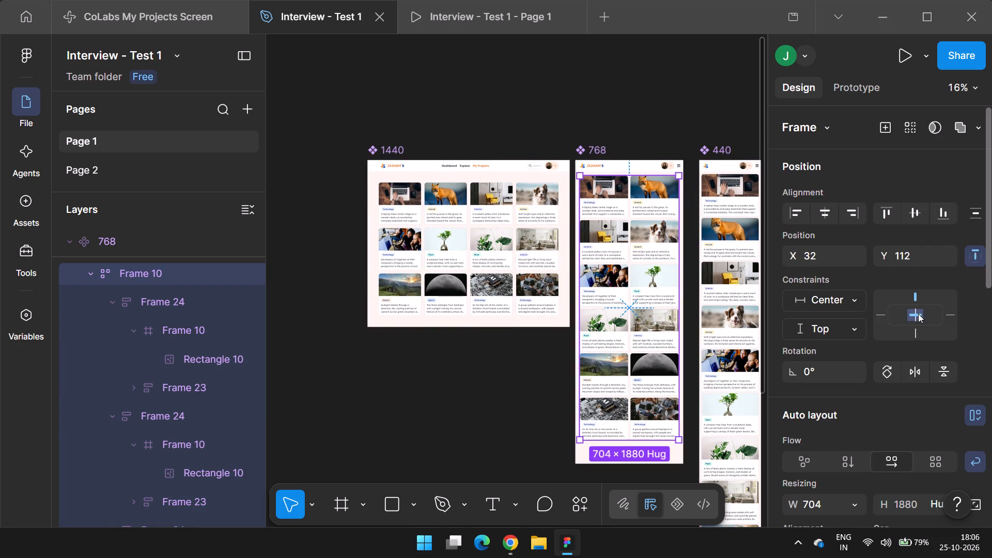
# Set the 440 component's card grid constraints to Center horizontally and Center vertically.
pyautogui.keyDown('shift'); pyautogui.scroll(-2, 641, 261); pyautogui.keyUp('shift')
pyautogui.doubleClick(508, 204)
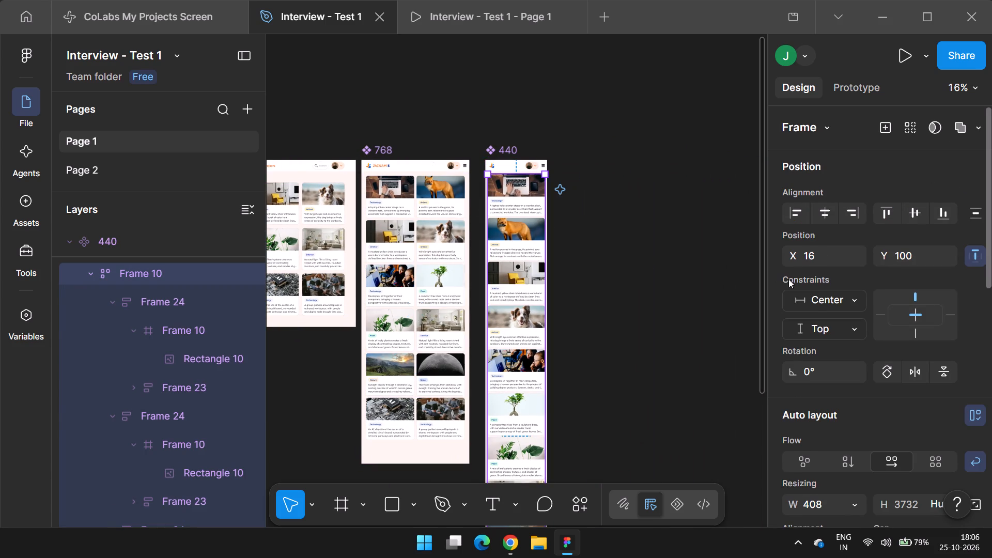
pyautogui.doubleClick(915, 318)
# Extend the Responsive Layout preview frame downward to a height of about 1128 px.
pyautogui.keyDown('ctrl'); pyautogui.scroll(-4, 634, 246); pyautogui.keyUp('ctrl')
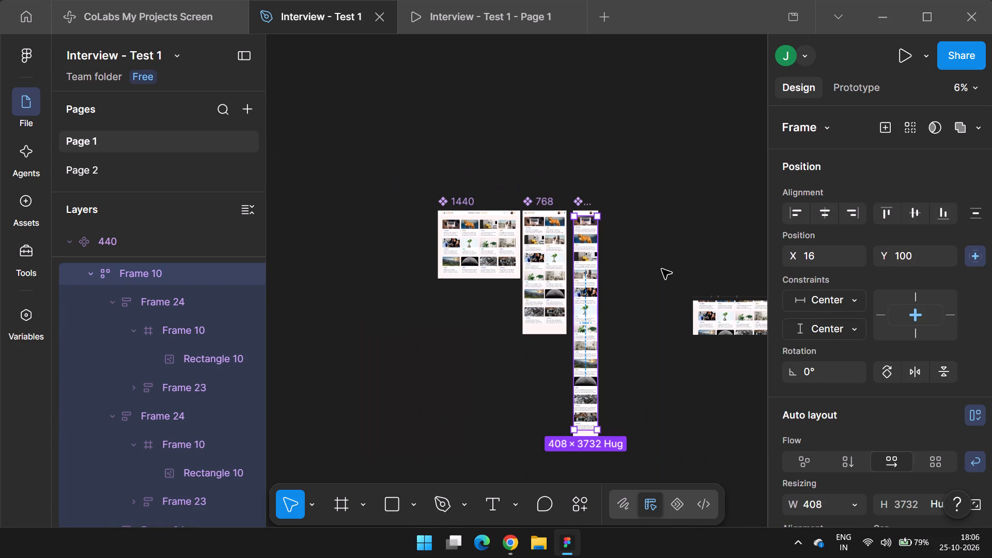
pyautogui.click(698, 272)
pyautogui.hscroll(-1, 692, 322)
pyautogui.keyDown('ctrl'); pyautogui.scroll(5, 618, 360); pyautogui.keyUp('ctrl')
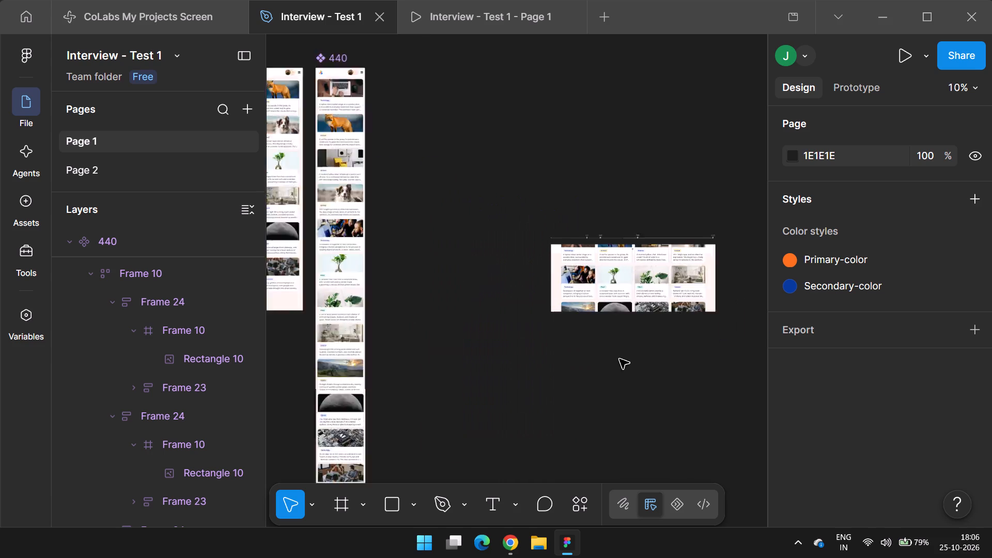
pyautogui.click(547, 215)
pyautogui.hscroll(-1, 547, 215)
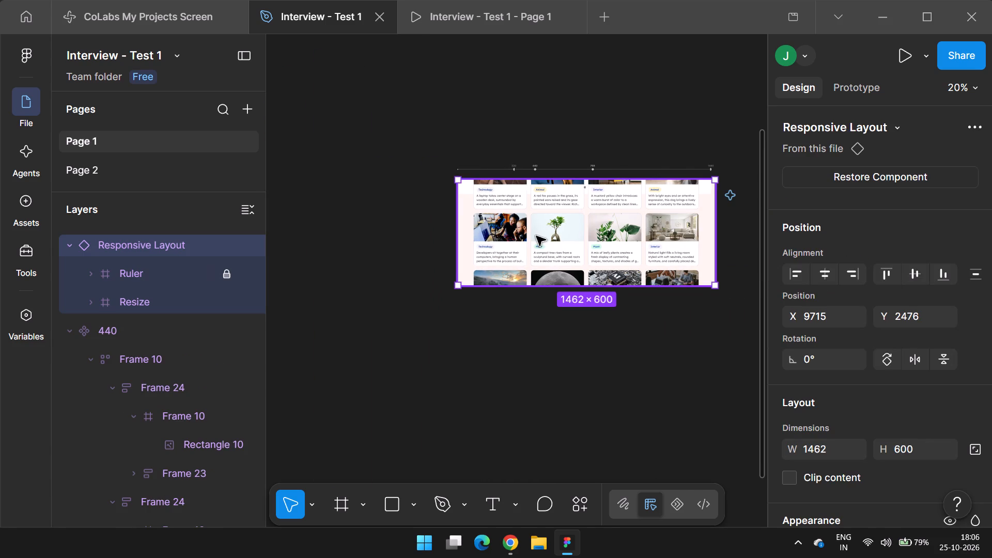
pyautogui.moveTo(636, 299); pyautogui.dragTo(641, 402)
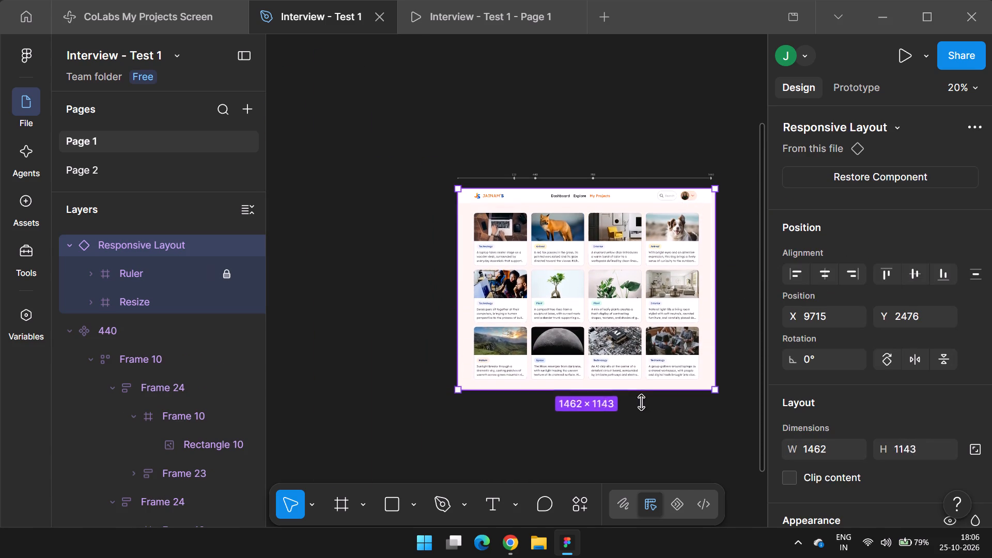
pyautogui.moveTo(641, 402); pyautogui.dragTo(637, 387)
# Narrow the Responsive Layout through its breakpoints to about 417 px, then widen it to about 463 px, to test the card grid's centering.
pyautogui.keyDown('ctrl'); pyautogui.scroll(3, 727, 304); pyautogui.keyUp('ctrl')
pyautogui.moveTo(708, 293); pyautogui.dragTo(661, 299)
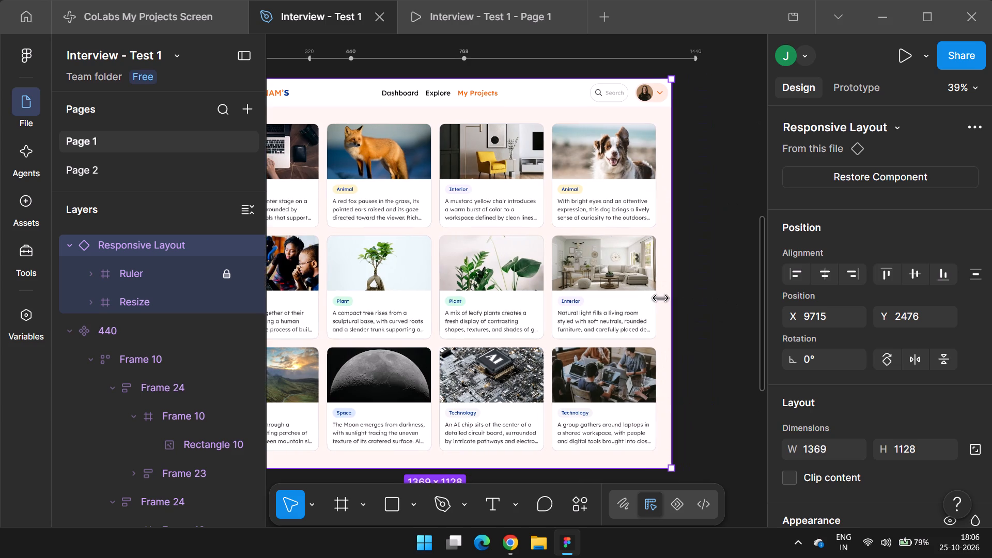
pyautogui.moveTo(661, 299); pyautogui.dragTo(501, 315)
pyautogui.keyDown('ctrl'); pyautogui.scroll(-1, 602, 296); pyautogui.keyUp('ctrl')
pyautogui.keyDown('ctrl'); pyautogui.scroll(-2, 505, 317); pyautogui.keyUp('ctrl')
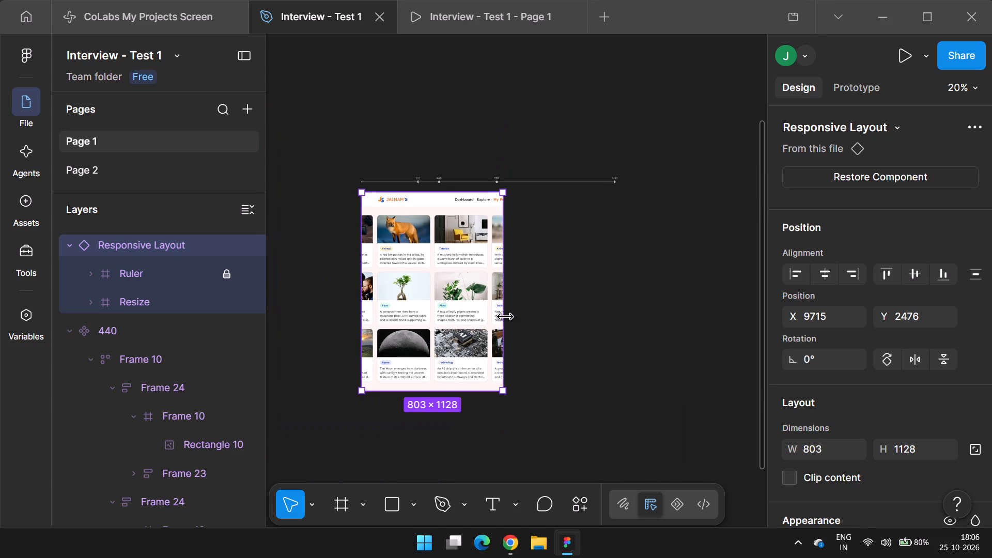
pyautogui.moveTo(505, 317); pyautogui.dragTo(431, 322)
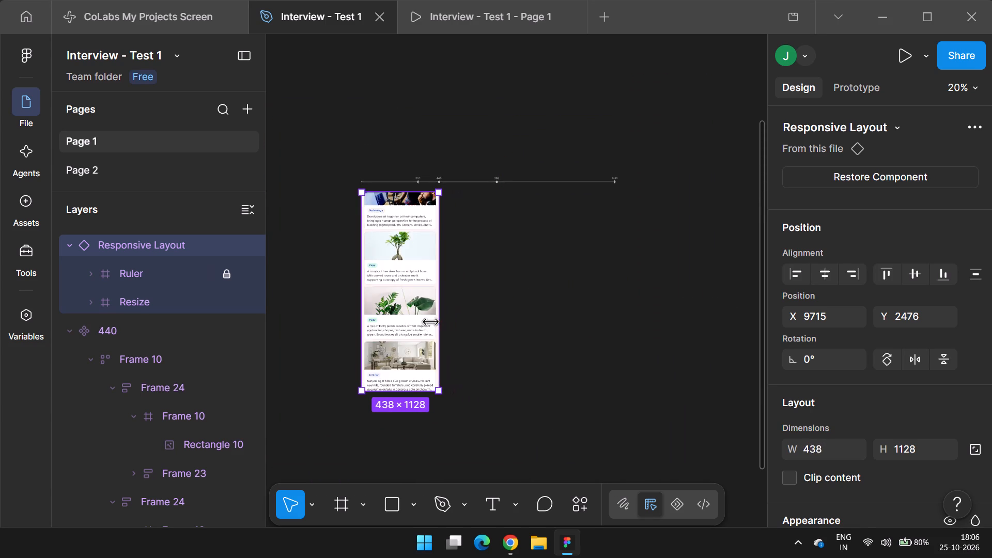
pyautogui.moveTo(431, 322); pyautogui.dragTo(437, 322)
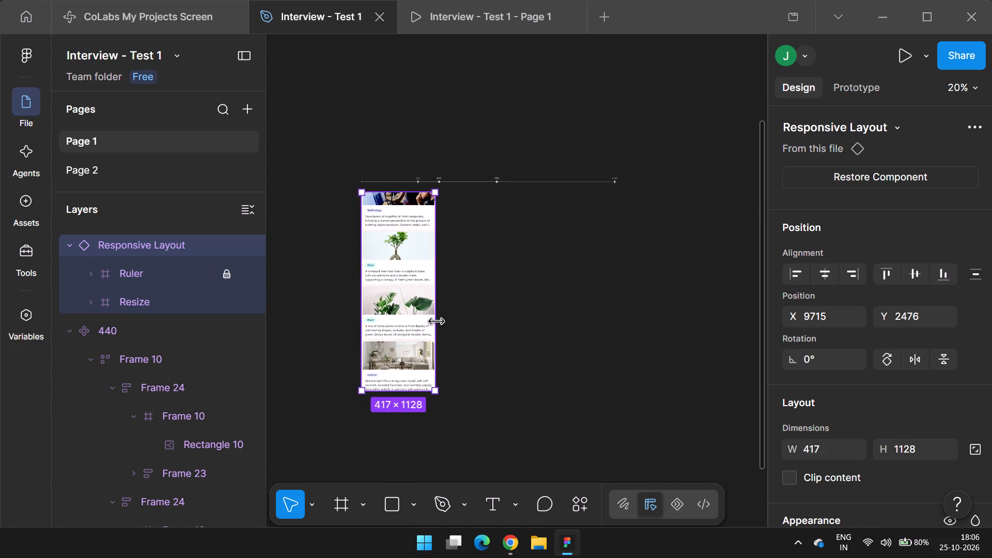
pyautogui.moveTo(437, 322); pyautogui.dragTo(443, 323)
pyautogui.scroll(2, 416, 316)
pyautogui.scroll(-2, 416, 316)
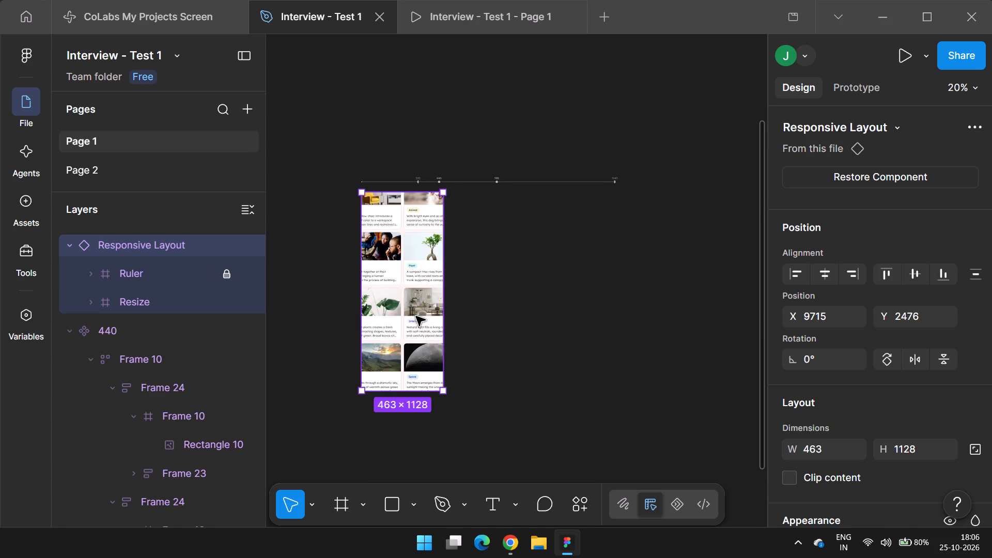
pyautogui.keyDown('ctrl'); pyautogui.scroll(3, 371, 301); pyautogui.keyUp('ctrl')
pyautogui.keyDown('ctrl'); pyautogui.scroll(-3, 467, 269); pyautogui.keyUp('ctrl')
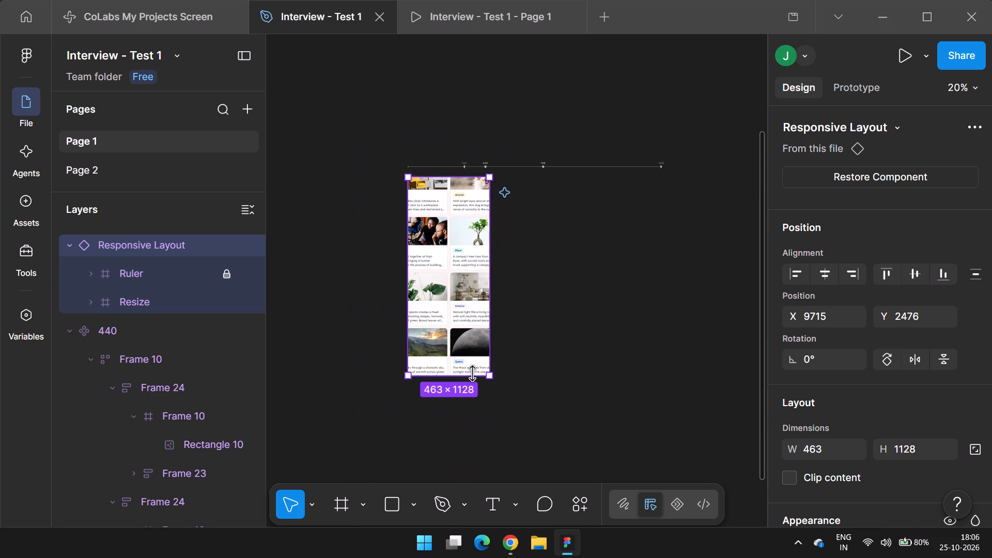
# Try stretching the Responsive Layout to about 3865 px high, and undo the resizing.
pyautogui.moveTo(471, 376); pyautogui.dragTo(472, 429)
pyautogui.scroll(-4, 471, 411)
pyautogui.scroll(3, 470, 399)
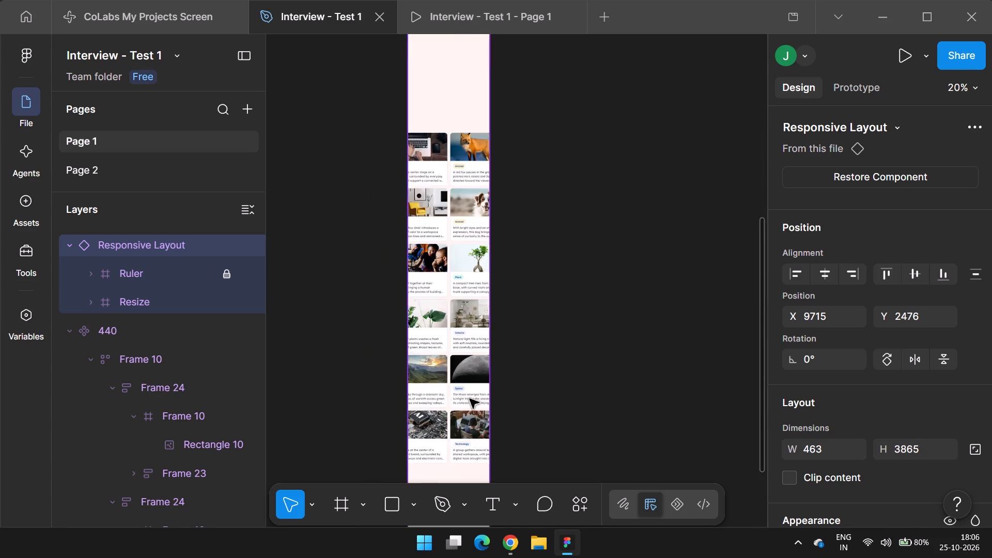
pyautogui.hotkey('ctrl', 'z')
# Set the 1440 component's card grid constraints to Right horizontally and Top vertically.
pyautogui.keyDown('ctrl'); pyautogui.scroll(-8, 673, 311); pyautogui.keyUp('ctrl')
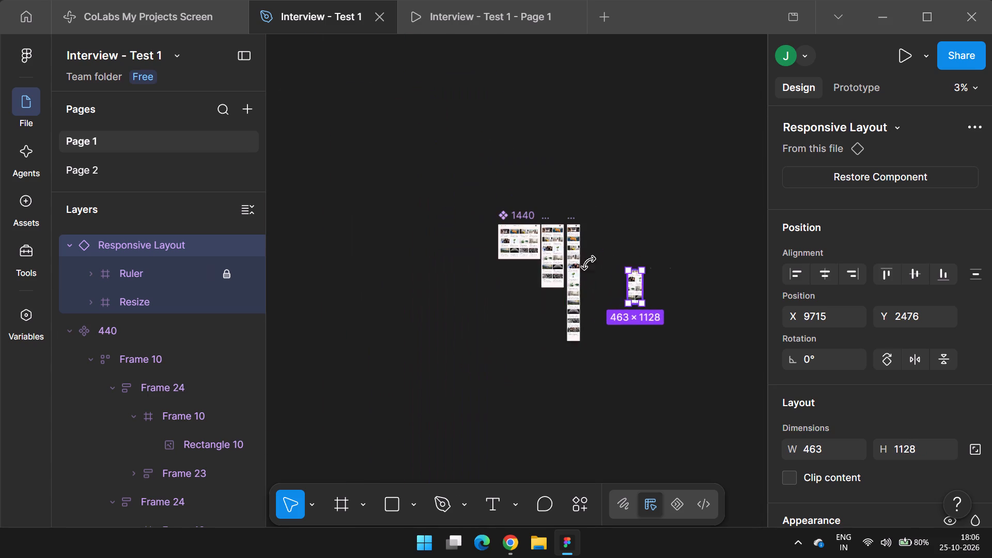
pyautogui.keyDown('ctrl'); pyautogui.scroll(8, 569, 255); pyautogui.keyUp('ctrl')
pyautogui.doubleClick(381, 202)
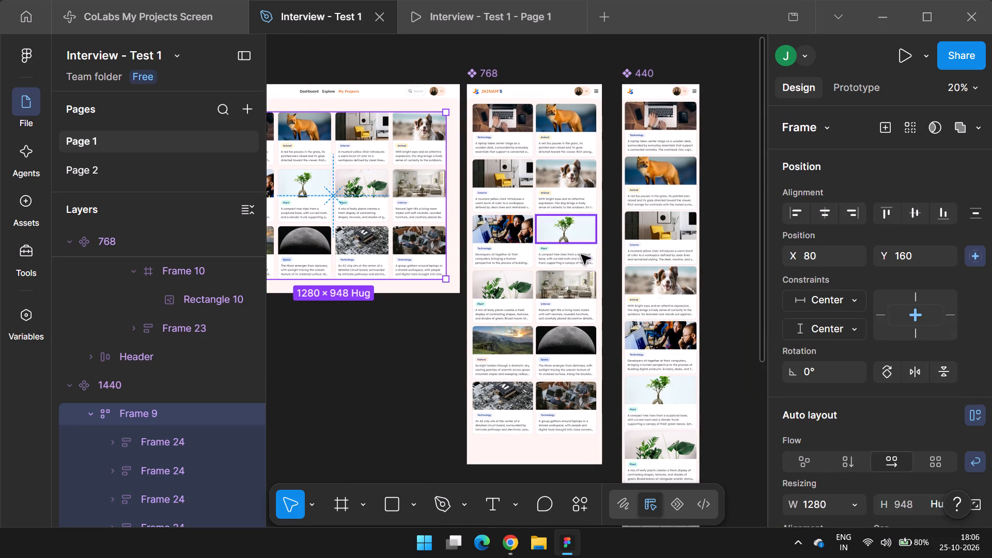
pyautogui.click(914, 297)
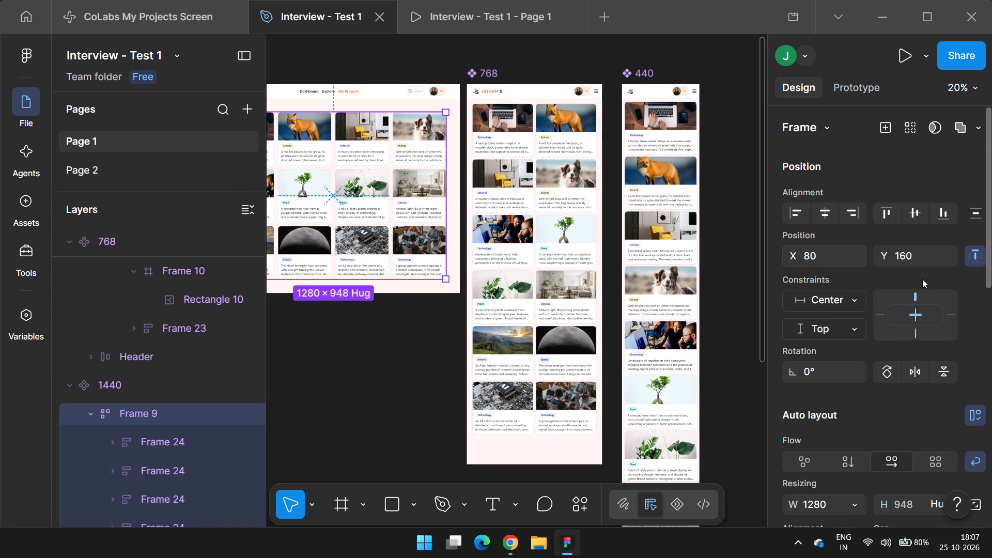
pyautogui.click(954, 319)
# Set the 768 component's card grid constraints to Right horizontally and Top vertically.
pyautogui.doubleClick(506, 181)
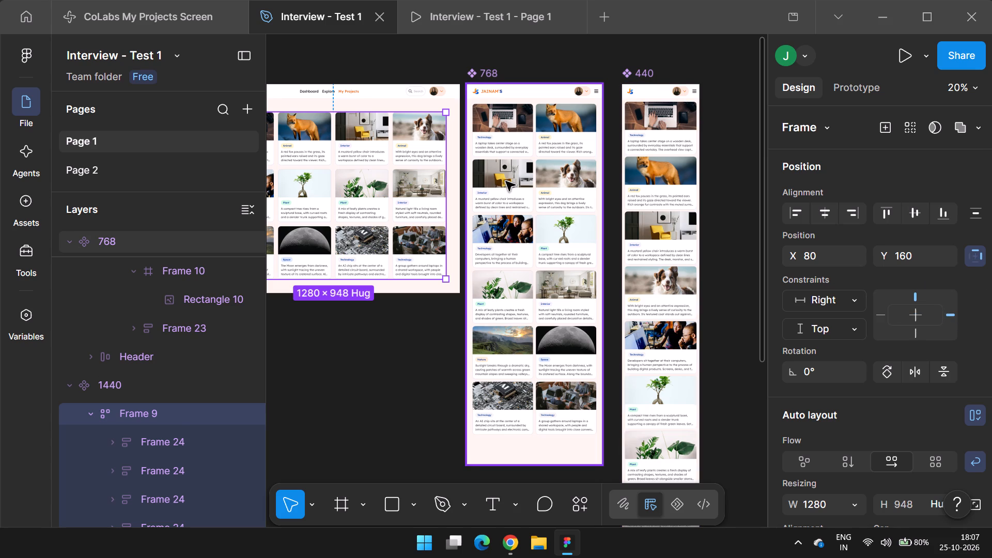
pyautogui.click(915, 299)
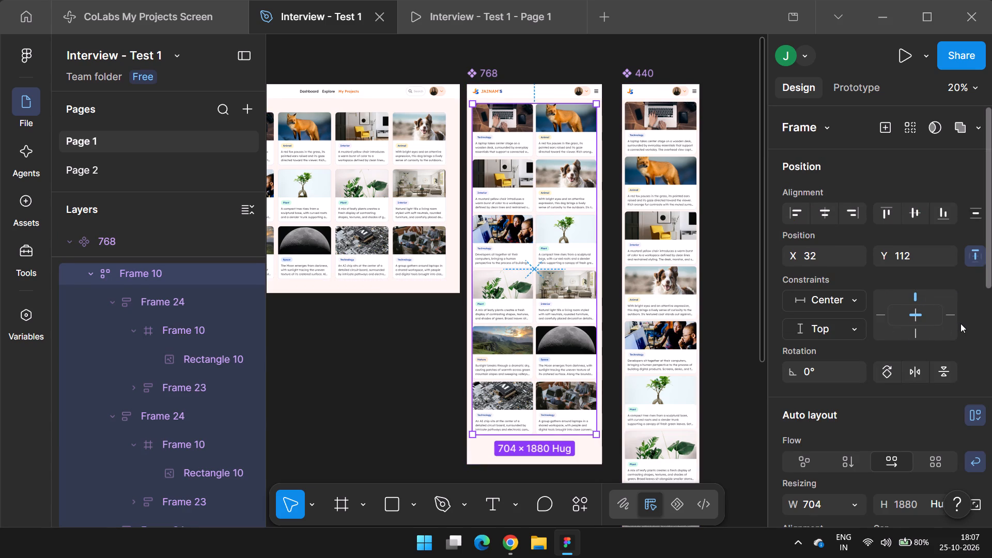
pyautogui.click(960, 323)
pyautogui.click(958, 323)
pyautogui.click(953, 317)
# Set the 440 component's card grid constraints to Right horizontally and Top vertically.
pyautogui.doubleClick(639, 215)
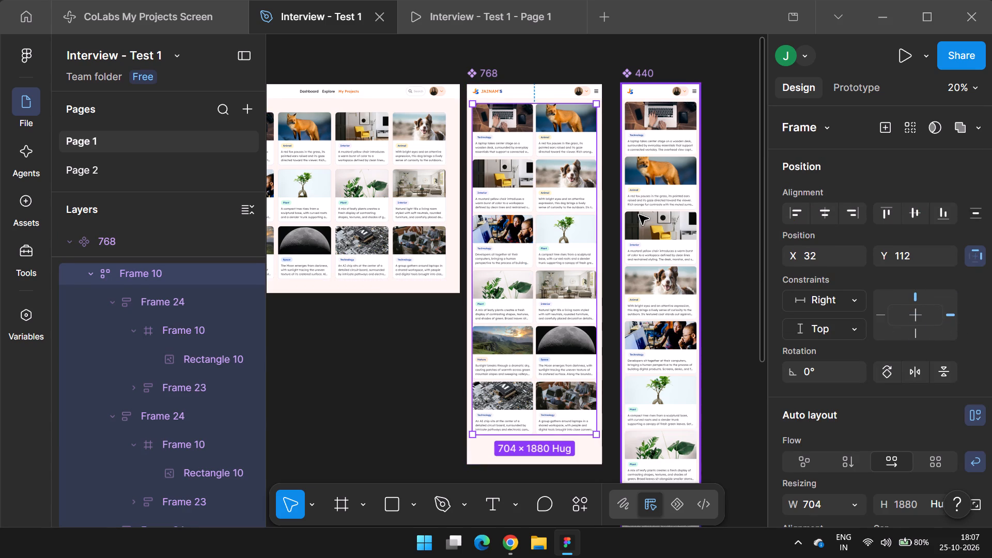
pyautogui.click(917, 297)
pyautogui.click(957, 318)
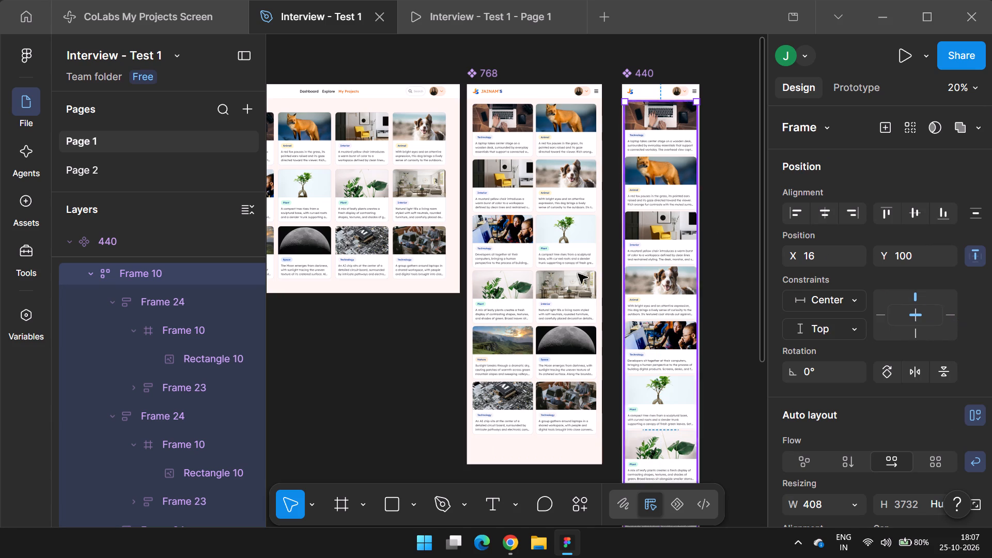
pyautogui.keyDown('shift'); pyautogui.scroll(-2, 523, 270); pyautogui.keyUp('shift')
pyautogui.click(948, 316)
# Widen the Responsive Layout to about 1467 px to check the card grid at desktop width.
pyautogui.keyDown('ctrl'); pyautogui.scroll(-3, 561, 263); pyautogui.keyUp('ctrl')
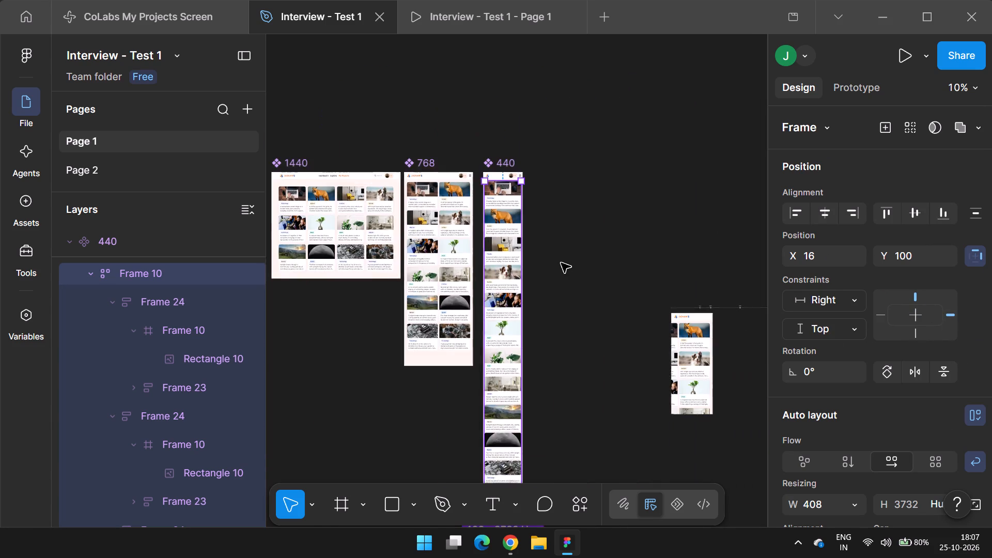
pyautogui.keyDown('shift'); pyautogui.scroll(-2, 561, 263); pyautogui.keyUp('shift')
pyautogui.keyDown('ctrl'); pyautogui.scroll(5, 438, 390); pyautogui.keyUp('ctrl')
pyautogui.click(518, 314)
pyautogui.keyDown('ctrl'); pyautogui.scroll(-2, 489, 263); pyautogui.keyUp('ctrl')
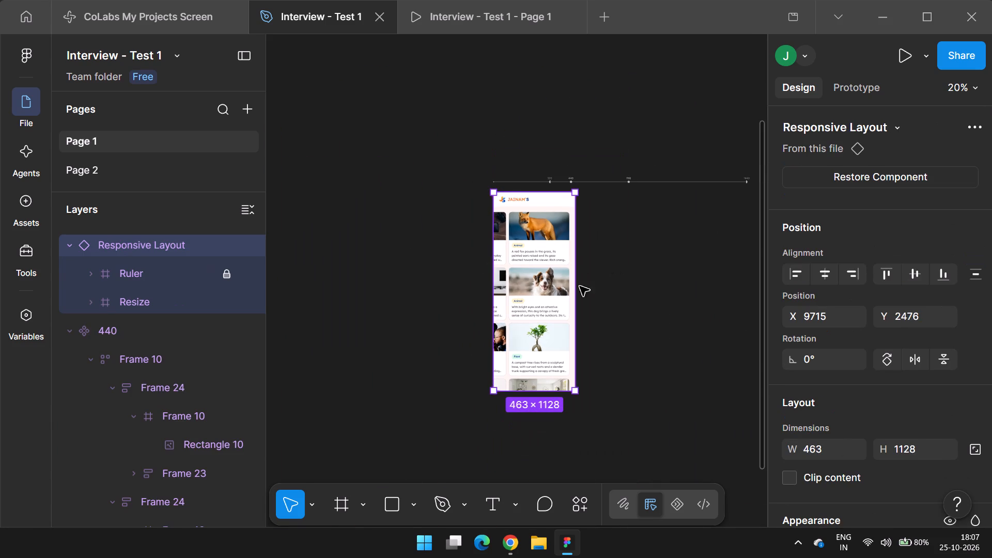
pyautogui.moveTo(575, 291); pyautogui.dragTo(702, 322)
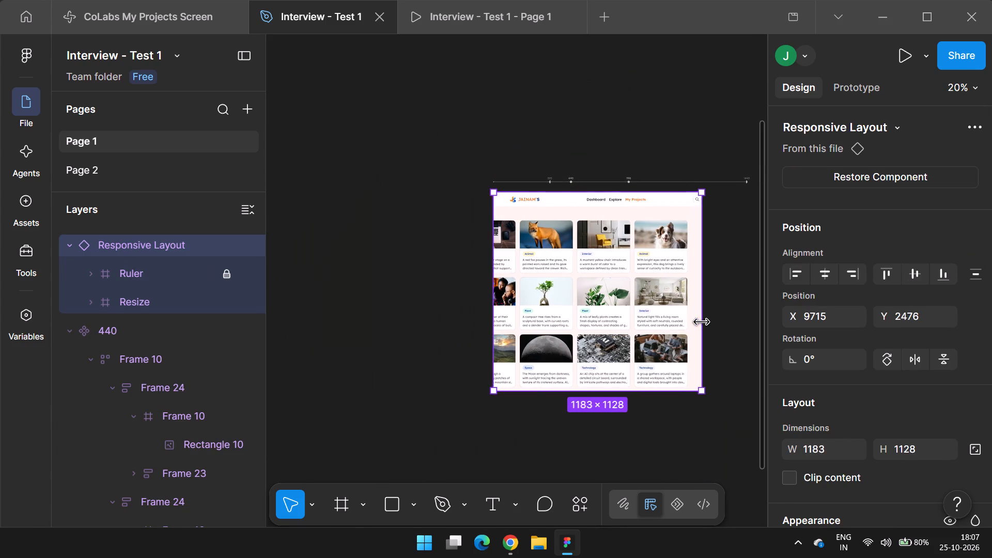
pyautogui.moveTo(702, 322); pyautogui.dragTo(729, 329)
pyautogui.hscroll(-1, 696, 323)
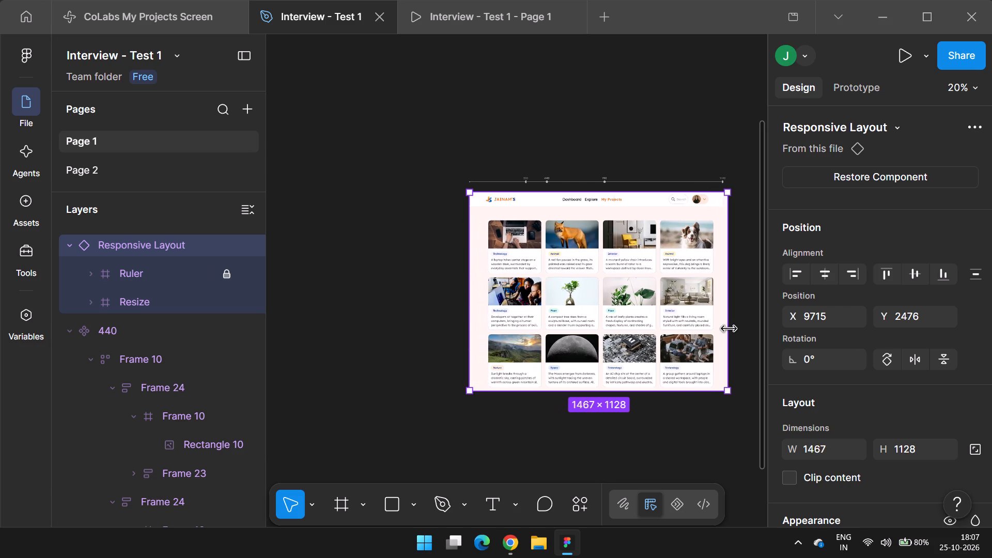
# Resize the Responsive Layout between about 397 and 1558 px wide to check the card grid across the 440, 768 and 1440 breakpoints.
pyautogui.moveTo(729, 329); pyautogui.dragTo(699, 336)
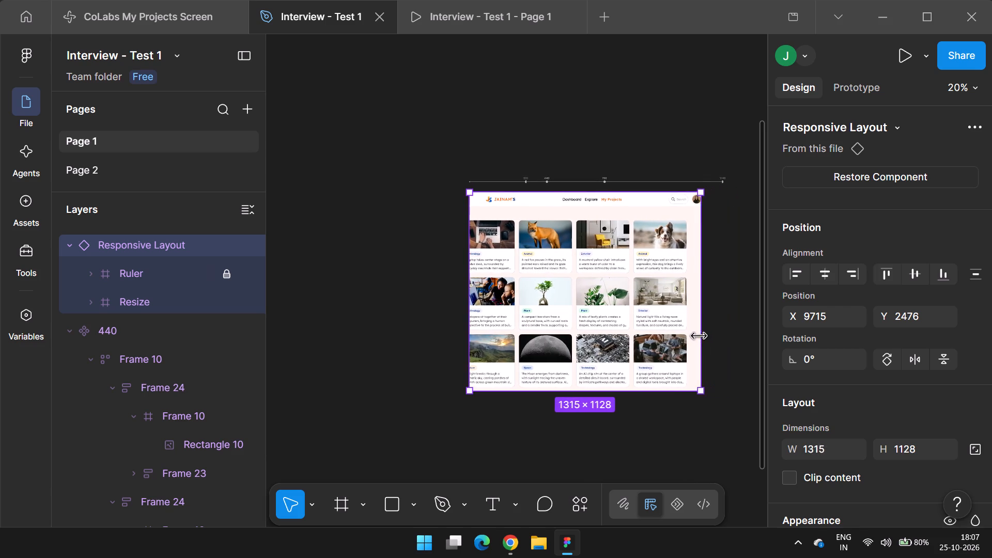
pyautogui.moveTo(699, 336); pyautogui.dragTo(627, 337)
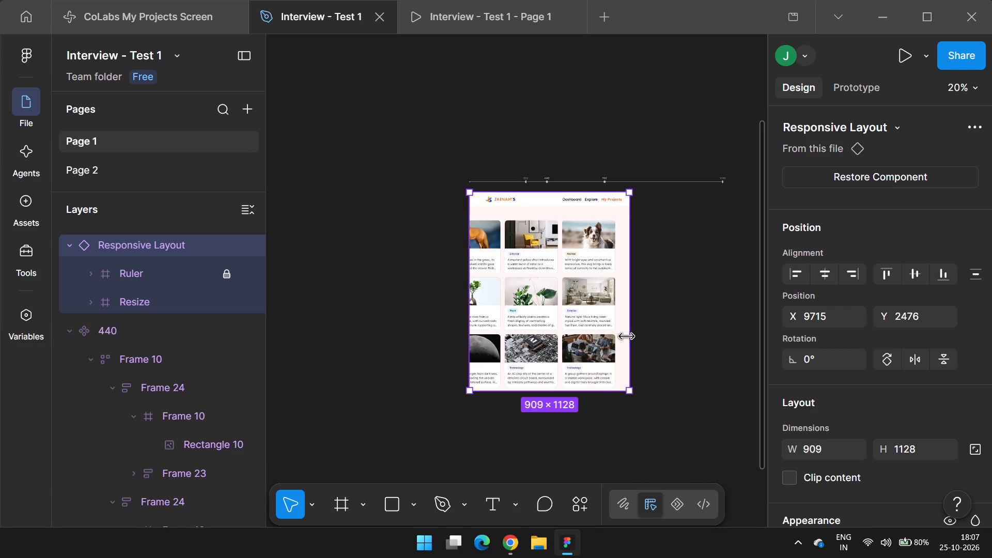
pyautogui.moveTo(627, 337); pyautogui.dragTo(555, 336)
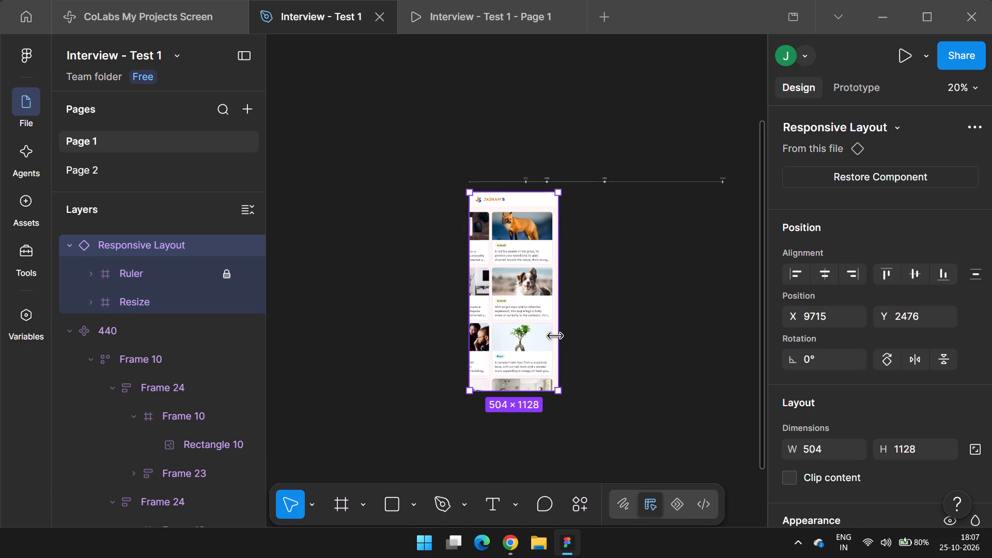
pyautogui.moveTo(555, 336); pyautogui.dragTo(547, 338)
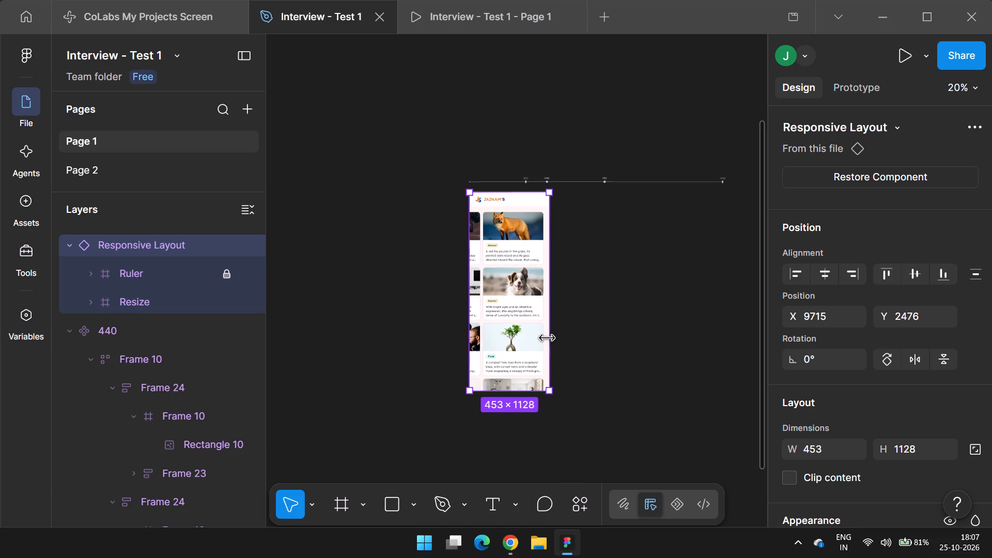
pyautogui.moveTo(547, 338); pyautogui.dragTo(598, 339)
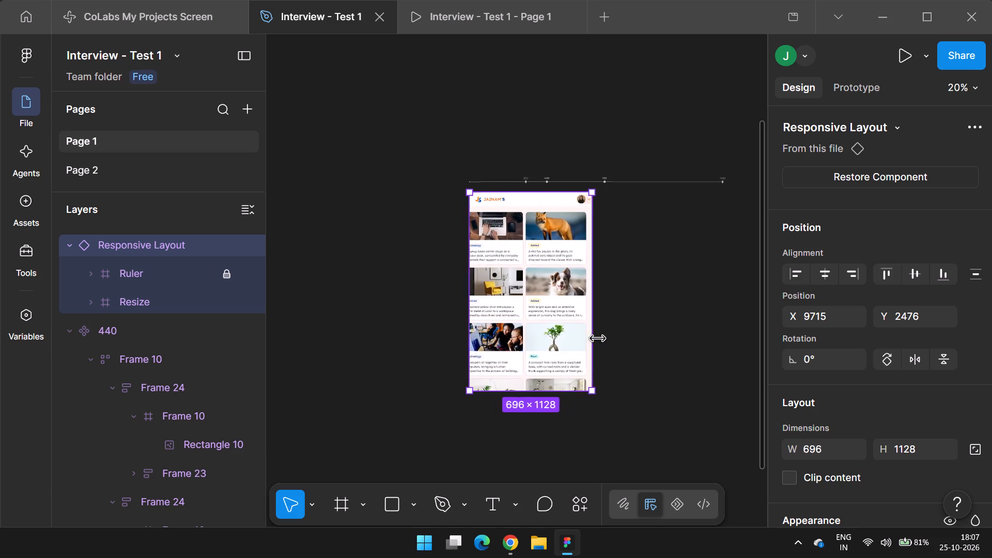
pyautogui.moveTo(598, 339); pyautogui.dragTo(700, 348)
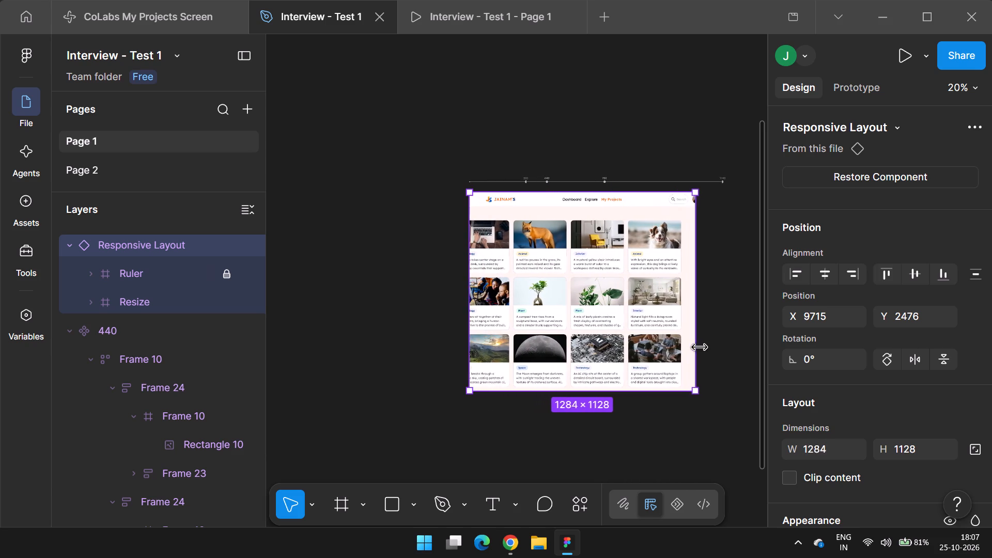
pyautogui.moveTo(700, 348); pyautogui.dragTo(669, 349)
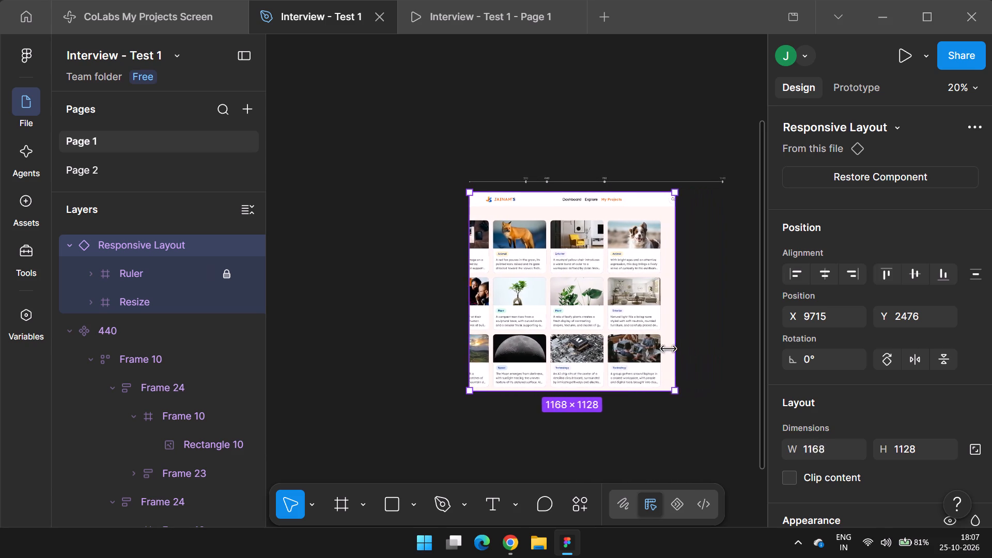
pyautogui.moveTo(669, 349); pyautogui.dragTo(597, 346)
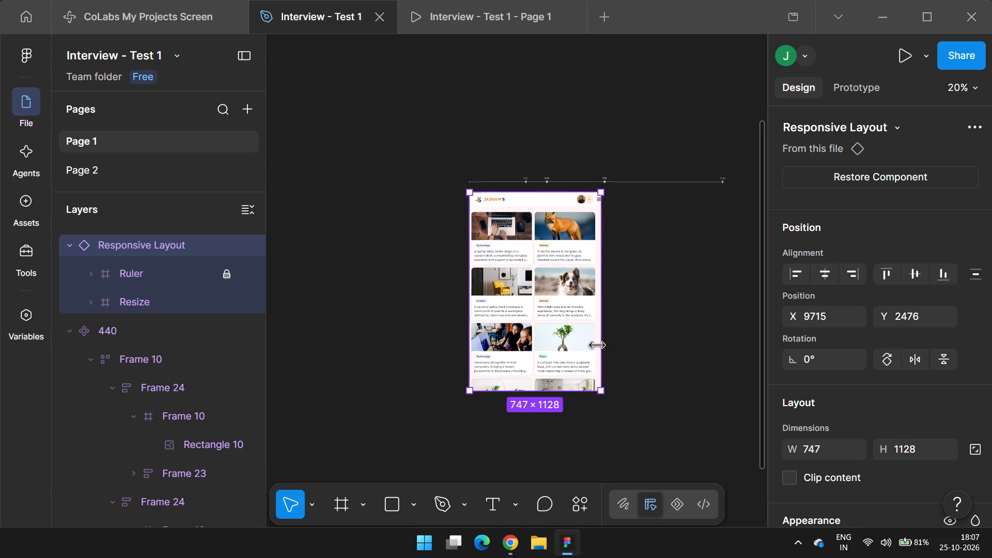
pyautogui.moveTo(597, 346); pyautogui.dragTo(539, 343)
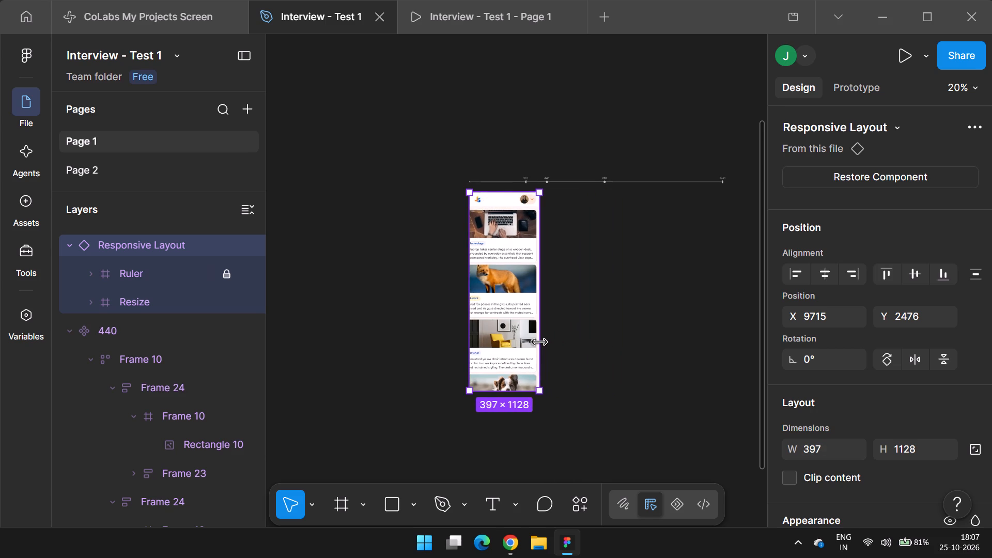
pyautogui.moveTo(539, 343); pyautogui.dragTo(630, 345)
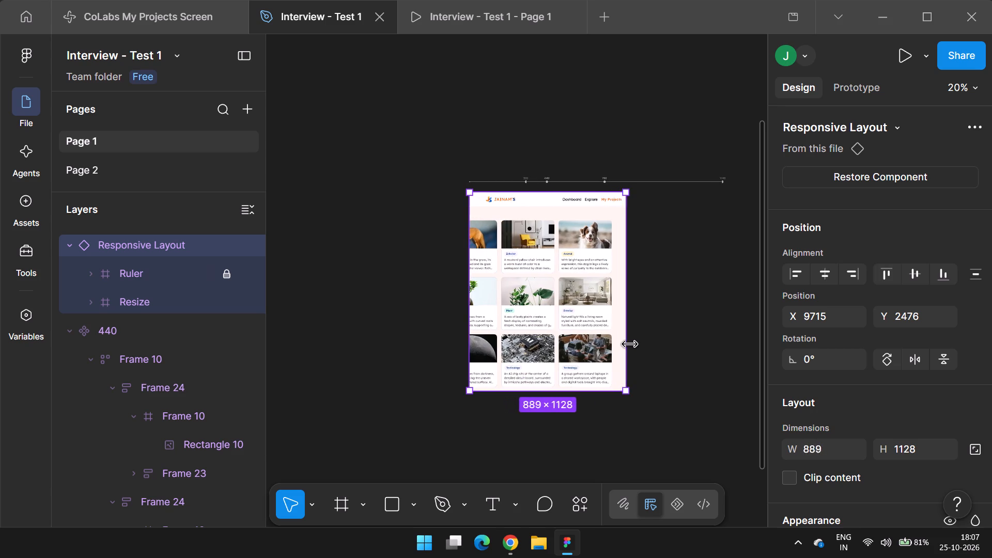
pyautogui.moveTo(630, 345); pyautogui.dragTo(704, 345)
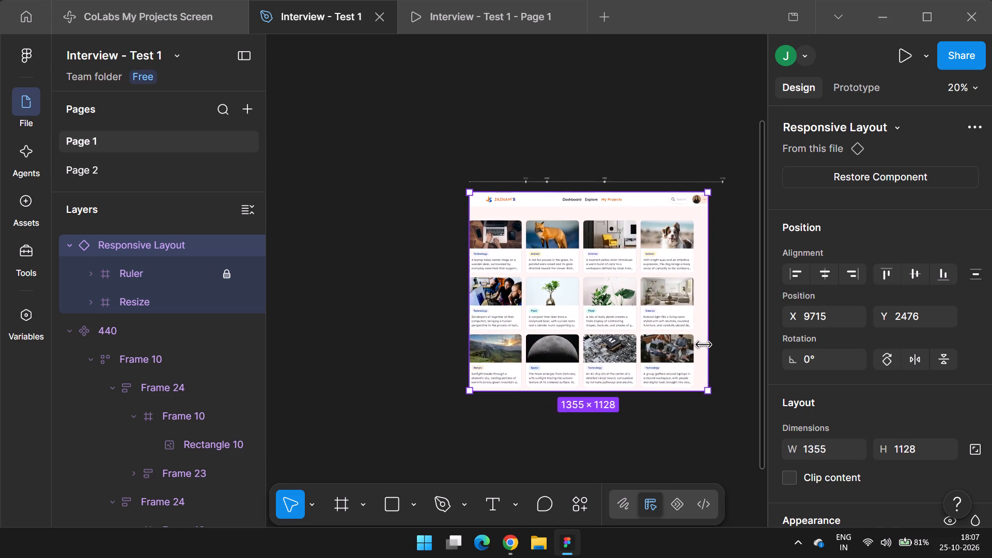
pyautogui.moveTo(704, 345); pyautogui.dragTo(610, 341)
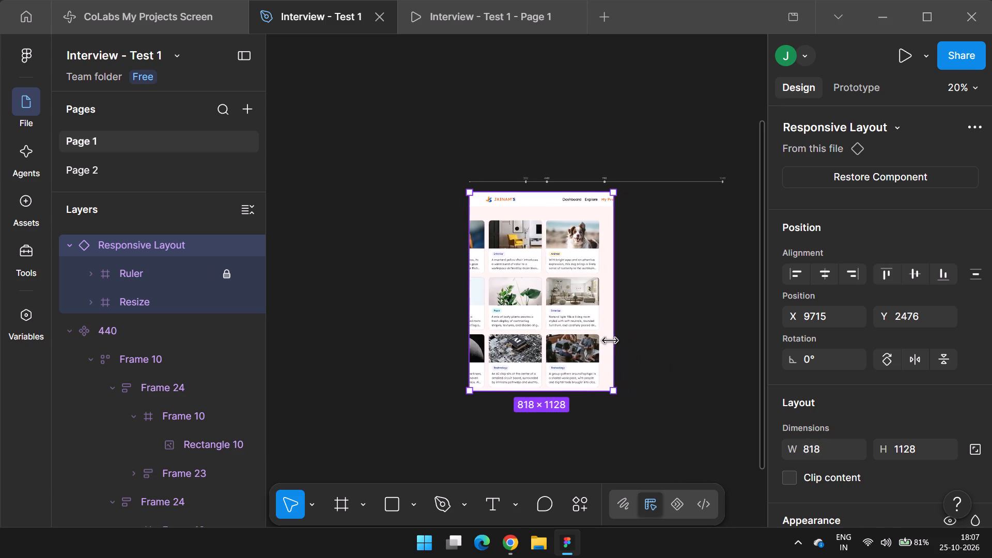
pyautogui.moveTo(610, 341); pyautogui.dragTo(614, 338)
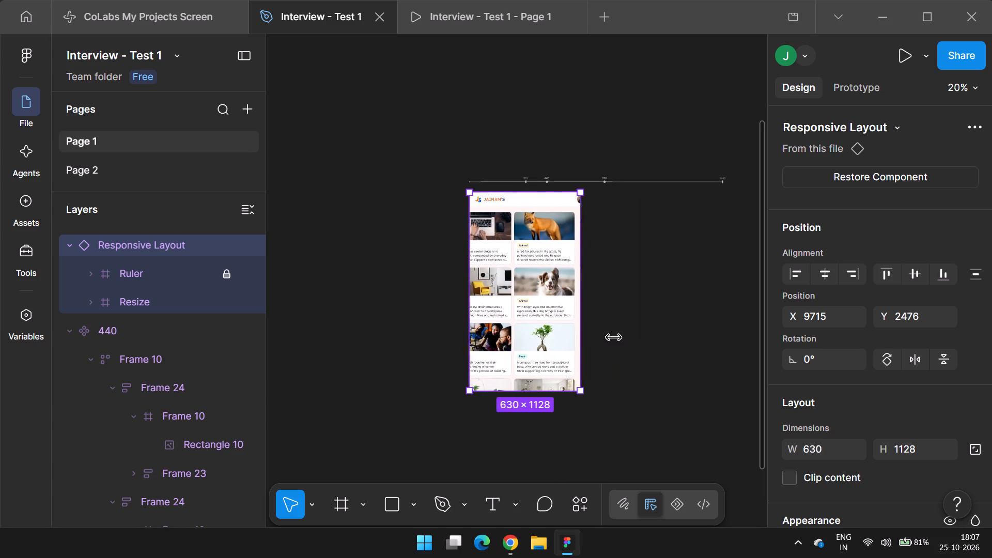
pyautogui.moveTo(614, 338); pyautogui.dragTo(672, 349)
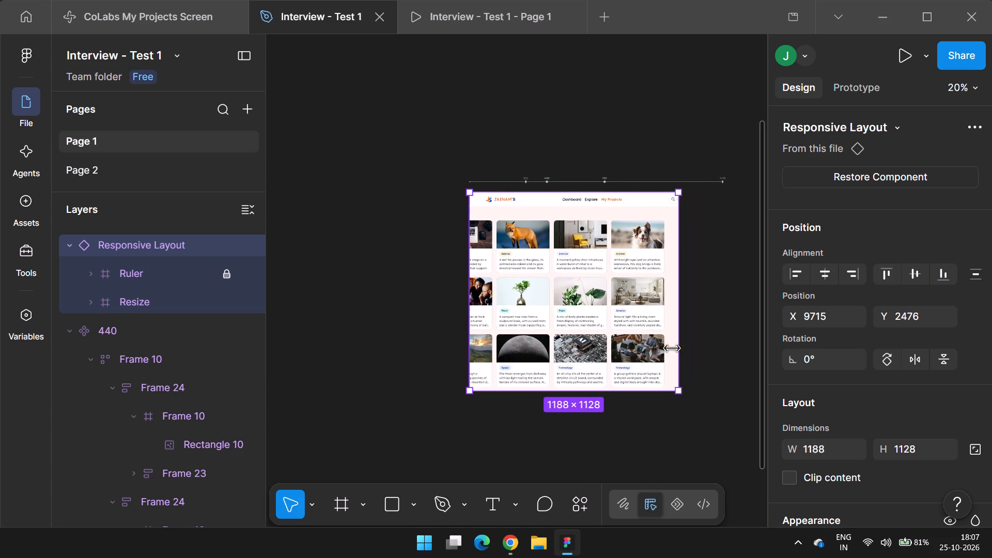
pyautogui.moveTo(672, 349); pyautogui.dragTo(743, 350)
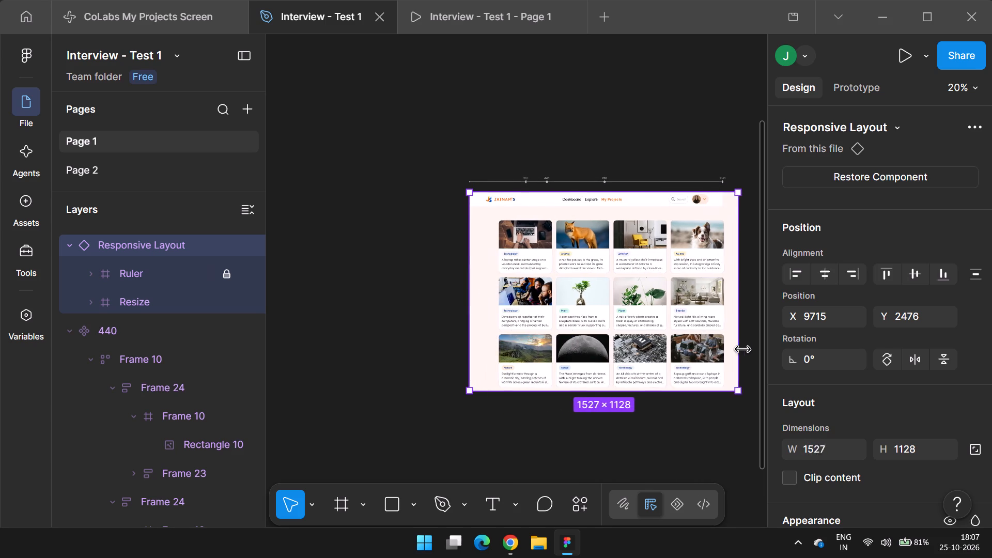
pyautogui.moveTo(743, 350); pyautogui.dragTo(743, 350)
# Set the Responsive Layout's width to 1440.
pyautogui.click(833, 455)
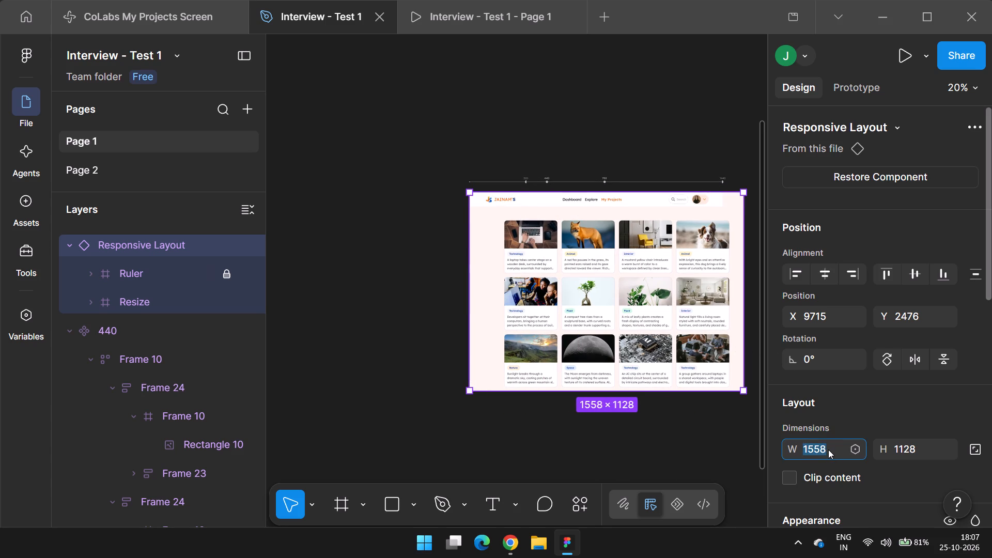
pyautogui.write('1440')
pyautogui.press('Return')
# Set the 1440 component's Header constraints to Center horizontally and Center vertically.
pyautogui.keyDown('ctrl'); pyautogui.scroll(-2, 703, 329); pyautogui.keyUp('ctrl')
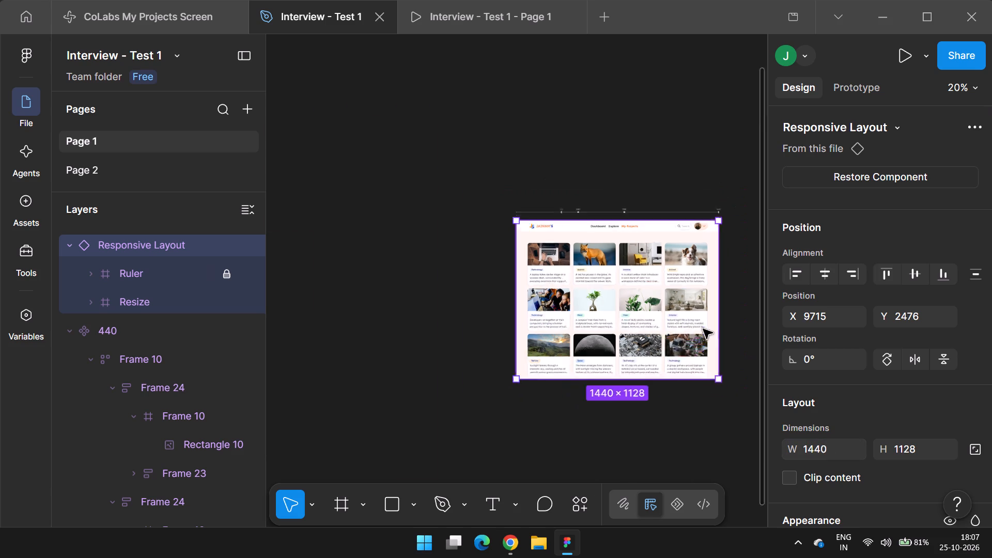
pyautogui.keyDown('ctrl'); pyautogui.scroll(-5, 703, 329); pyautogui.keyUp('ctrl')
pyautogui.keyDown('ctrl'); pyautogui.scroll(8, 562, 256); pyautogui.keyUp('ctrl')
pyautogui.click(398, 223)
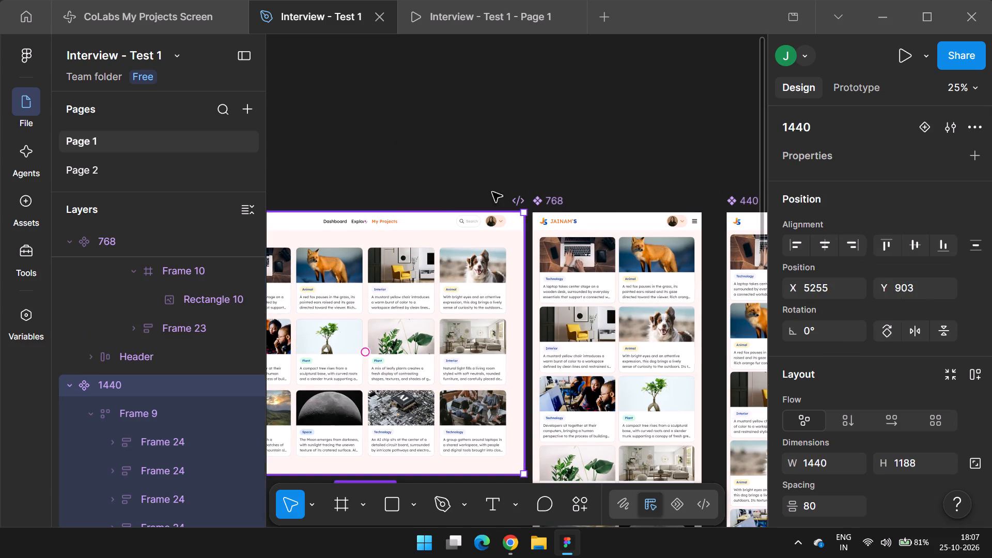
pyautogui.keyDown('ctrl'); pyautogui.scroll(-2, 575, 187); pyautogui.keyUp('ctrl')
pyautogui.keyDown('ctrl'); pyautogui.scroll(2, 425, 214); pyautogui.keyUp('ctrl')
pyautogui.doubleClick(420, 204)
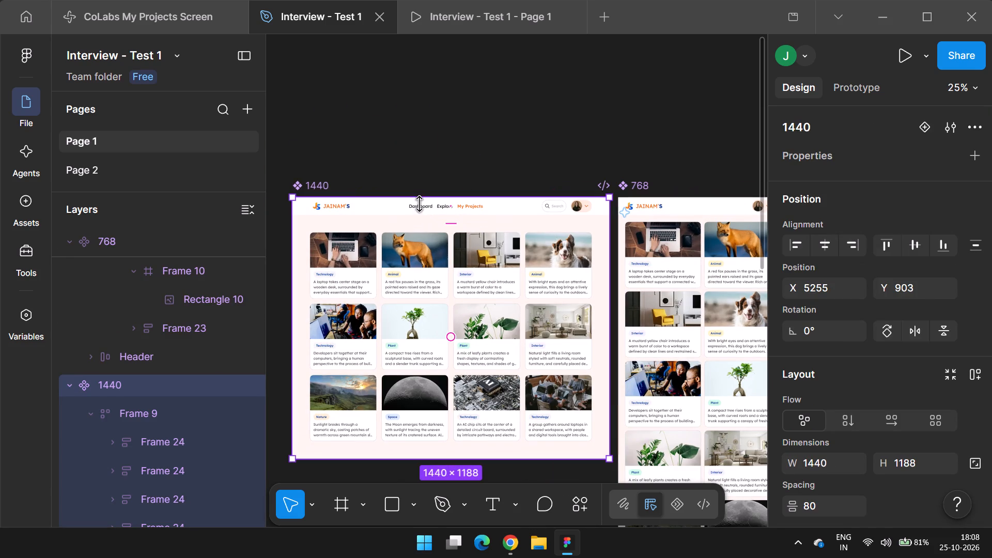
pyautogui.click(420, 204)
pyautogui.click(452, 176)
pyautogui.doubleClick(448, 209)
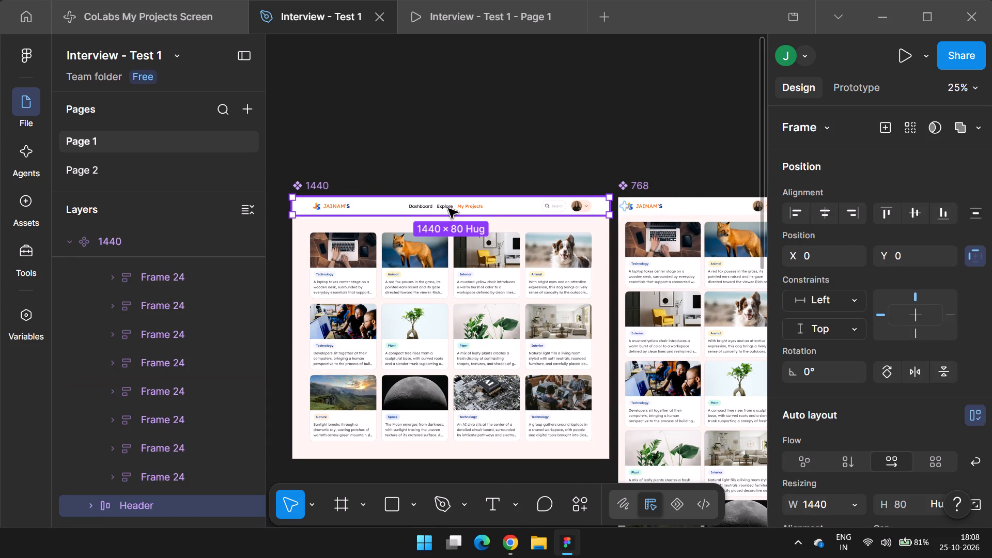
pyautogui.click(958, 315)
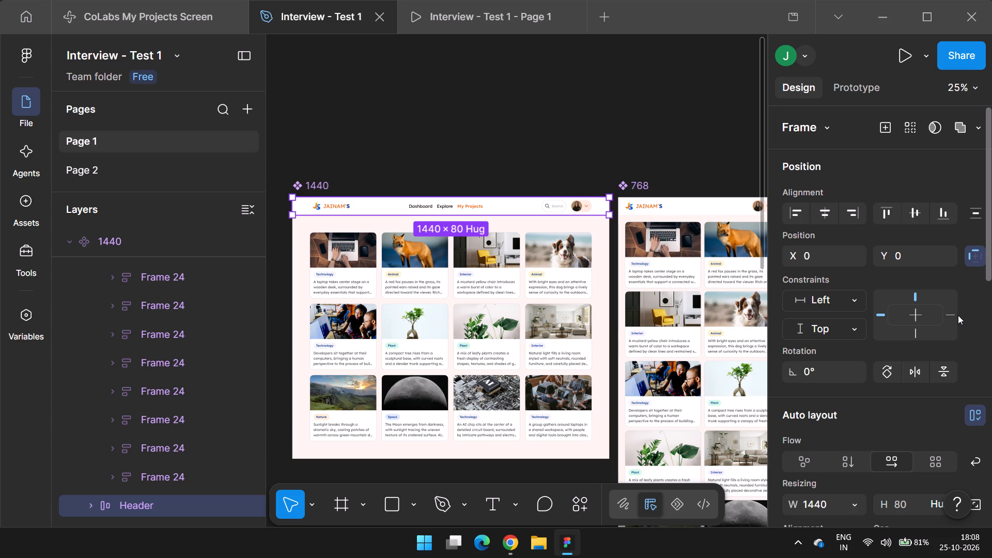
pyautogui.click(954, 314)
pyautogui.keyDown('shift'); pyautogui.scroll(-1, 524, 250); pyautogui.keyUp('shift')
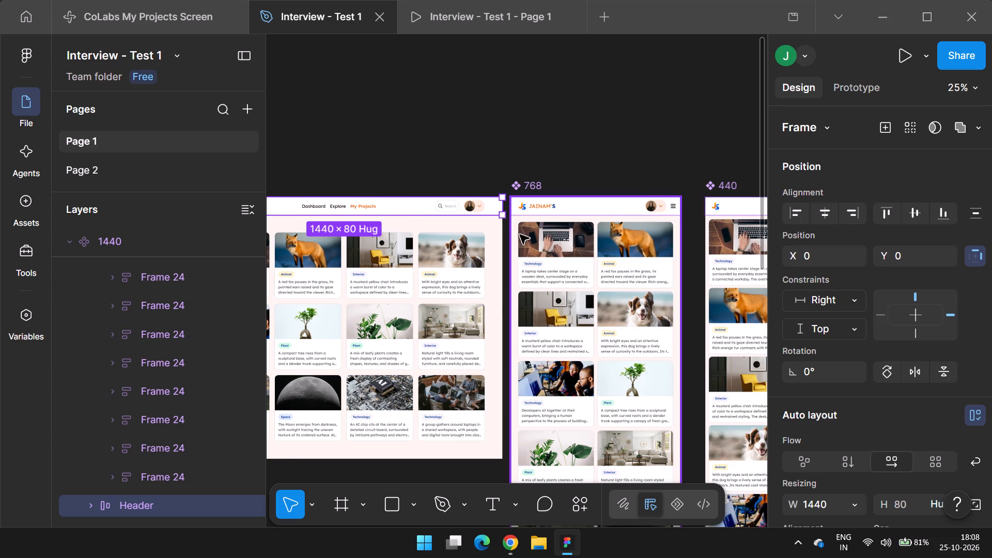
pyautogui.keyDown('shift'); pyautogui.scroll(3, 506, 266); pyautogui.keyUp('shift')
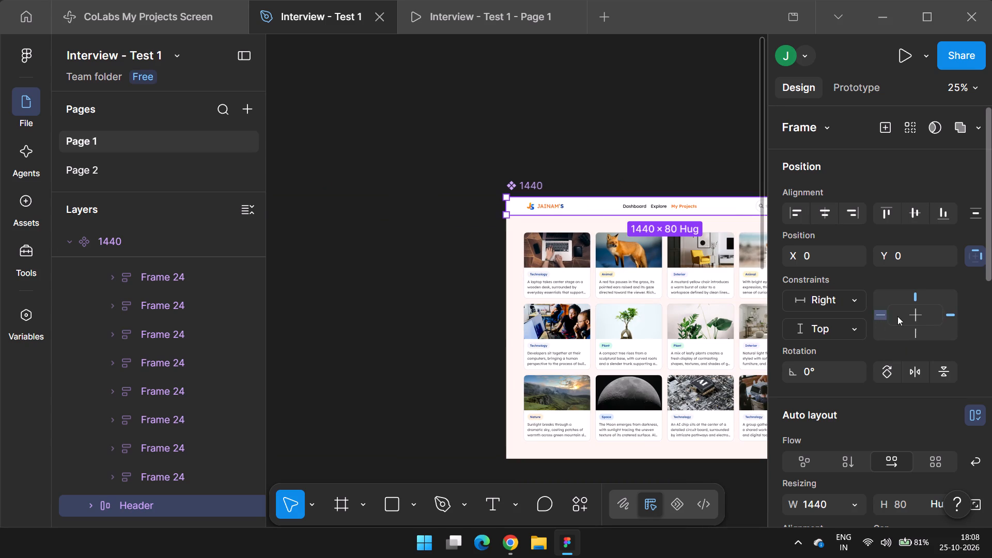
pyautogui.doubleClick(917, 317)
# Set the 768 component's Header constraints to Center horizontally and Center vertically.
pyautogui.keyDown('shift'); pyautogui.scroll(-2, 552, 226); pyautogui.keyUp('shift')
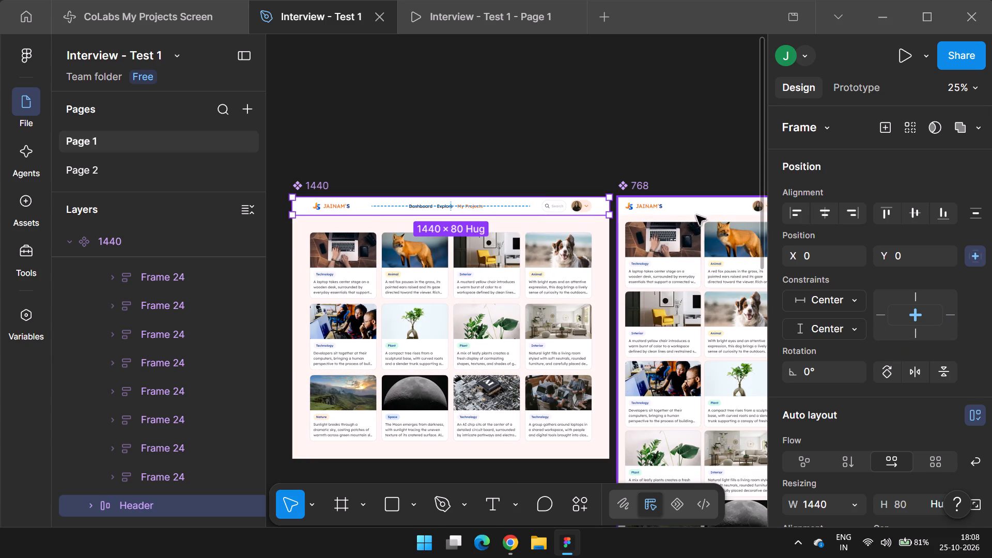
pyautogui.doubleClick(702, 211)
pyautogui.hscroll(-3, 702, 211)
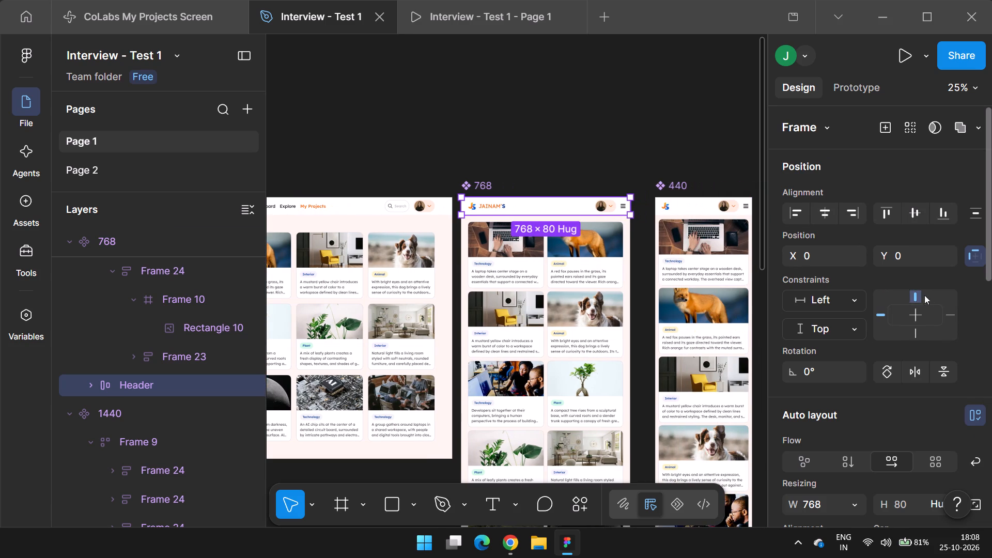
pyautogui.doubleClick(922, 316)
# Set the 440 component's Header constraints to Center horizontally and Center vertically.
pyautogui.hscroll(-2, 677, 254)
pyautogui.doubleClick(582, 205)
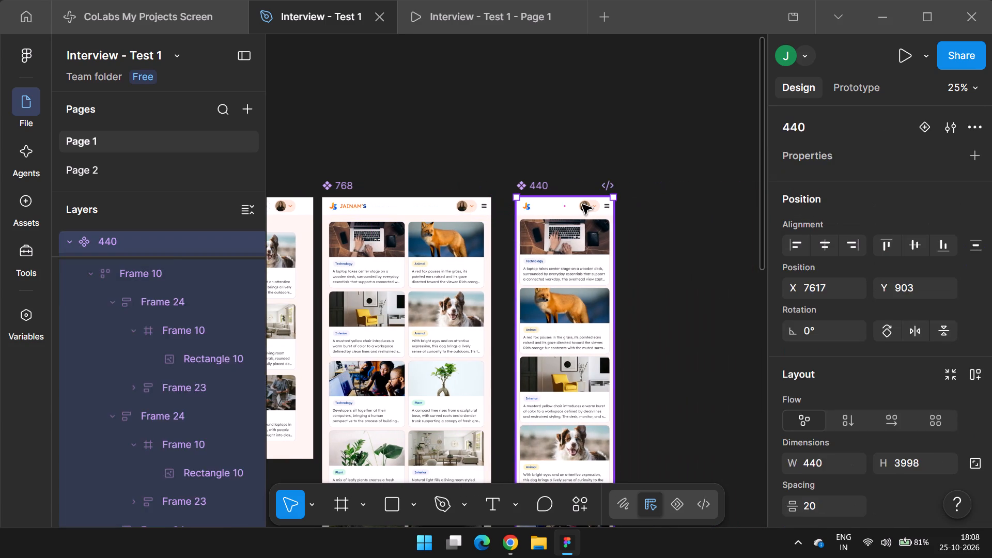
pyautogui.doubleClick(917, 313)
# Select the Responsive Layout and hide the interface to examine its header and card grid up close.
pyautogui.hscroll(-1, 622, 173)
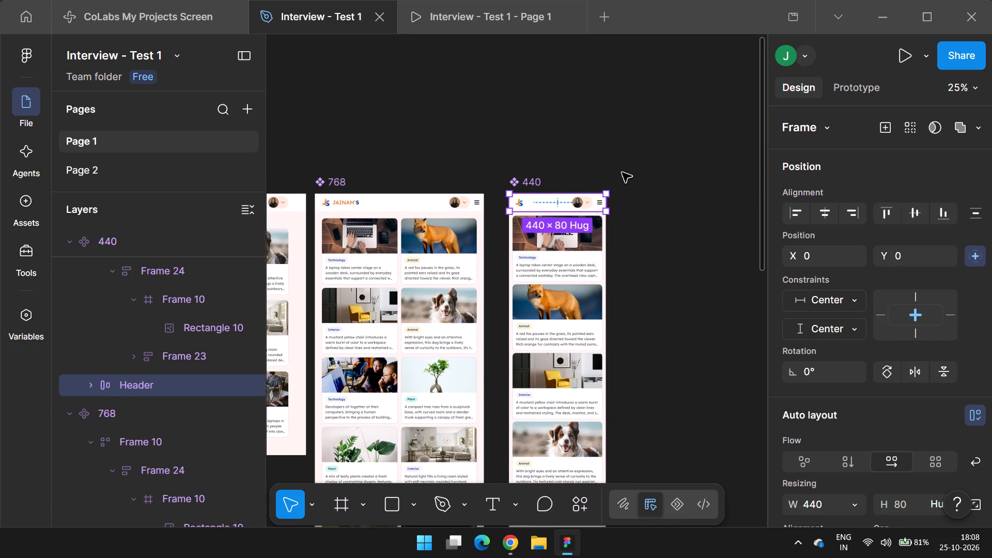
pyautogui.hscroll(-2, 622, 173)
pyautogui.click(622, 173)
pyautogui.hscroll(-1, 625, 172)
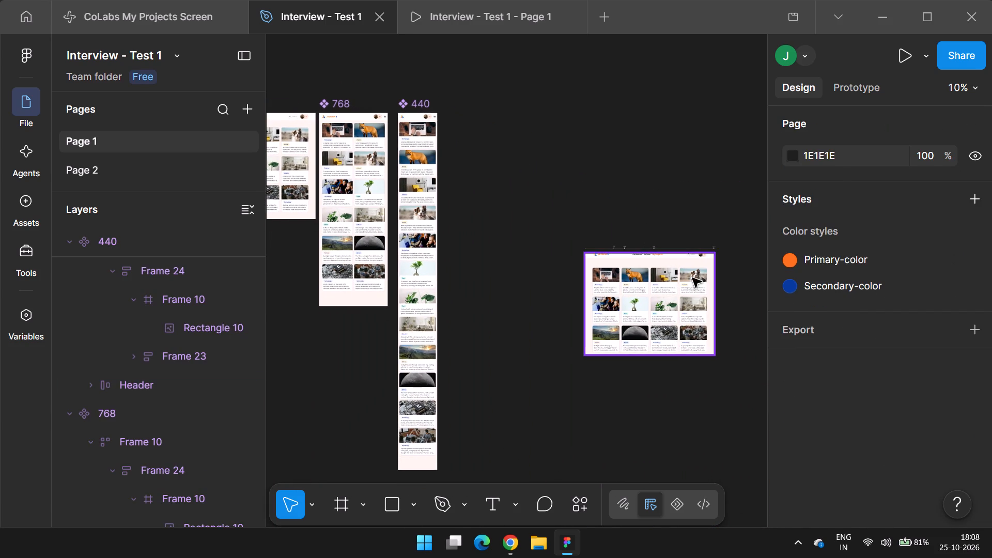
pyautogui.click(692, 278)
pyautogui.keyDown('ctrl'); pyautogui.scroll(5, 732, 315); pyautogui.keyUp('ctrl')
pyautogui.hotkey('ctrl', '\\')
pyautogui.keyDown('ctrl'); pyautogui.scroll(2, 646, 255); pyautogui.keyUp('ctrl')
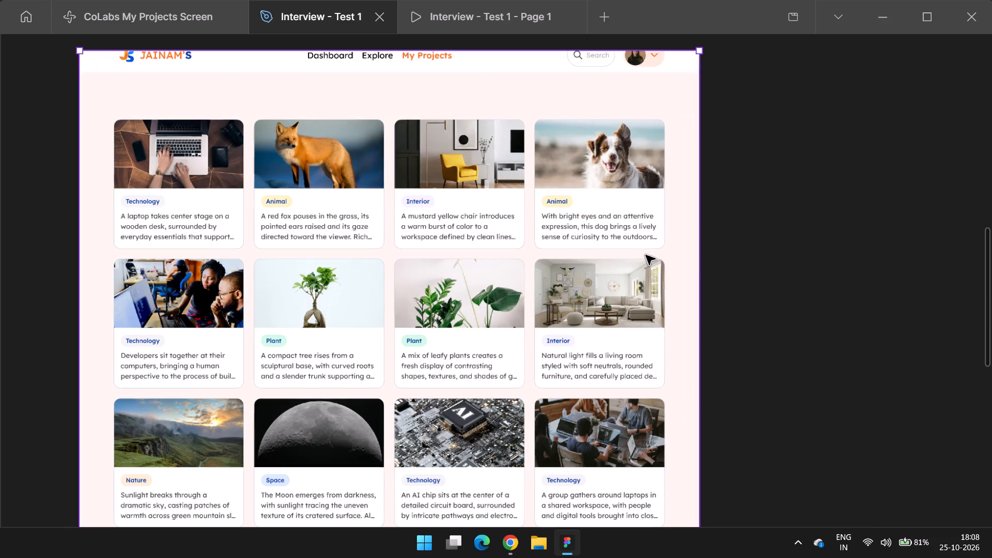
pyautogui.hscroll(1, 606, 234)
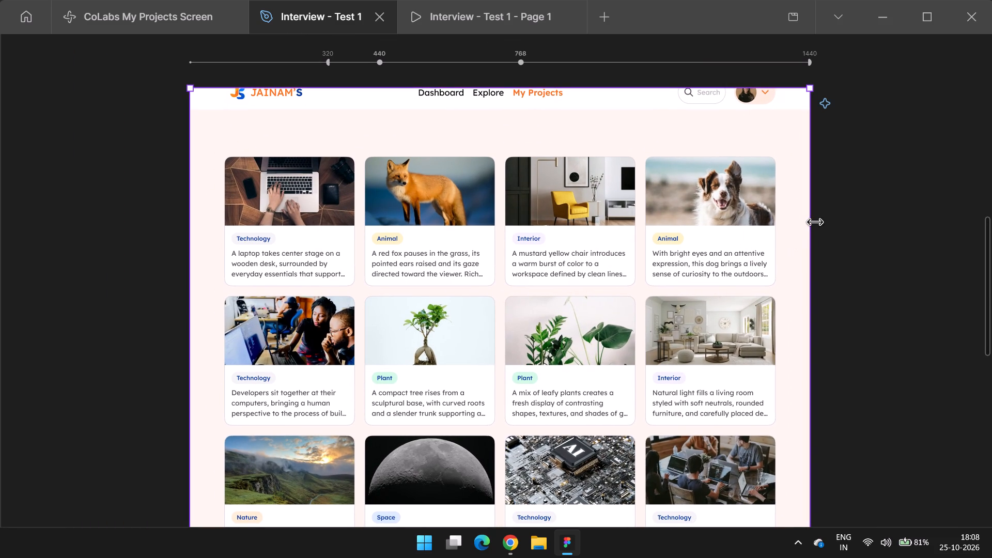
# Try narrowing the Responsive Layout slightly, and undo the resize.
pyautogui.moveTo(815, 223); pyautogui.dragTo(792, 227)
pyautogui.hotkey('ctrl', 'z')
# Increase the Responsive Layout's height by its bottom edge until the header sits flush with the page's top edge.
pyautogui.keyDown('ctrl'); pyautogui.click(872, 224); pyautogui.keyUp('ctrl')
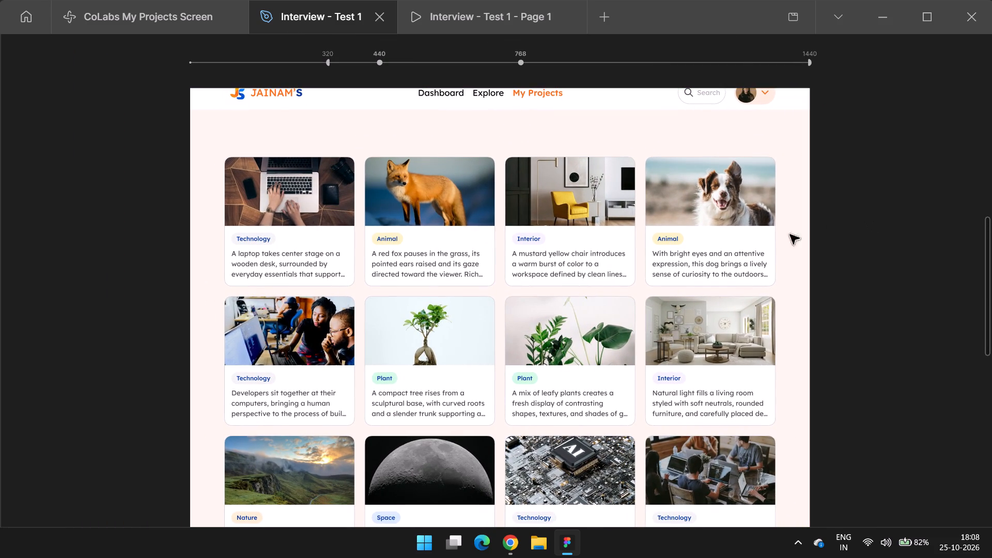
pyautogui.click(758, 236)
pyautogui.keyDown('ctrl'); pyautogui.scroll(-2, 758, 236); pyautogui.keyUp('ctrl')
pyautogui.moveTo(718, 451); pyautogui.dragTo(718, 463)
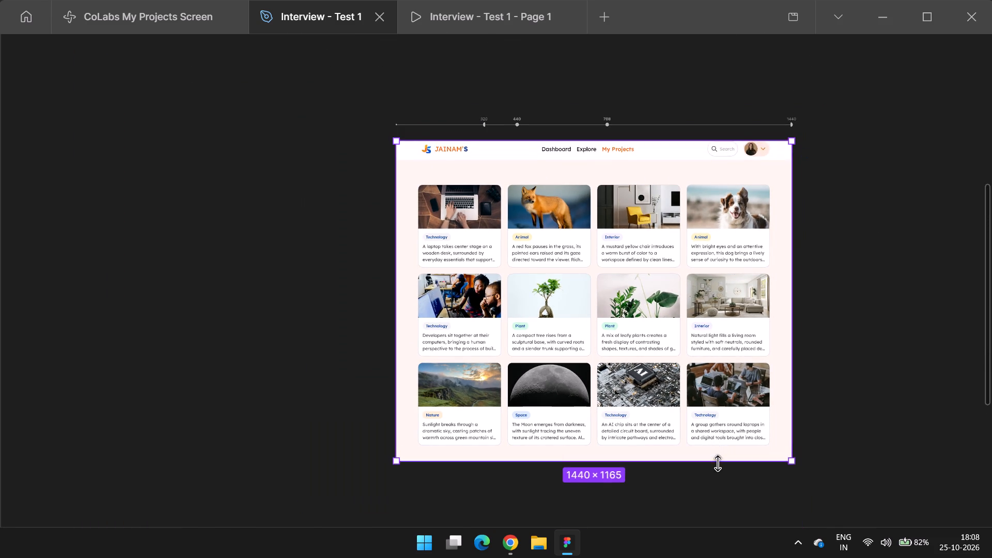
pyautogui.moveTo(718, 463); pyautogui.dragTo(718, 486)
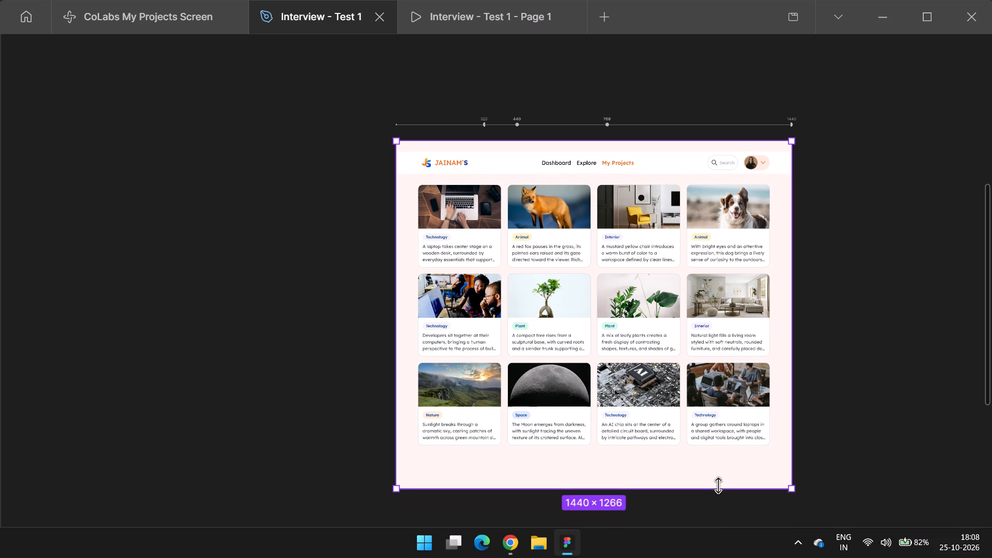
pyautogui.moveTo(718, 486); pyautogui.dragTo(721, 469)
pyautogui.keyDown('ctrl'); pyautogui.scroll(4, 812, 287); pyautogui.keyUp('ctrl')
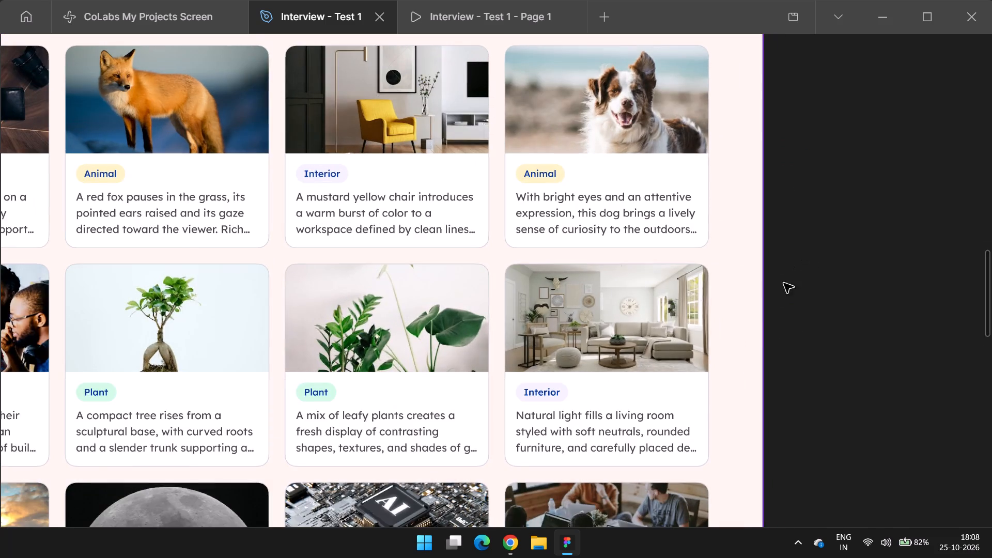
pyautogui.scroll(3, 754, 330)
pyautogui.keyDown('ctrl'); pyautogui.scroll(-3, 758, 329); pyautogui.keyUp('ctrl')
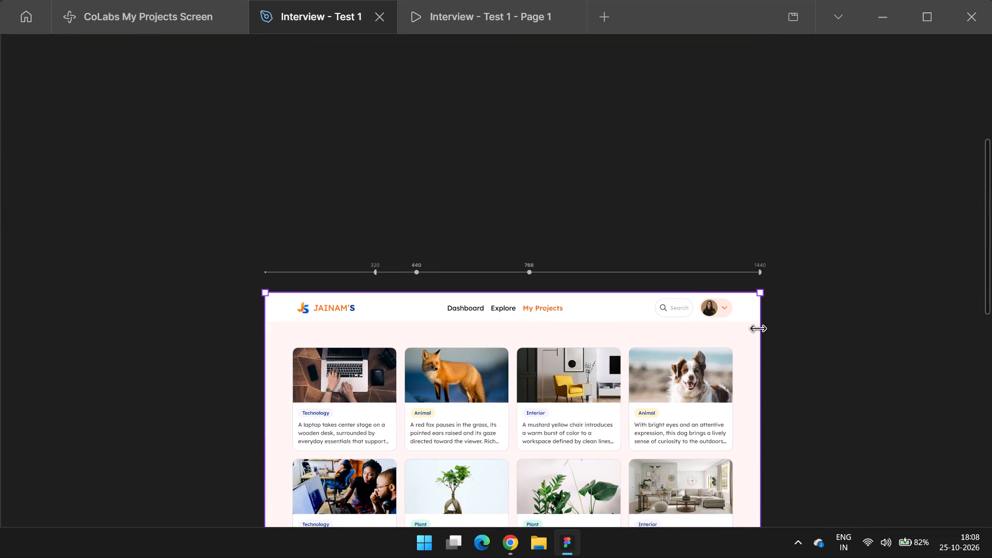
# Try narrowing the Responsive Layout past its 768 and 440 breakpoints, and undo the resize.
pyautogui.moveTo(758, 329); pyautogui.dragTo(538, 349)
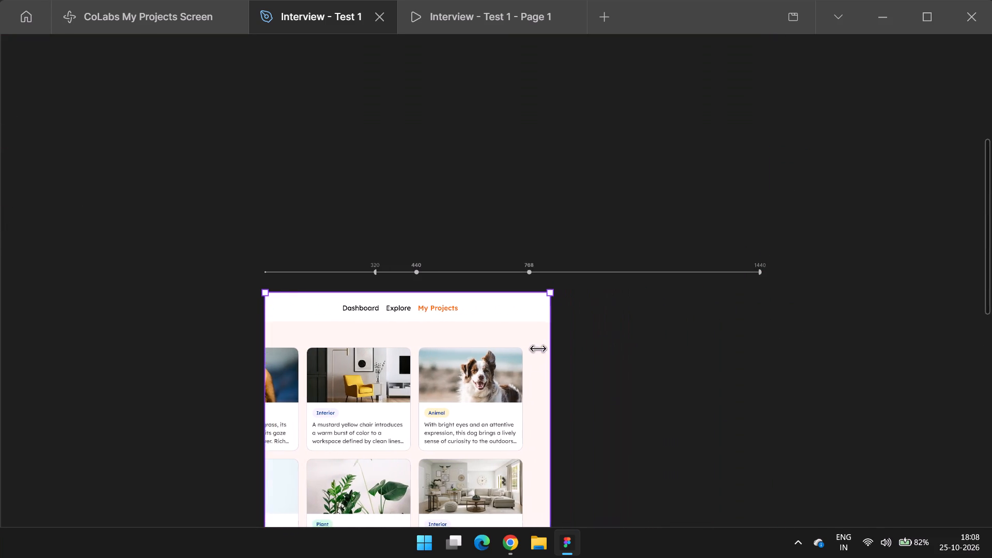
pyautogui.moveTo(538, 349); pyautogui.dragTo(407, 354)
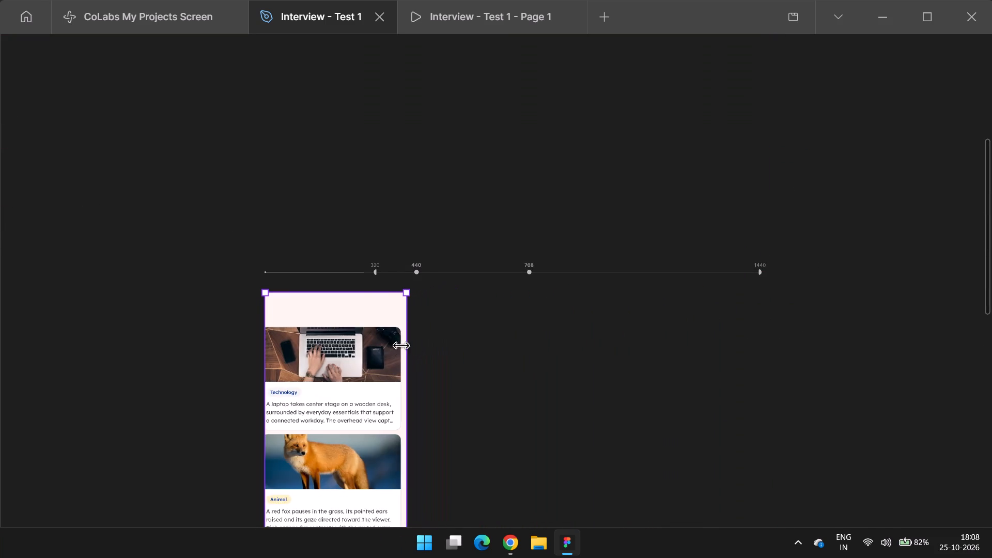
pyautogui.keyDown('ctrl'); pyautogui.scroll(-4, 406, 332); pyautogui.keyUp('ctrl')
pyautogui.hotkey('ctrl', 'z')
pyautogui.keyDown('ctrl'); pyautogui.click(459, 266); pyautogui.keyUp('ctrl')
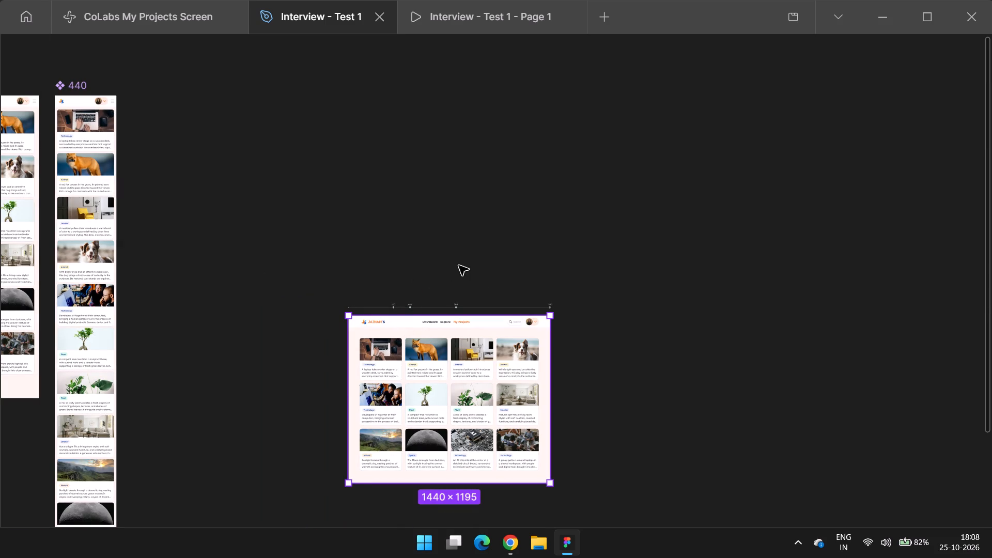
# Set the 1440 component's Header constraints to Center horizontally and Top vertically.
pyautogui.hscroll(4, 409, 247)
pyautogui.scroll(1, 410, 247)
pyautogui.doubleClick(414, 121)
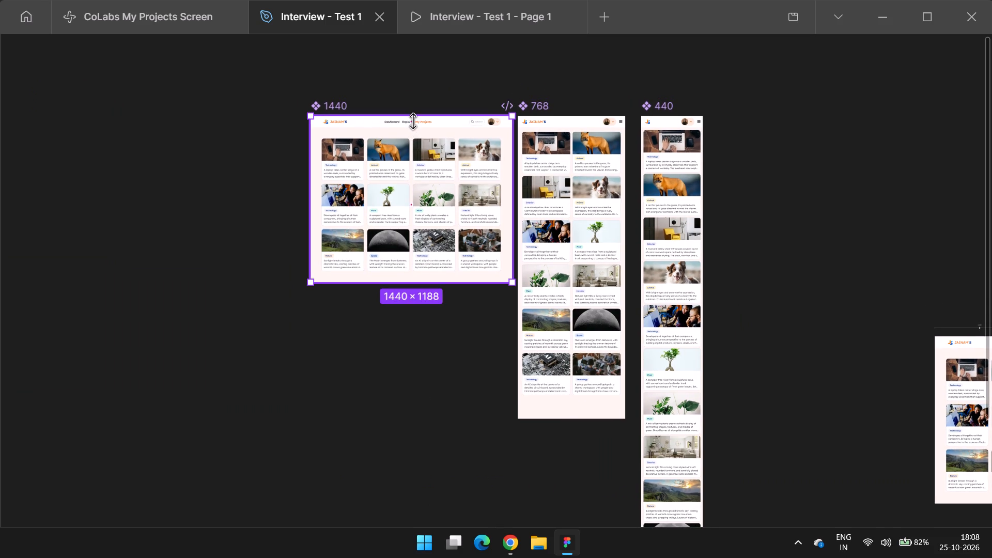
pyautogui.doubleClick(414, 121)
pyautogui.keyDown('ctrl'); pyautogui.scroll(4, 380, 118); pyautogui.keyUp('ctrl')
pyautogui.doubleClick(367, 122)
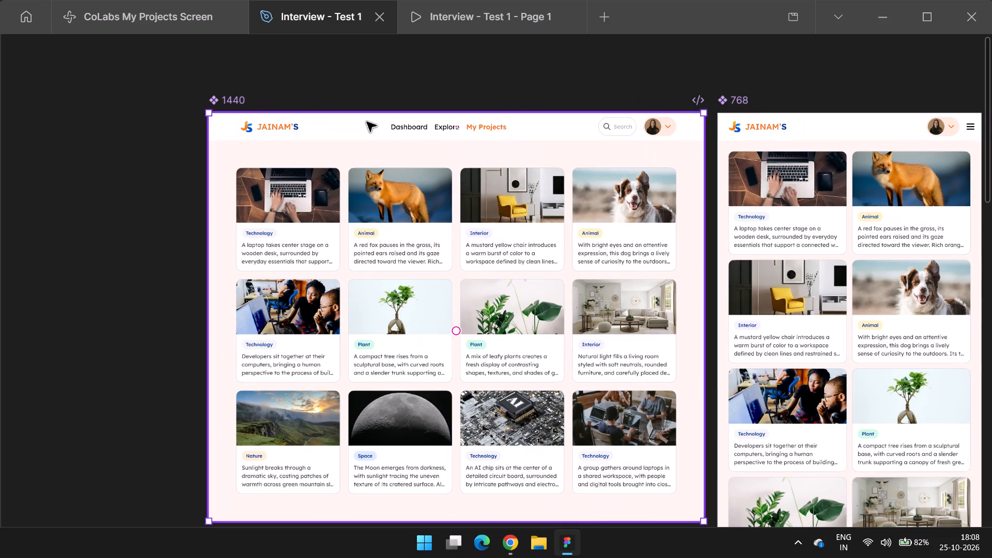
pyautogui.hotkey('ctrl', '\\')
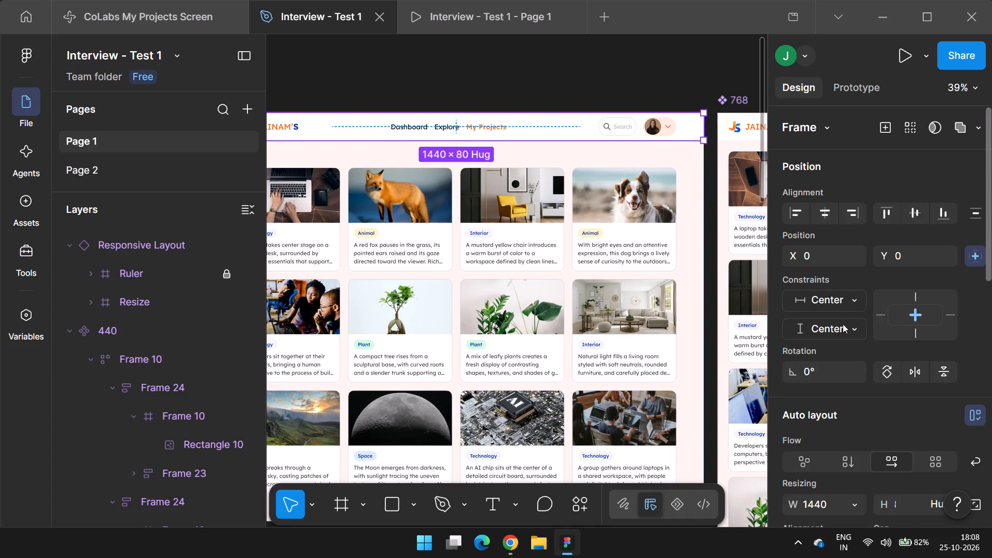
pyautogui.click(881, 308)
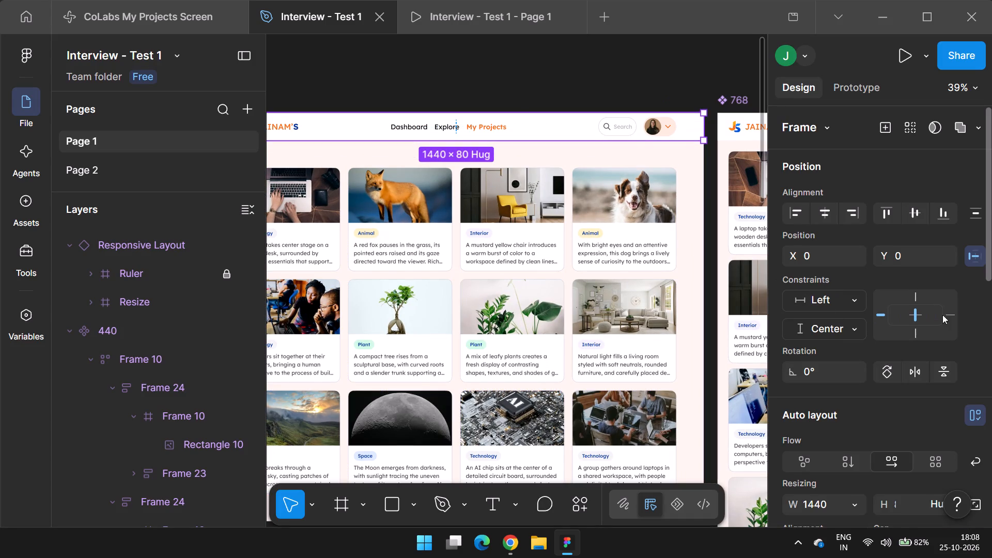
pyautogui.click(913, 292)
pyautogui.keyDown('ctrl'); pyautogui.scroll(-2, 433, 149); pyautogui.keyUp('ctrl')
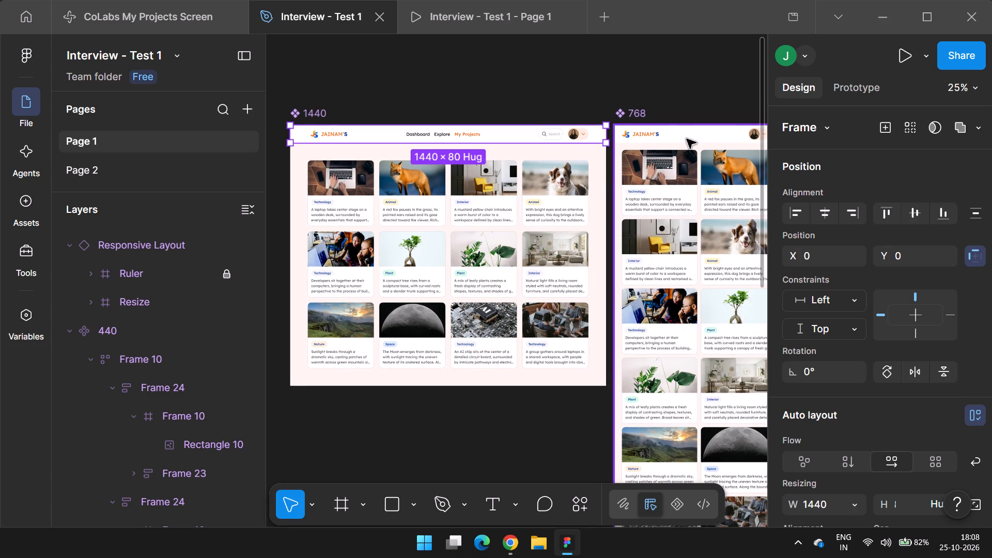
pyautogui.hscroll(-1, 687, 139)
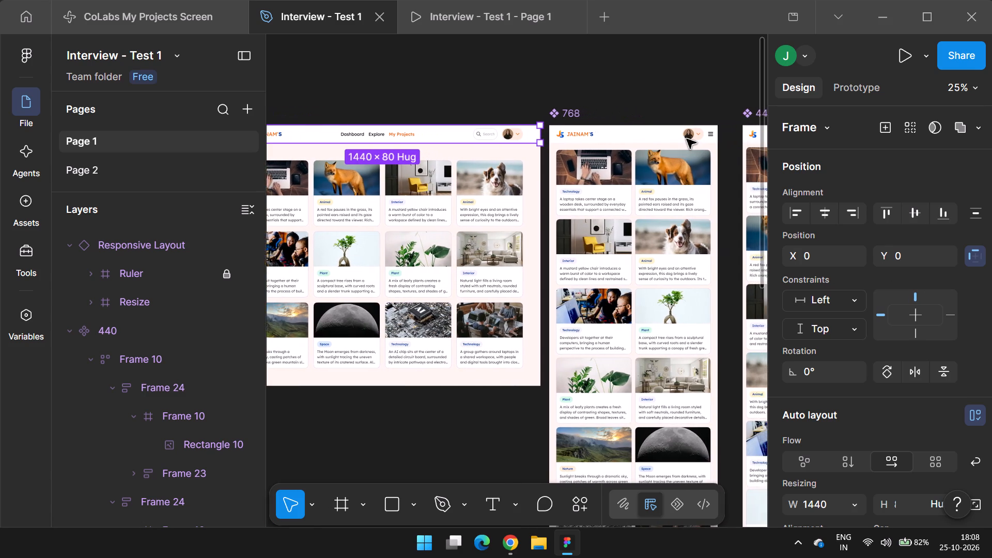
pyautogui.hscroll(-1, 687, 139)
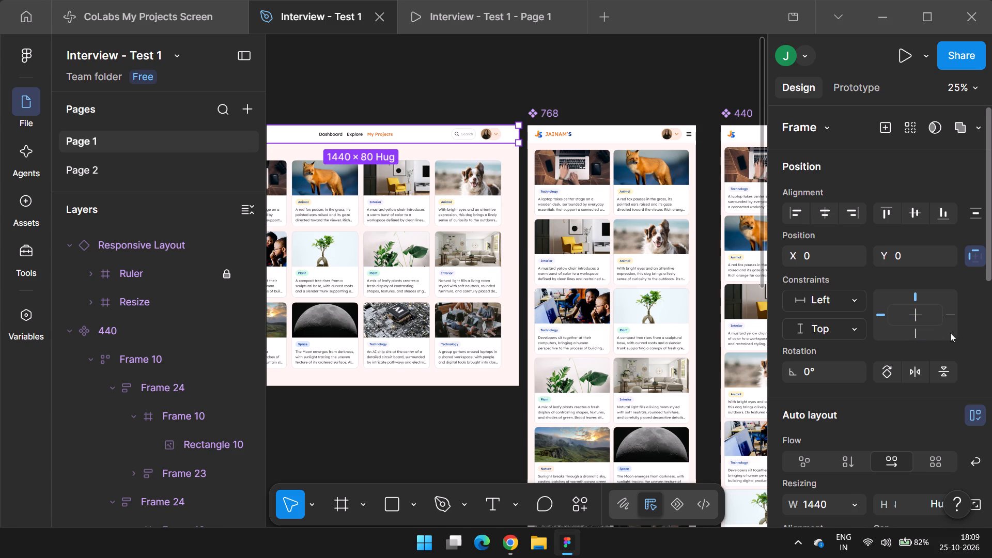
pyautogui.click(950, 316)
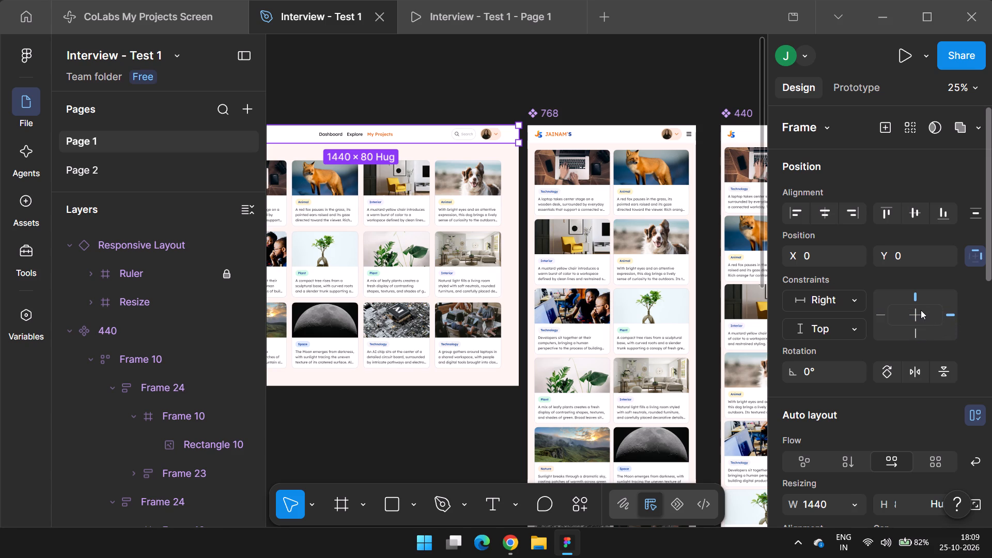
pyautogui.click(921, 314)
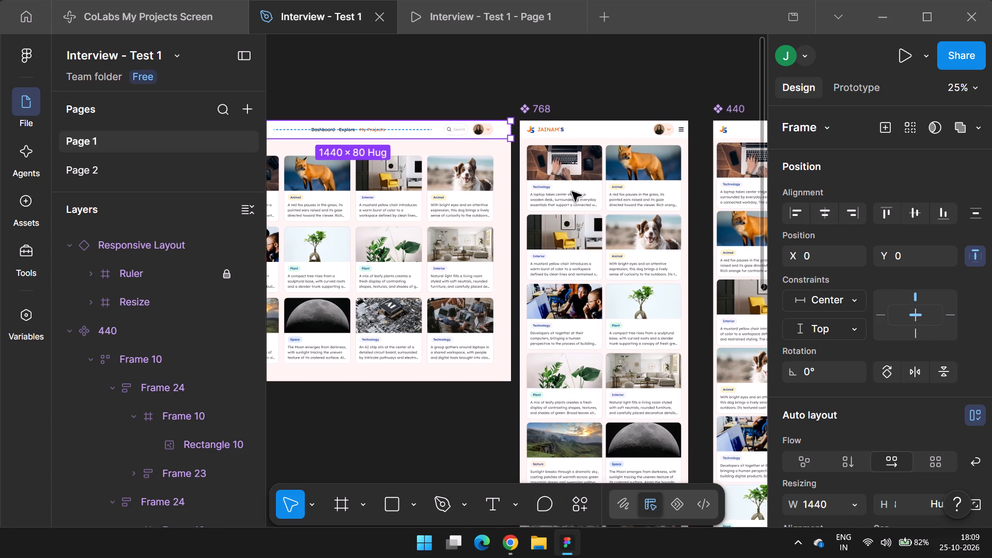
# Select the 768 component and look through its design properties for constraint settings.
pyautogui.hscroll(-1, 572, 192)
pyautogui.click(507, 84)
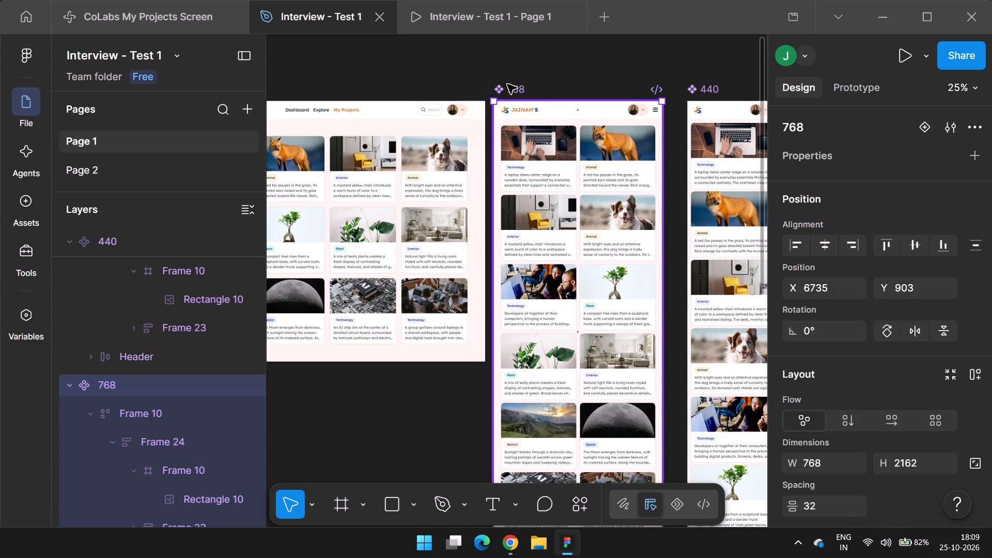
pyautogui.scroll(3, 877, 260)
pyautogui.scroll(-1, 876, 276)
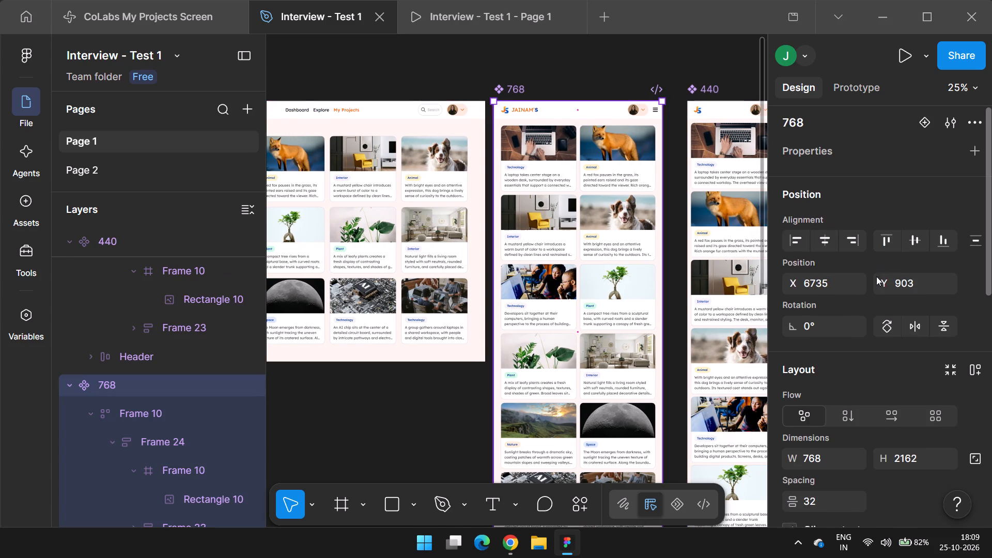
pyautogui.scroll(-5, 876, 276)
pyautogui.scroll(1, 876, 276)
pyautogui.scroll(2, 963, 257)
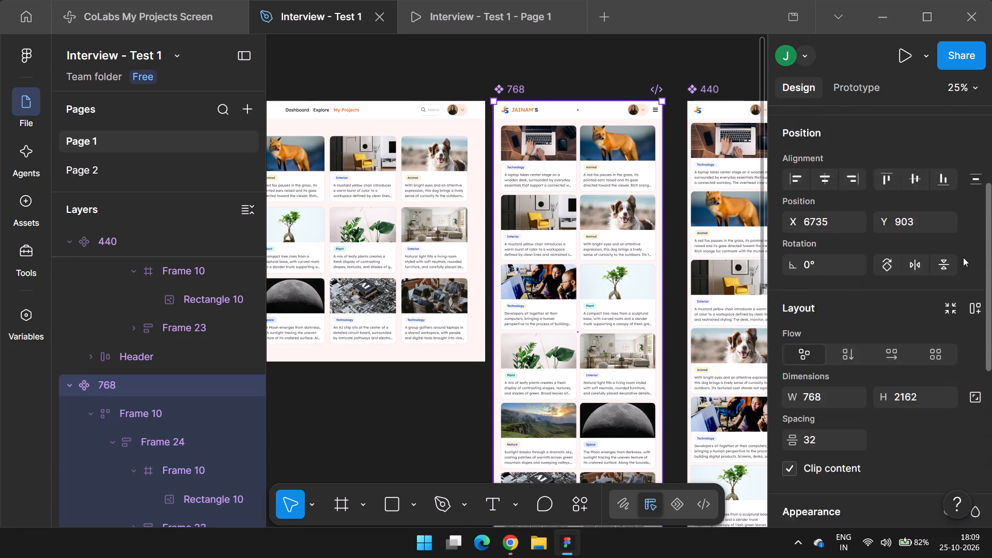
pyautogui.scroll(1, 963, 257)
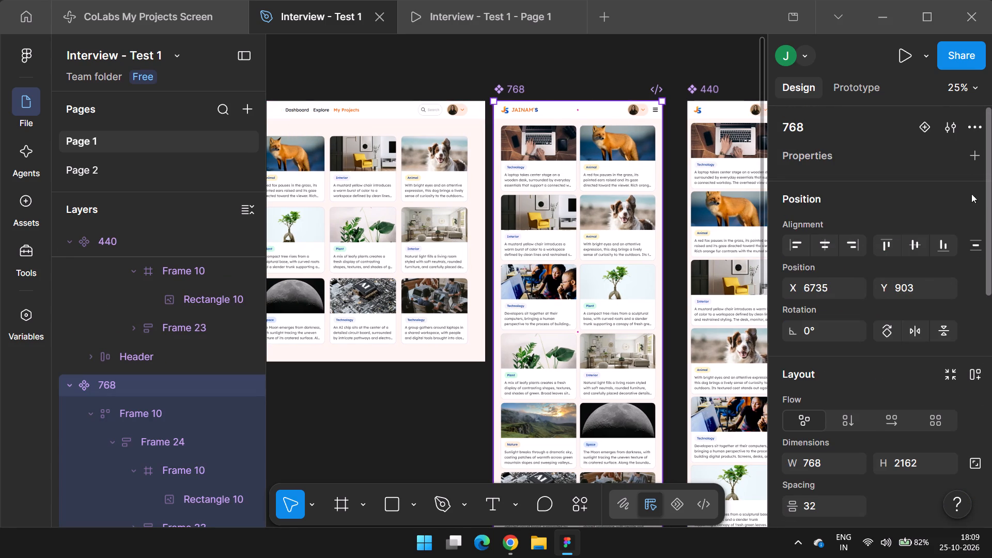
pyautogui.click(973, 238)
pyautogui.click(961, 222)
# Set the vertical constraint of the 768 component's Header to Top.
pyautogui.doubleClick(576, 108)
pyautogui.doubleClick(547, 107)
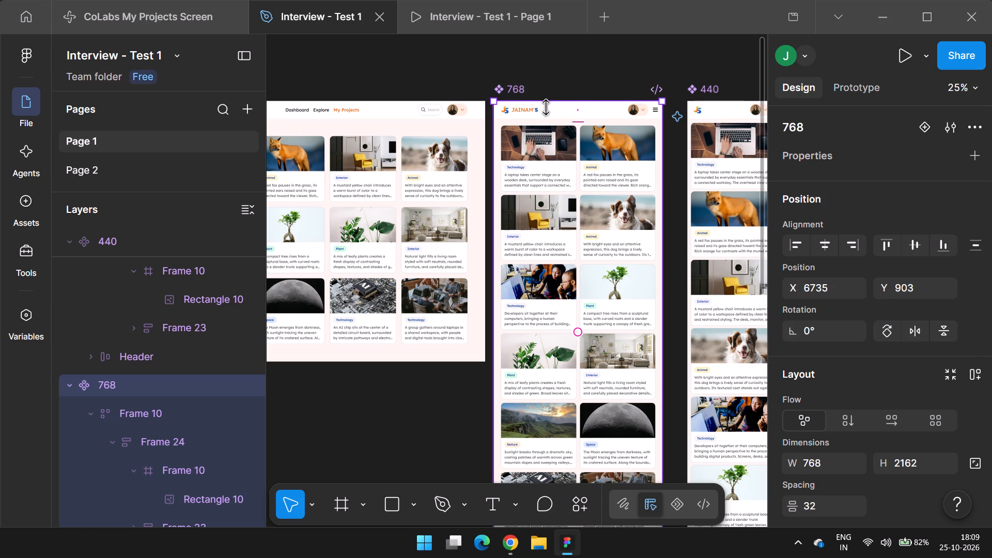
pyautogui.doubleClick(547, 107)
pyautogui.doubleClick(439, 114)
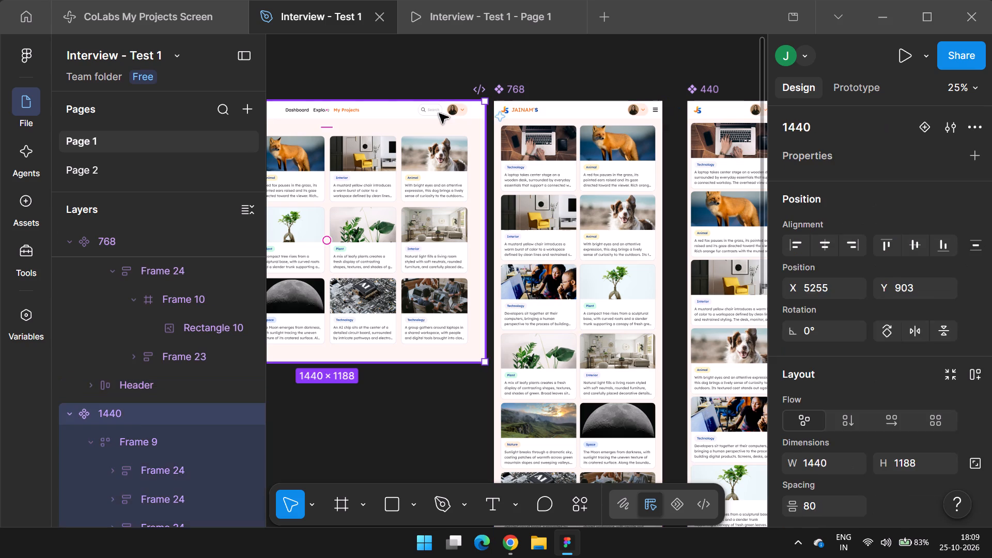
pyautogui.doubleClick(591, 117)
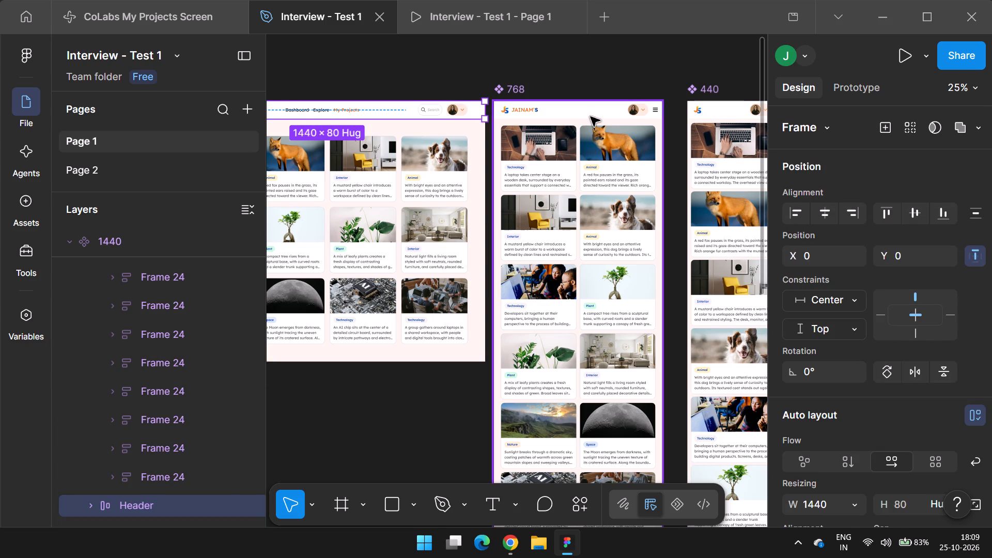
pyautogui.click(918, 292)
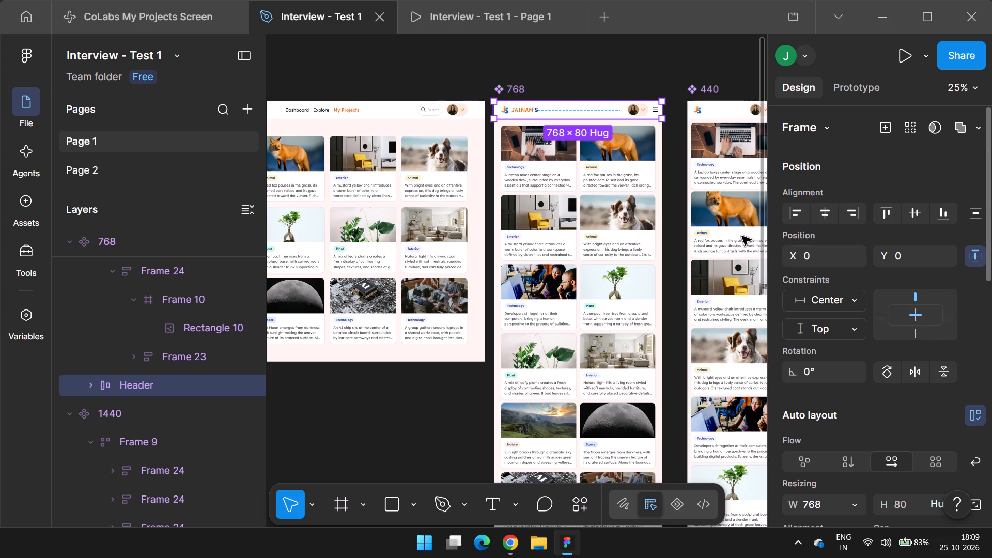
# Set the vertical constraint of the 440 component's Header to Top and clear the selection.
pyautogui.hscroll(-2, 709, 226)
pyautogui.doubleClick(591, 116)
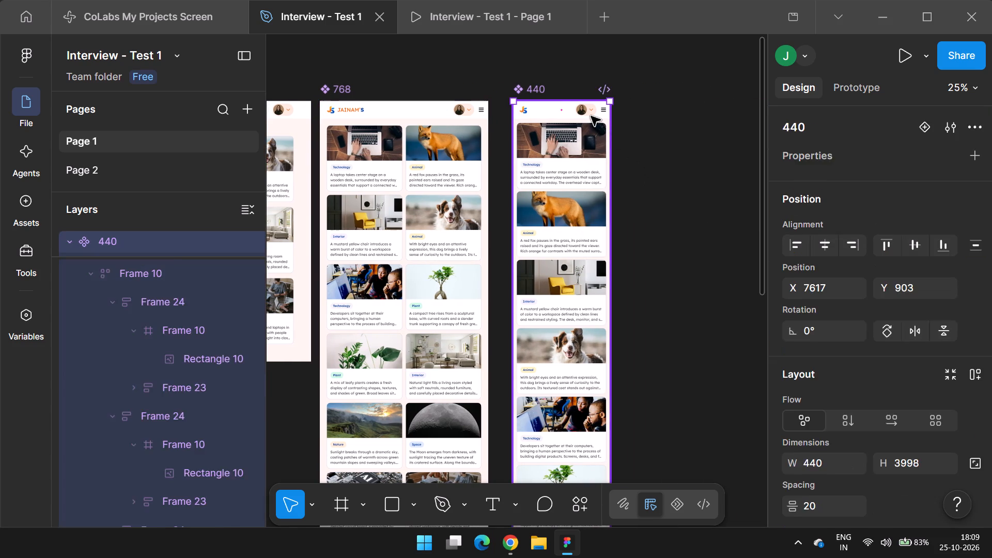
pyautogui.click(911, 294)
pyautogui.click(740, 185)
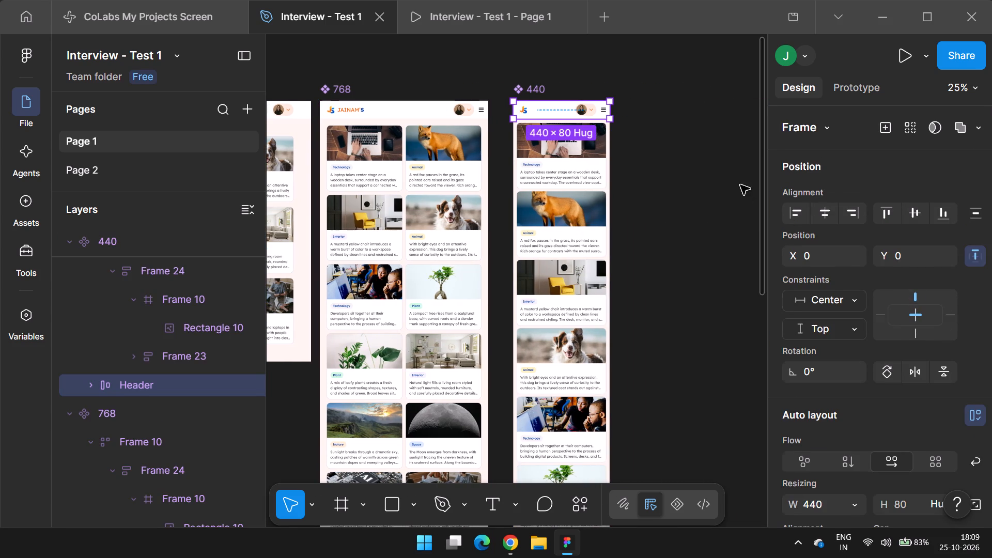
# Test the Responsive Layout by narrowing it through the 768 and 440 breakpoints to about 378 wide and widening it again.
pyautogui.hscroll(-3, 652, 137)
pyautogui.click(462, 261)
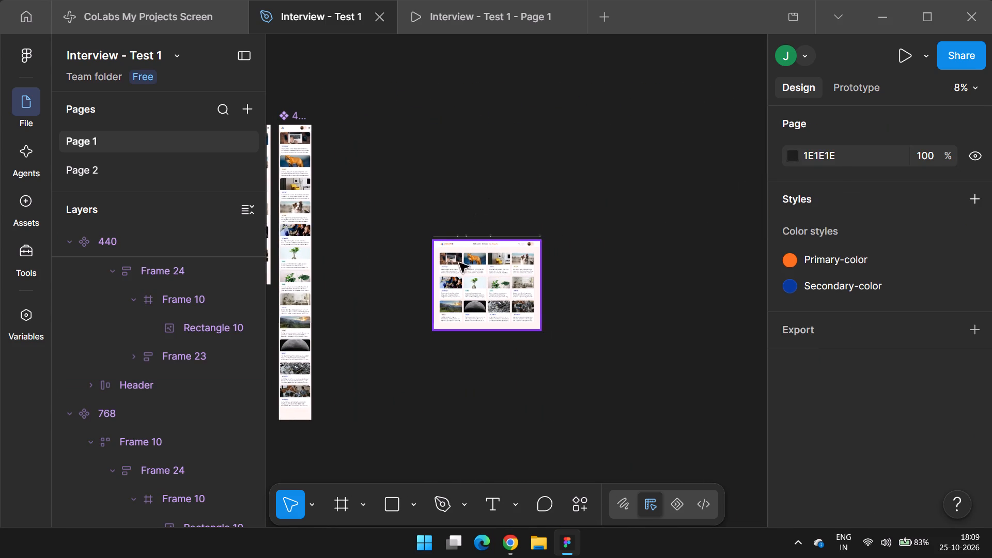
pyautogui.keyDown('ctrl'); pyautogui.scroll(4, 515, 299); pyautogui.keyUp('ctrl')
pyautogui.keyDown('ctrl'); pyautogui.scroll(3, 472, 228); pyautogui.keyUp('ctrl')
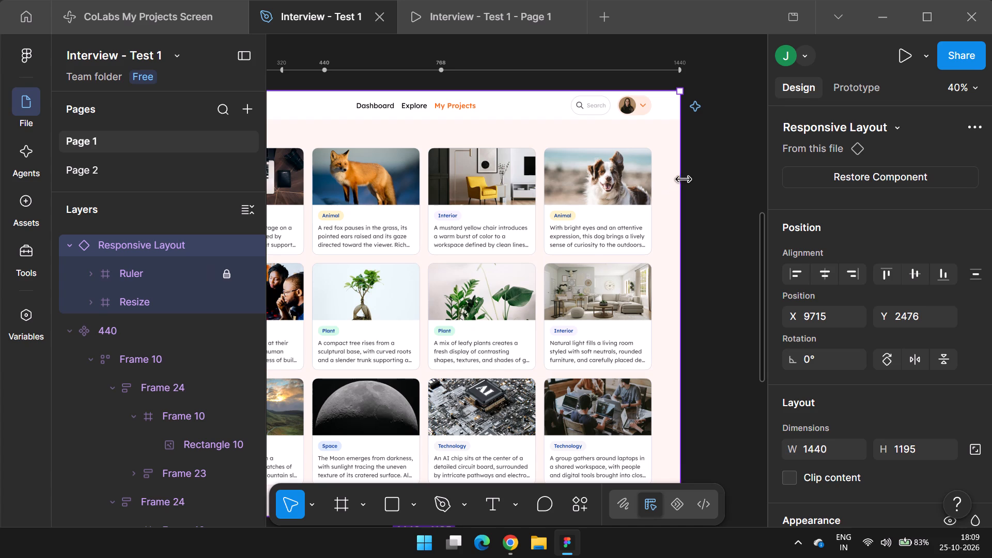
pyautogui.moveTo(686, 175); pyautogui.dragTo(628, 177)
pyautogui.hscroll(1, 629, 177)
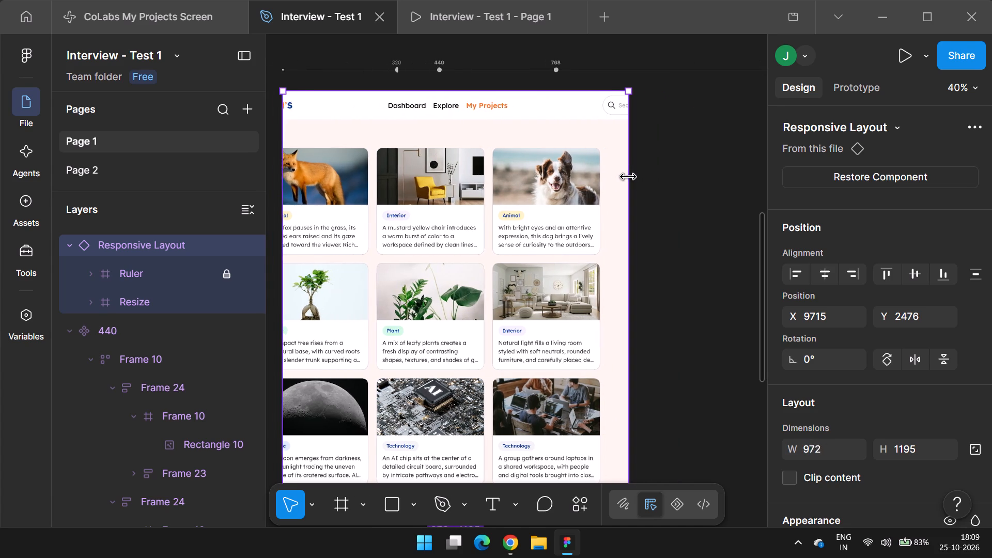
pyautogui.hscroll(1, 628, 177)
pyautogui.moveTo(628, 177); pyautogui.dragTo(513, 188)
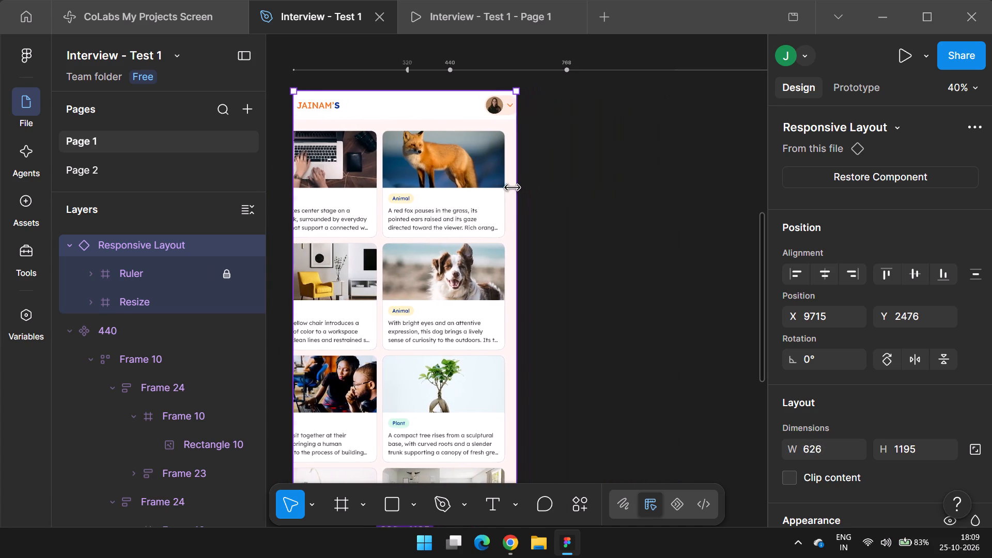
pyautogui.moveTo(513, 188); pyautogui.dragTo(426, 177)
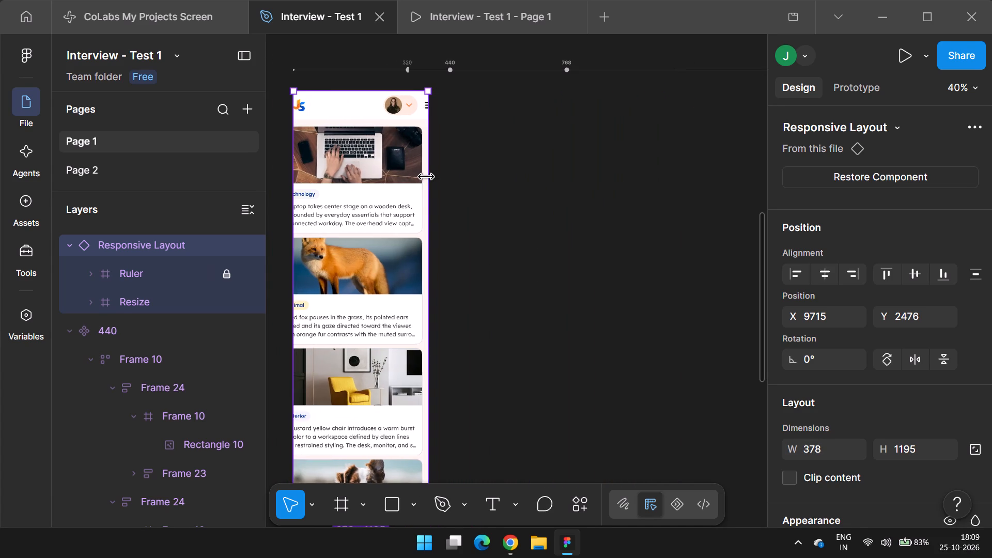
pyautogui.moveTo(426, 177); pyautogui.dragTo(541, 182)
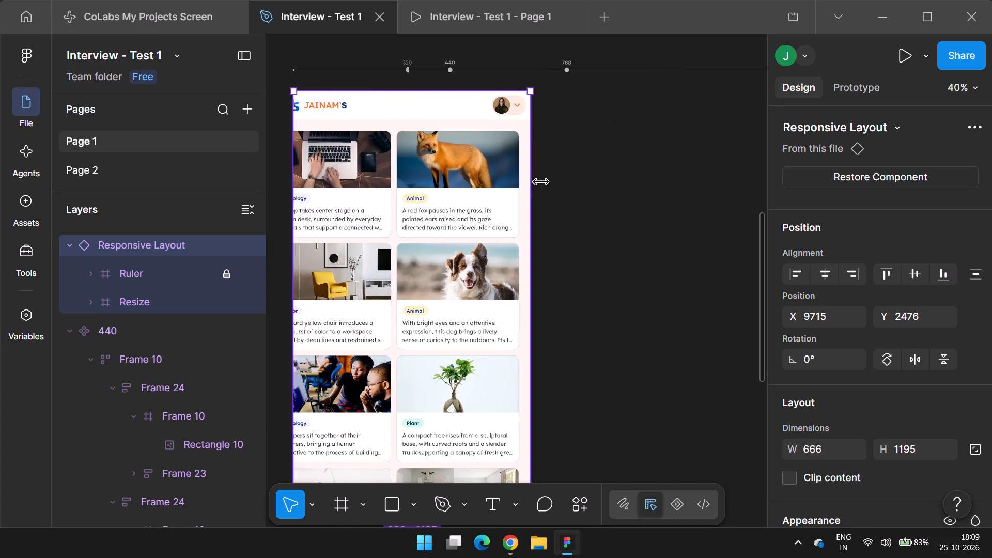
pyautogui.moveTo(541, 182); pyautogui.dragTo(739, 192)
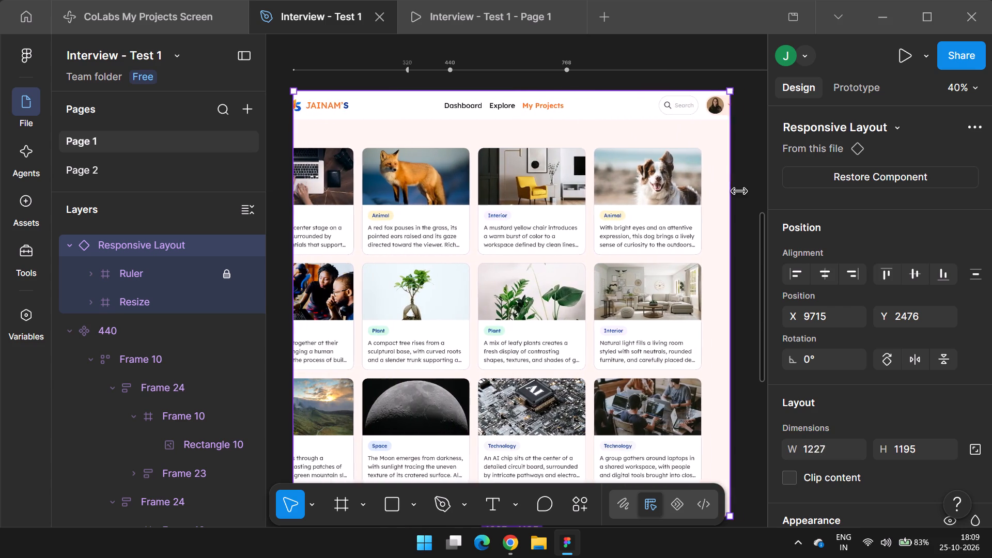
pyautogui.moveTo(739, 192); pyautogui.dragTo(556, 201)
# Set the Responsive Layout's width to 1440.
pyautogui.click(830, 450)
pyautogui.write('1440')
pyautogui.press('Return')
# Test the Responsive Layout by narrowing it from 1440 toward the 768 breakpoint, and undo the resize.
pyautogui.hotkey('ctrl', '\\')
pyautogui.keyDown('ctrl'); pyautogui.scroll(-4, 618, 159); pyautogui.keyUp('ctrl')
pyautogui.click(600, 142)
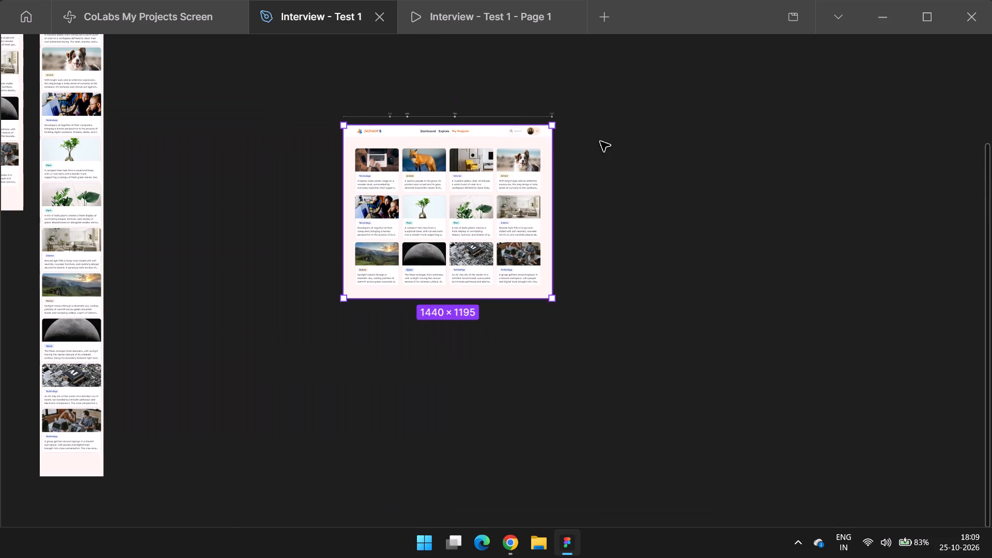
pyautogui.hscroll(1, 637, 180)
pyautogui.keyDown('ctrl'); pyautogui.scroll(4, 509, 178); pyautogui.keyUp('ctrl')
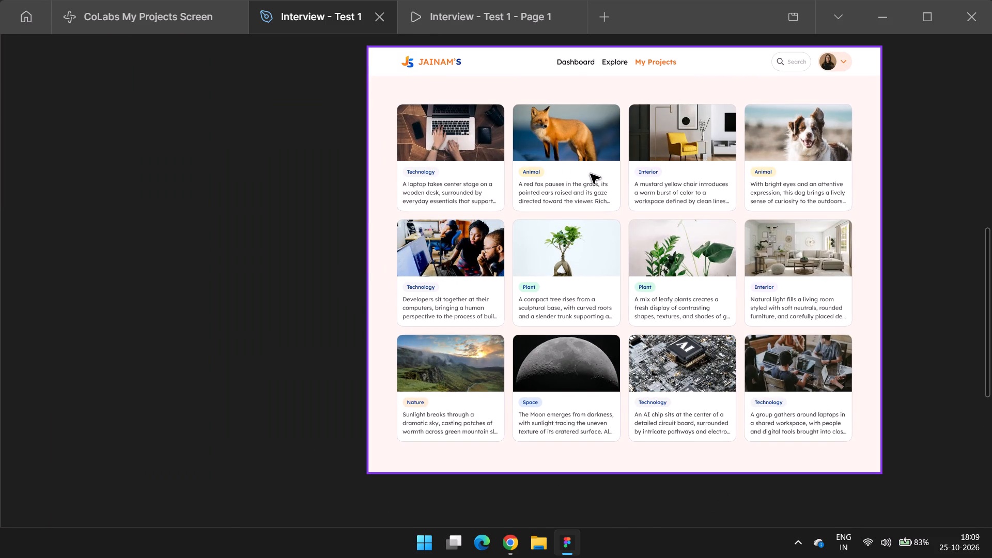
pyautogui.scroll(1, 511, 150)
pyautogui.click(365, 134)
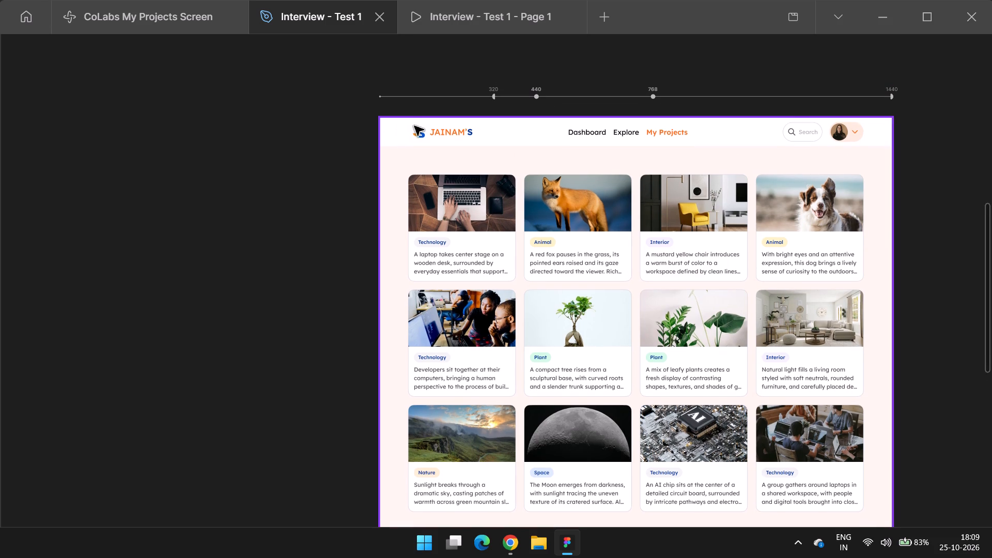
pyautogui.click(415, 126)
pyautogui.moveTo(894, 247); pyautogui.dragTo(866, 256)
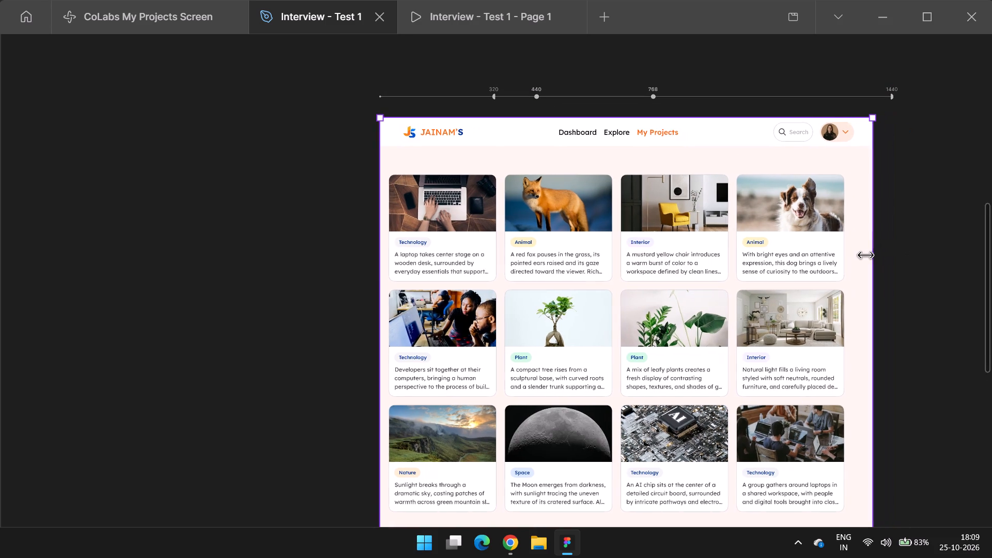
pyautogui.moveTo(866, 256); pyautogui.dragTo(730, 270)
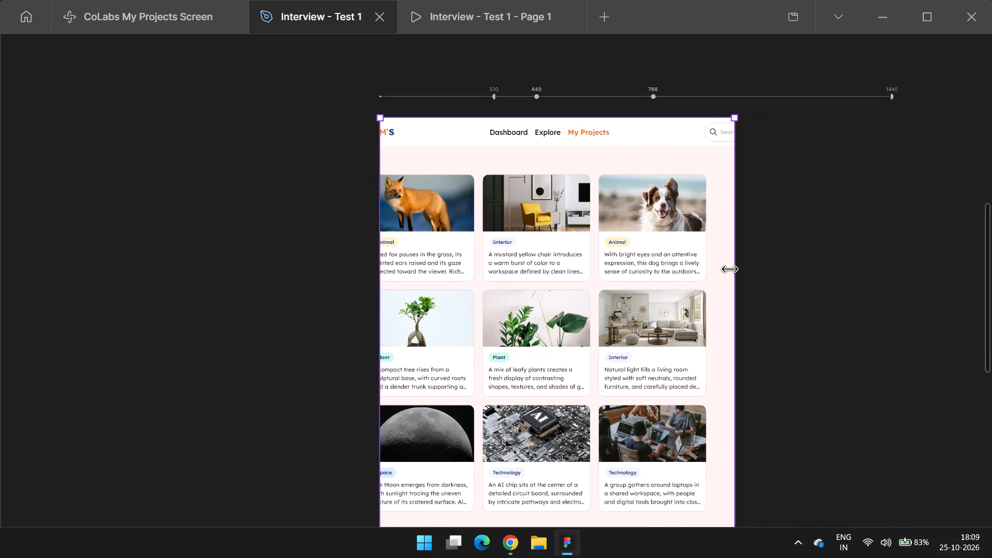
pyautogui.moveTo(730, 270); pyautogui.dragTo(724, 270)
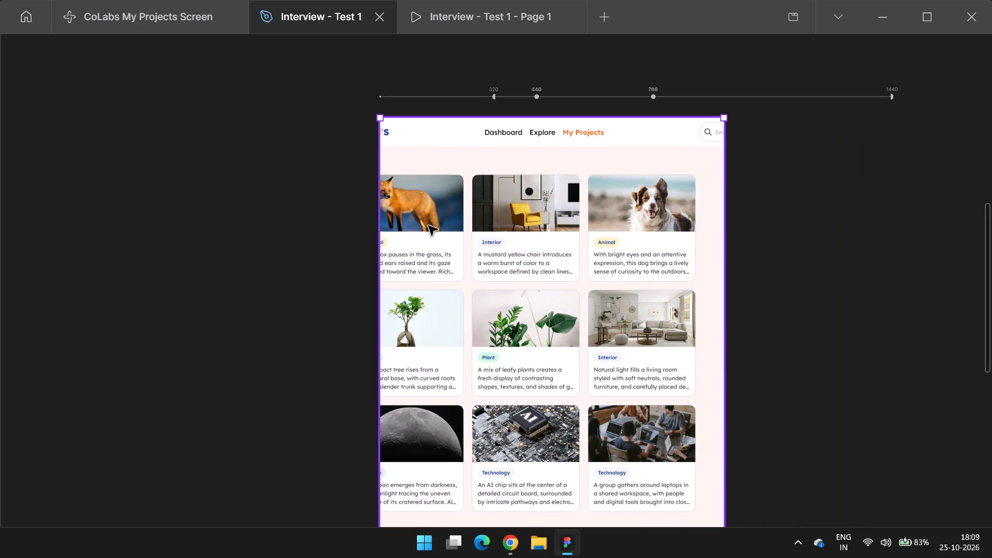
pyautogui.hotkey('ctrl', 'z')
# Set the horizontal and vertical constraints of the 768 component's card grid to Center.
pyautogui.keyDown('ctrl'); pyautogui.scroll(-5, 877, 222); pyautogui.keyUp('ctrl')
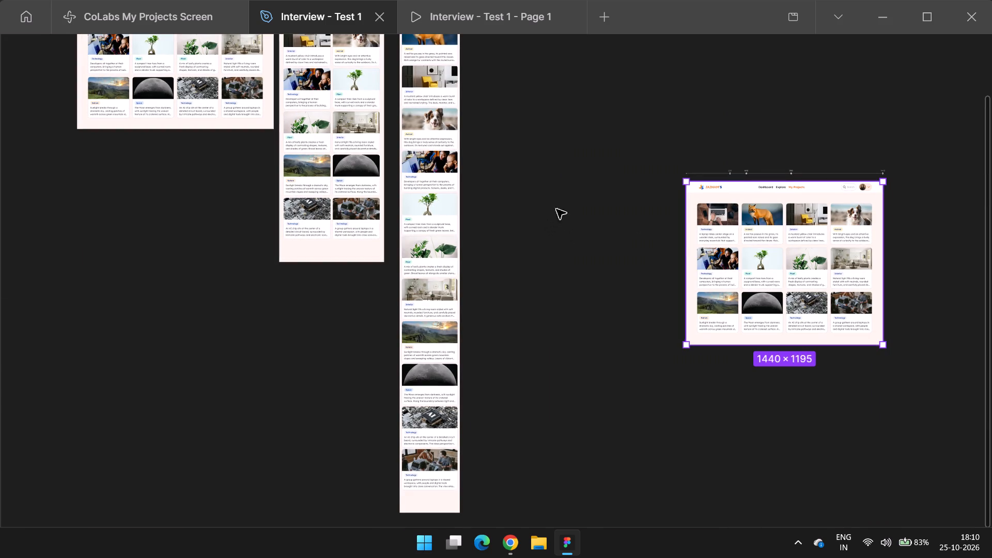
pyautogui.click(566, 186)
pyautogui.scroll(1, 567, 186)
pyautogui.doubleClick(326, 183)
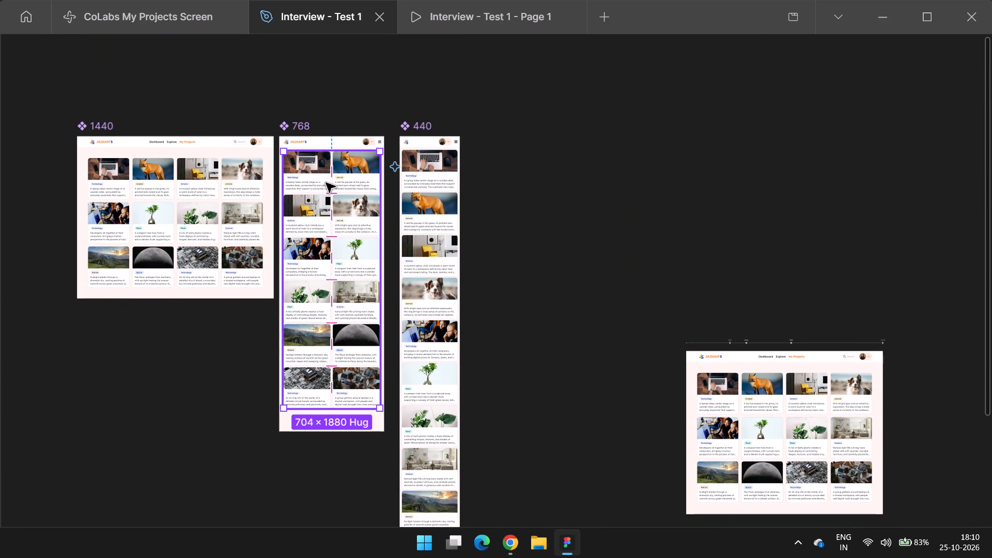
pyautogui.hotkey('ctrl', '\\')
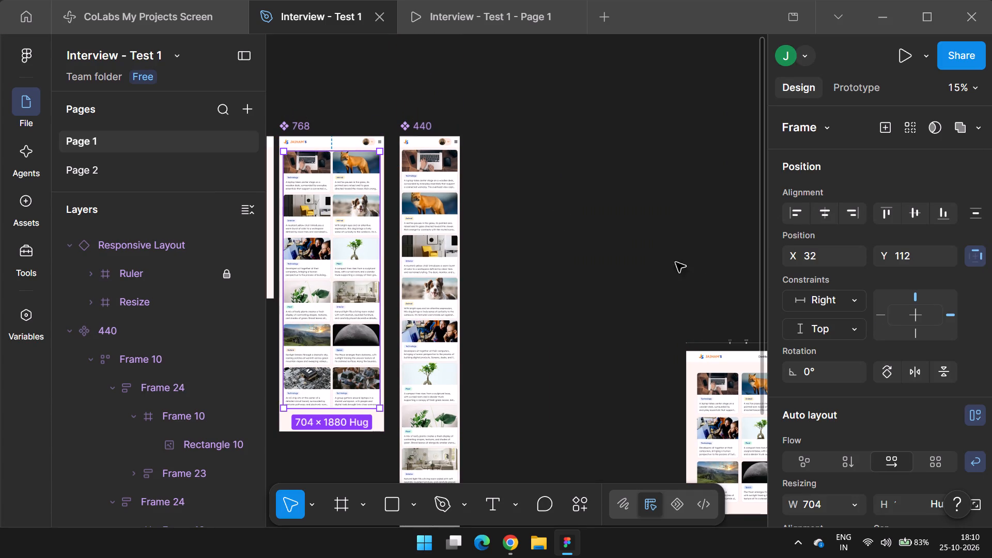
pyautogui.click(877, 313)
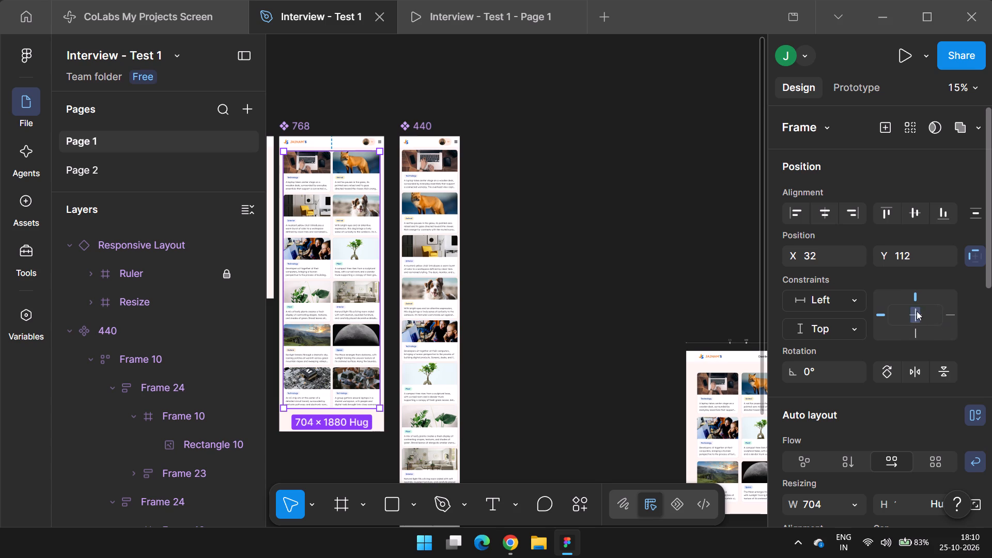
pyautogui.doubleClick(917, 311)
# Set the horizontal and vertical constraints of the 440 component's card grid to Center.
pyautogui.doubleClick(423, 202)
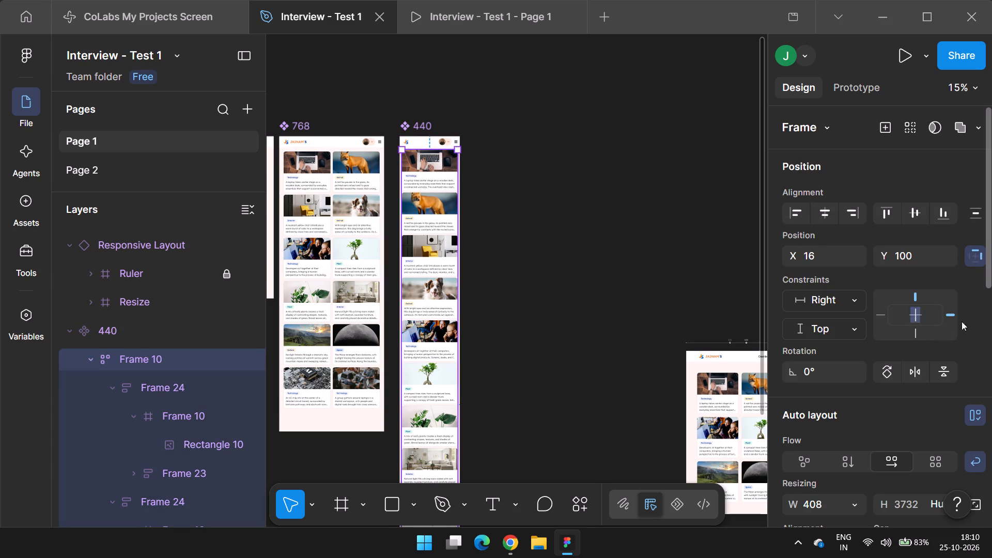
pyautogui.doubleClick(909, 322)
pyautogui.click(916, 315)
pyautogui.rightClick(916, 315)
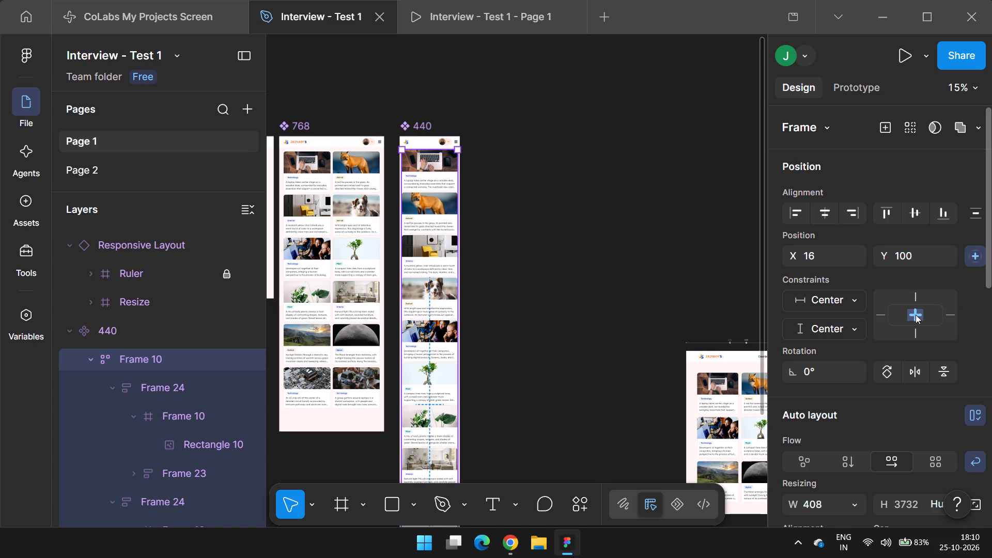
pyautogui.click(916, 315)
# Set the horizontal and vertical constraints of the 1440 component's card grid to Center.
pyautogui.hscroll(7, 830, 321)
pyautogui.hscroll(-1, 691, 280)
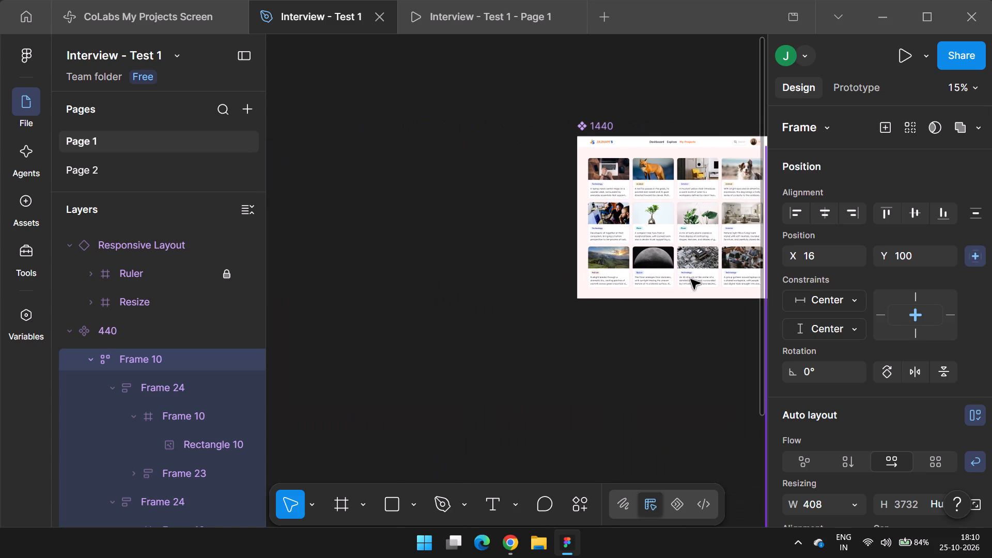
pyautogui.hscroll(-1, 691, 280)
pyautogui.doubleClick(609, 231)
pyautogui.doubleClick(919, 314)
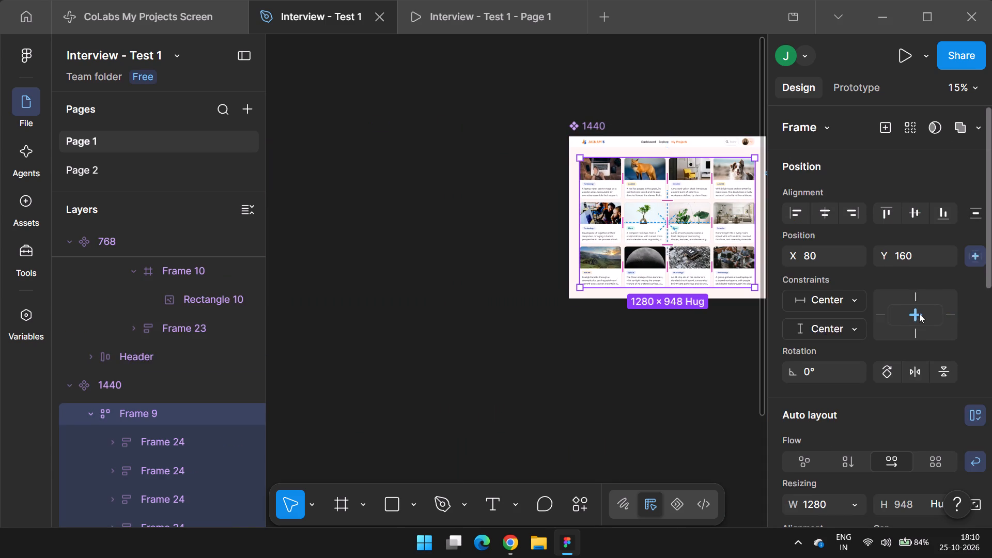
# Test the Responsive Layout by narrowing it past the 768 and 440 breakpoints and widening it again toward 1440.
pyautogui.hscroll(-6, 596, 327)
pyautogui.scroll(-1, 515, 319)
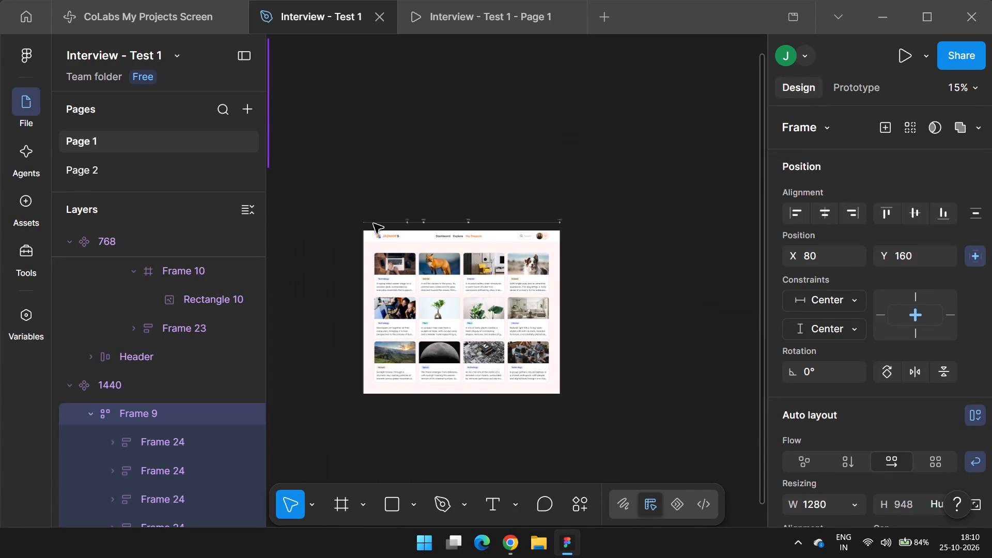
pyautogui.click(374, 224)
pyautogui.click(379, 242)
pyautogui.hotkey('ctrl', '\\')
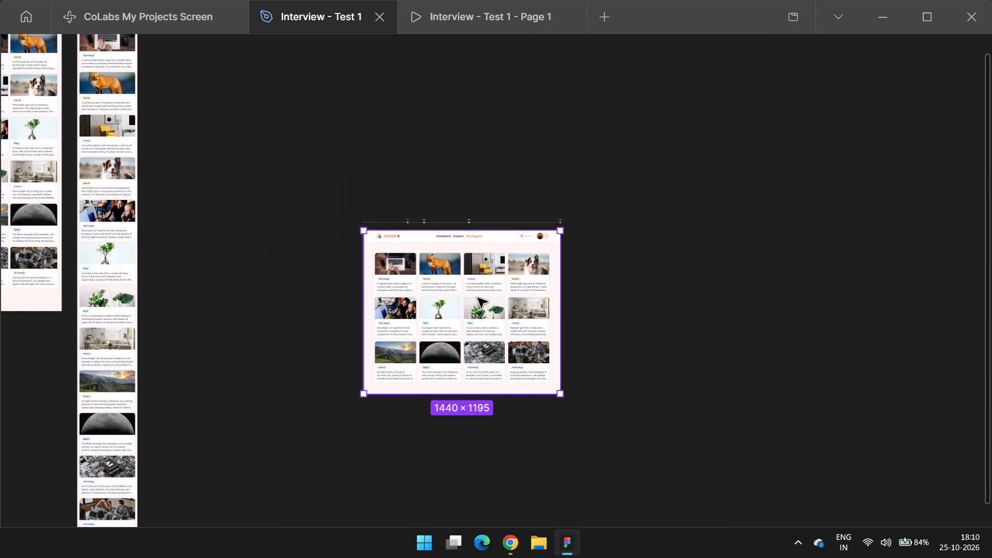
pyautogui.keyDown('ctrl'); pyautogui.scroll(4, 481, 298); pyautogui.keyUp('ctrl')
pyautogui.moveTo(674, 296); pyautogui.dragTo(644, 297)
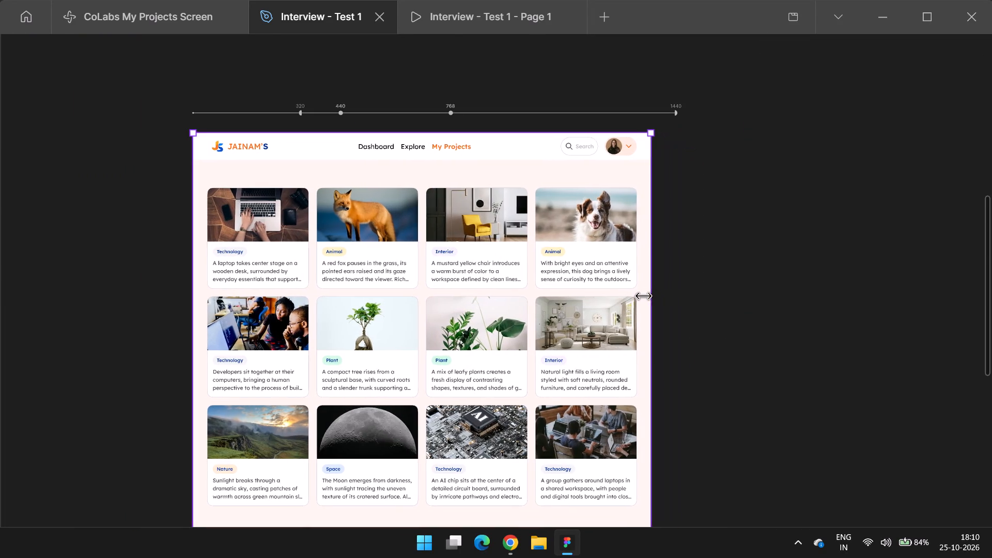
pyautogui.moveTo(644, 297); pyautogui.dragTo(524, 320)
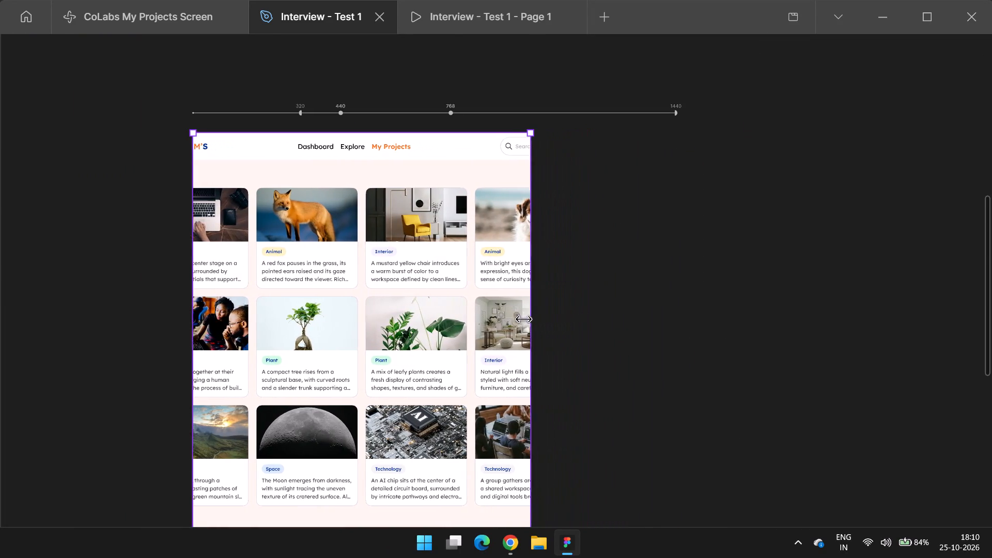
pyautogui.moveTo(524, 320); pyautogui.dragTo(411, 318)
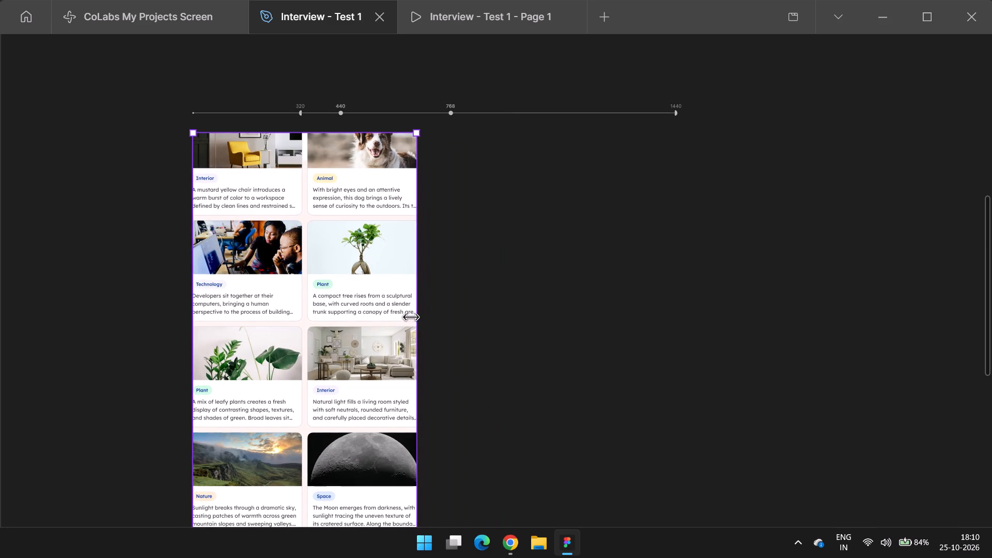
pyautogui.moveTo(411, 318); pyautogui.dragTo(327, 317)
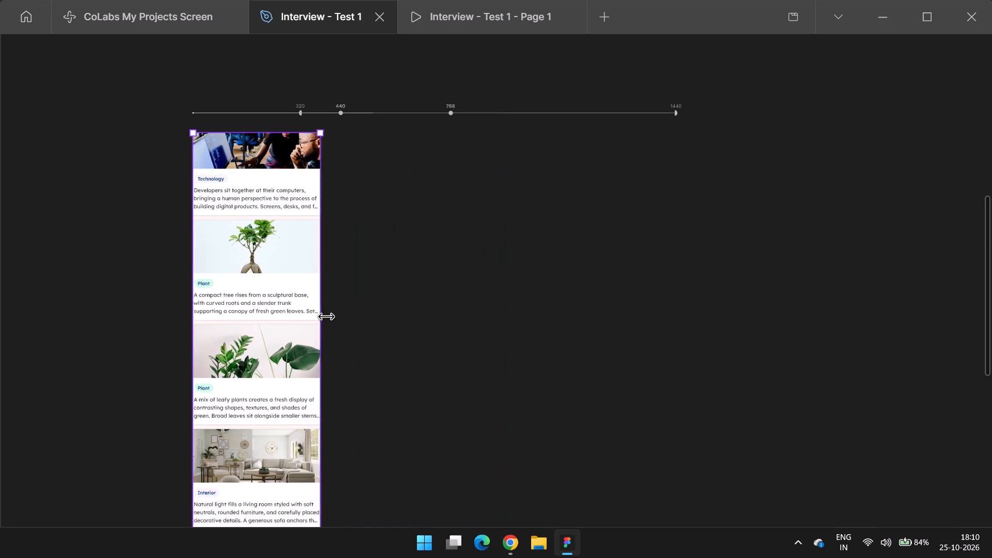
pyautogui.moveTo(327, 317); pyautogui.dragTo(489, 322)
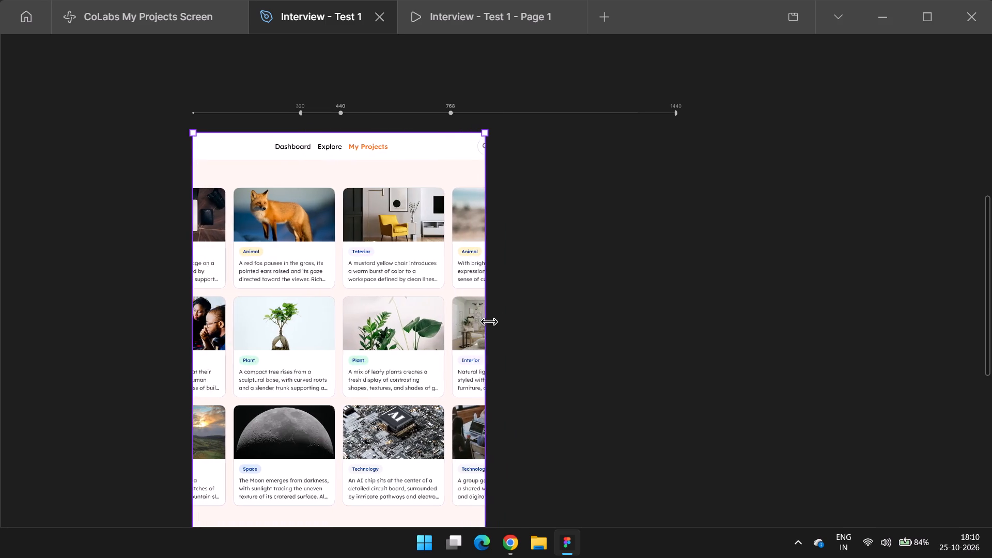
pyautogui.moveTo(489, 322); pyautogui.dragTo(615, 328)
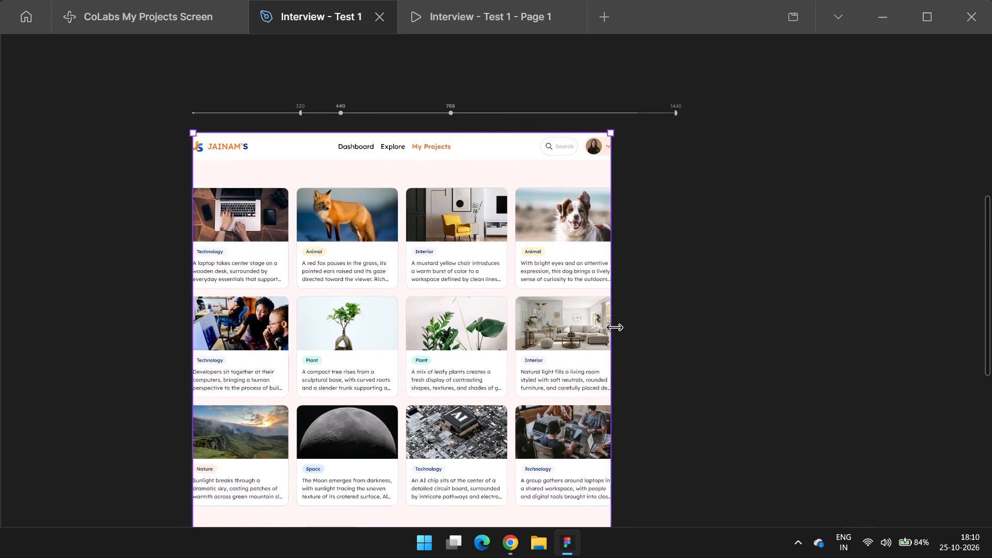
pyautogui.moveTo(615, 328); pyautogui.dragTo(638, 329)
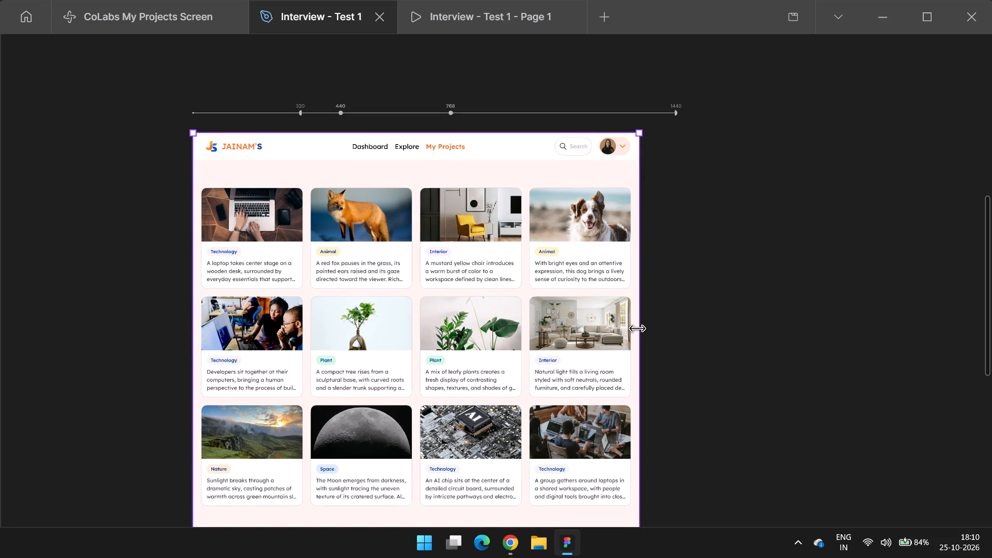
pyautogui.moveTo(638, 329); pyautogui.dragTo(669, 351)
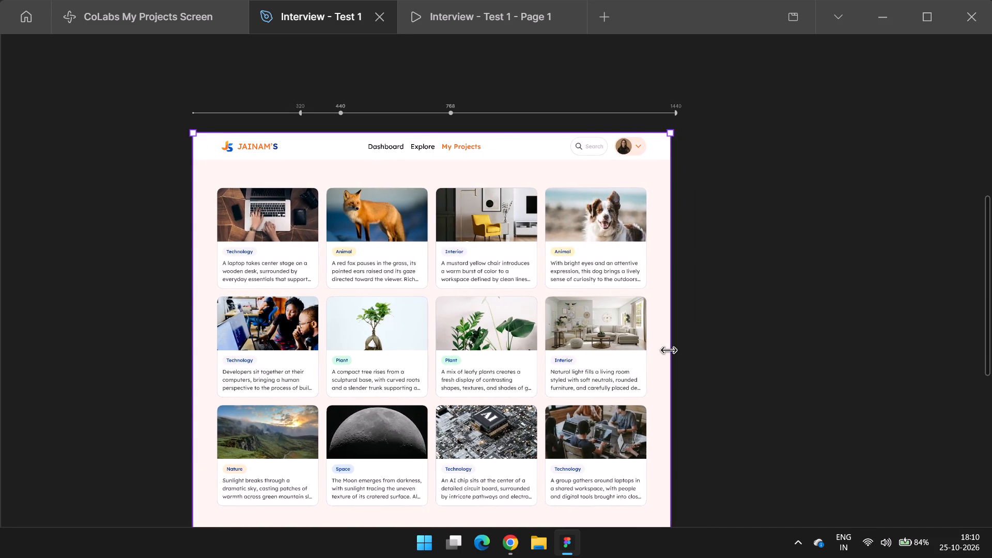
# Retest the Responsive Layout by narrowing it below the 768 breakpoint and widening it back to 1440.
pyautogui.moveTo(669, 351); pyautogui.dragTo(395, 358)
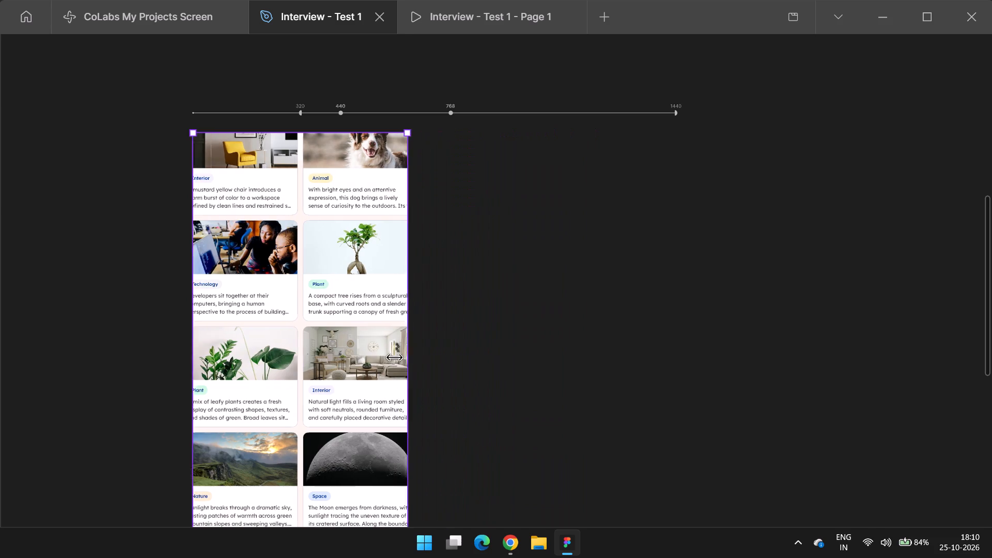
pyautogui.moveTo(395, 358); pyautogui.dragTo(448, 360)
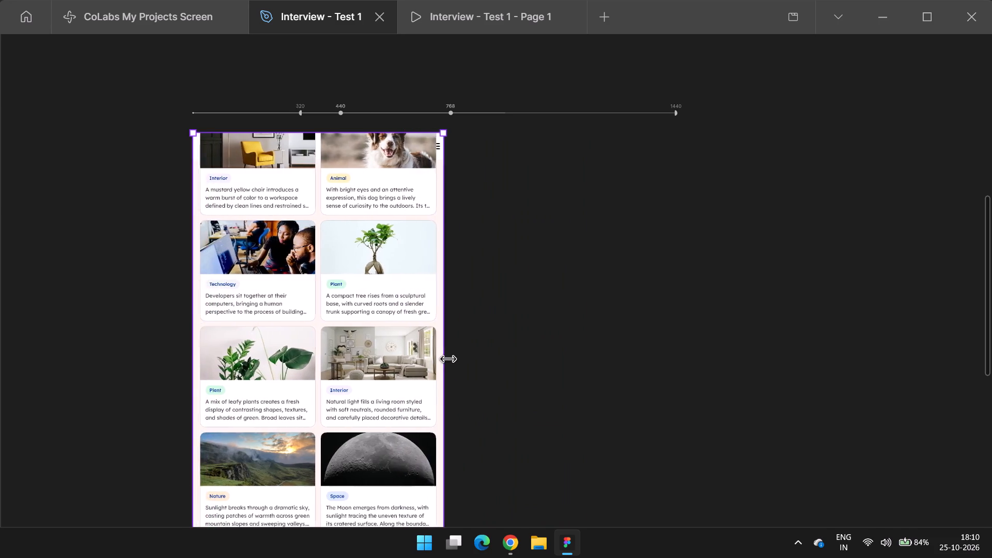
pyautogui.moveTo(448, 360); pyautogui.dragTo(675, 366)
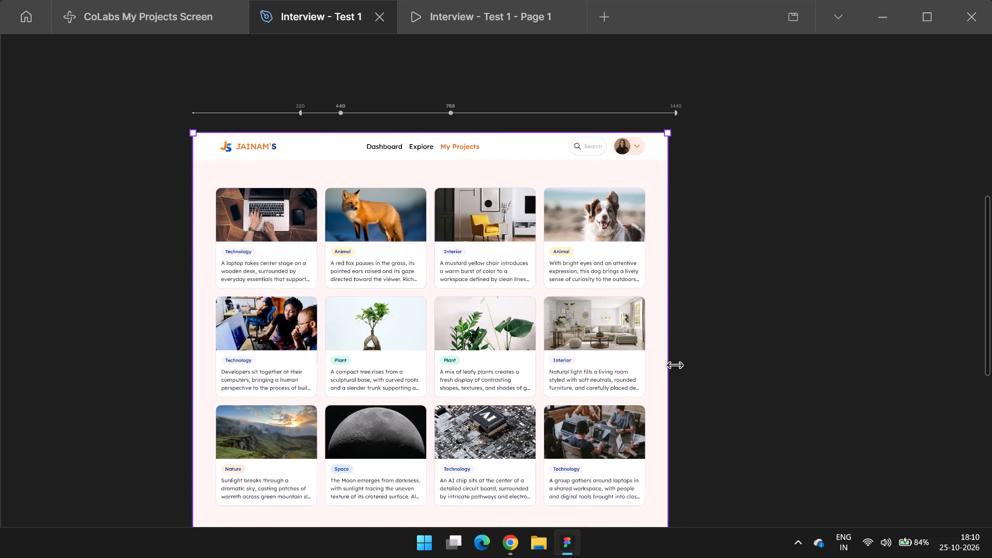
pyautogui.moveTo(675, 366); pyautogui.dragTo(677, 366)
# Examine the constraint settings of the 768 and 440 components' Headers.
pyautogui.keyDown('ctrl'); pyautogui.scroll(-9, 815, 337); pyautogui.keyUp('ctrl')
pyautogui.keyDown('ctrl'); pyautogui.scroll(6, 742, 289); pyautogui.keyUp('ctrl')
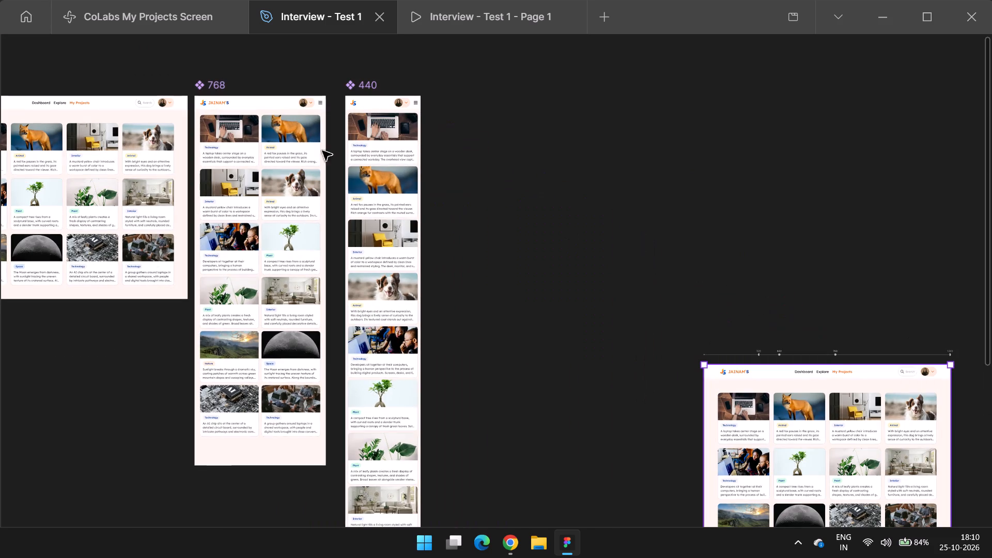
pyautogui.doubleClick(249, 99)
pyautogui.hotkey('ctrl', '\\')
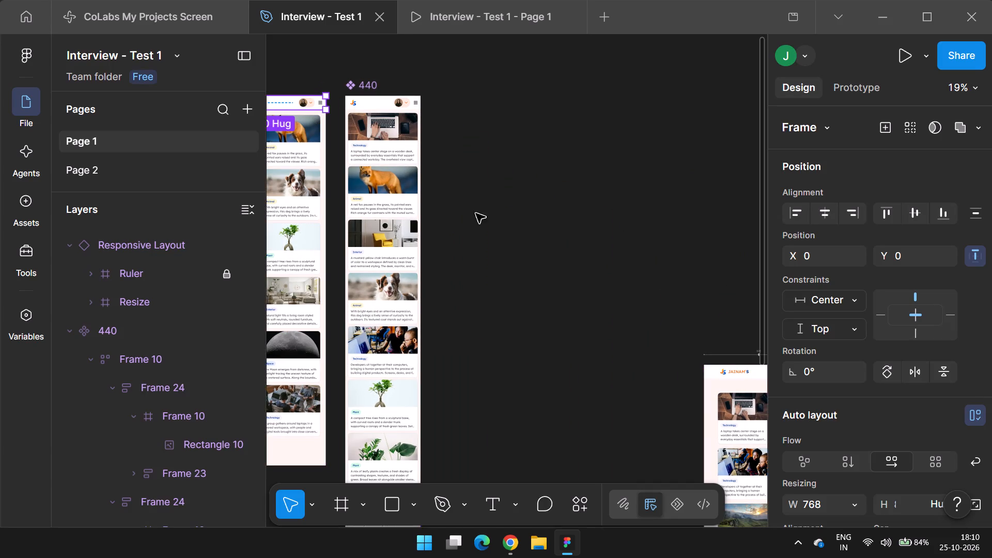
pyautogui.hscroll(2, 617, 298)
pyautogui.click(578, 96)
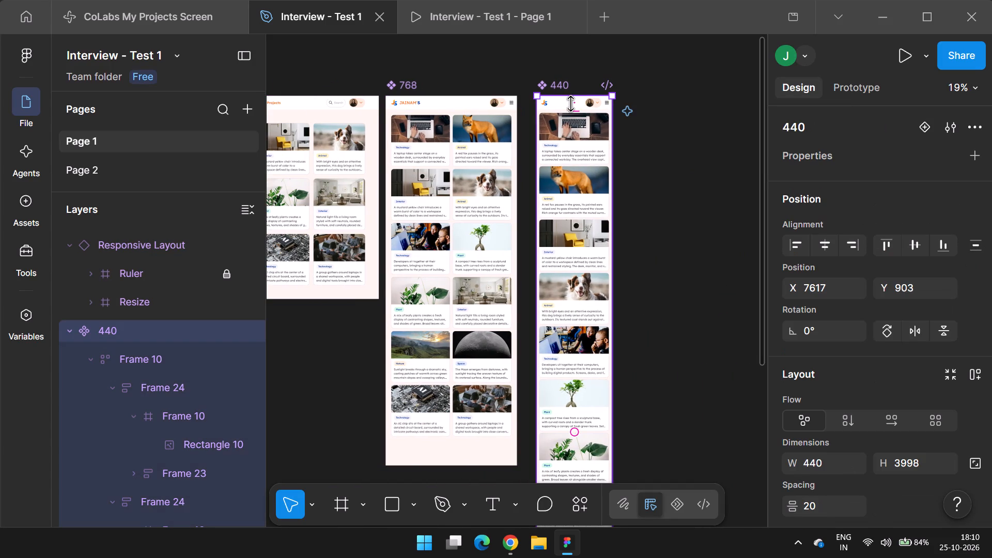
pyautogui.doubleClick(569, 108)
pyautogui.doubleClick(573, 104)
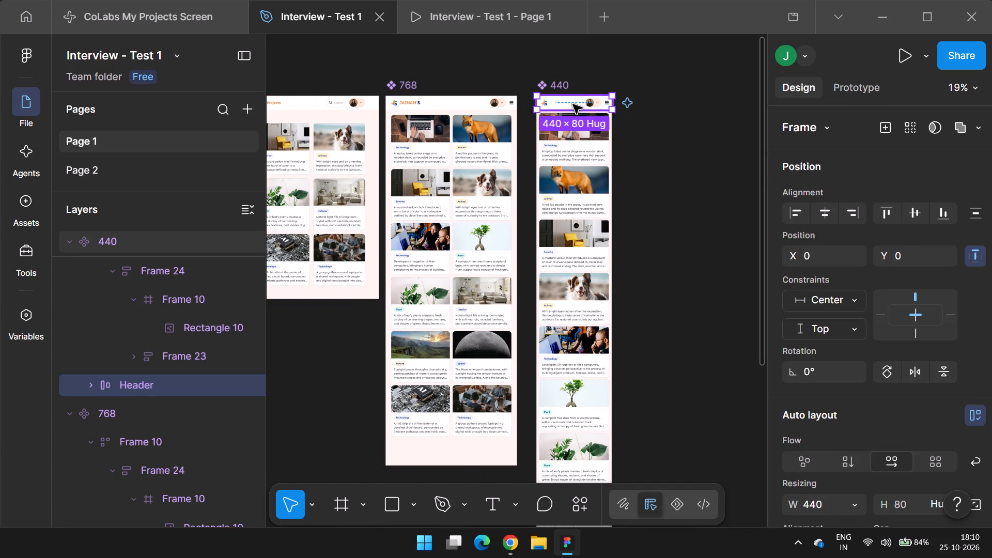
# Set the horizontal constraint of the 1440 component's Header to Left.
pyautogui.hscroll(1, 573, 104)
pyautogui.doubleClick(466, 103)
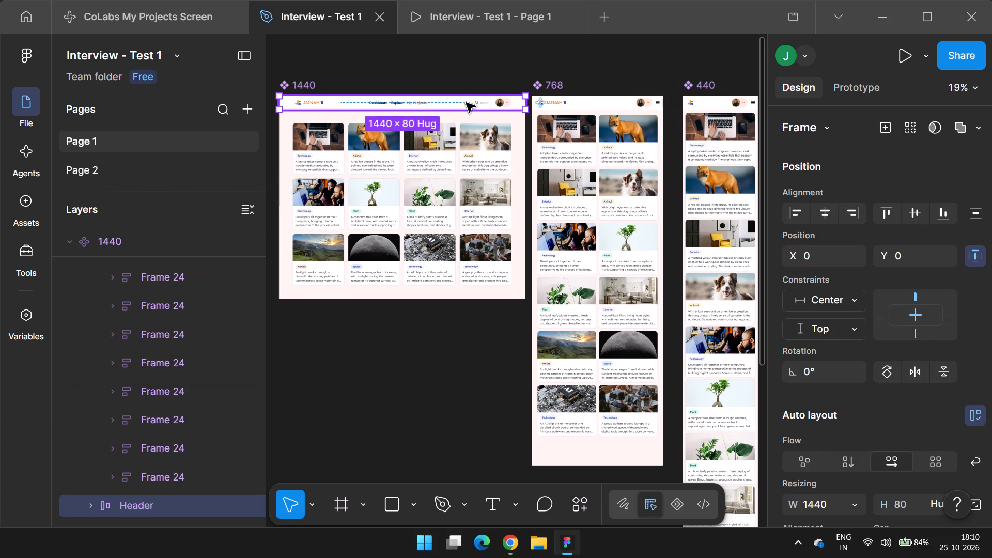
pyautogui.hscroll(-2, 452, 160)
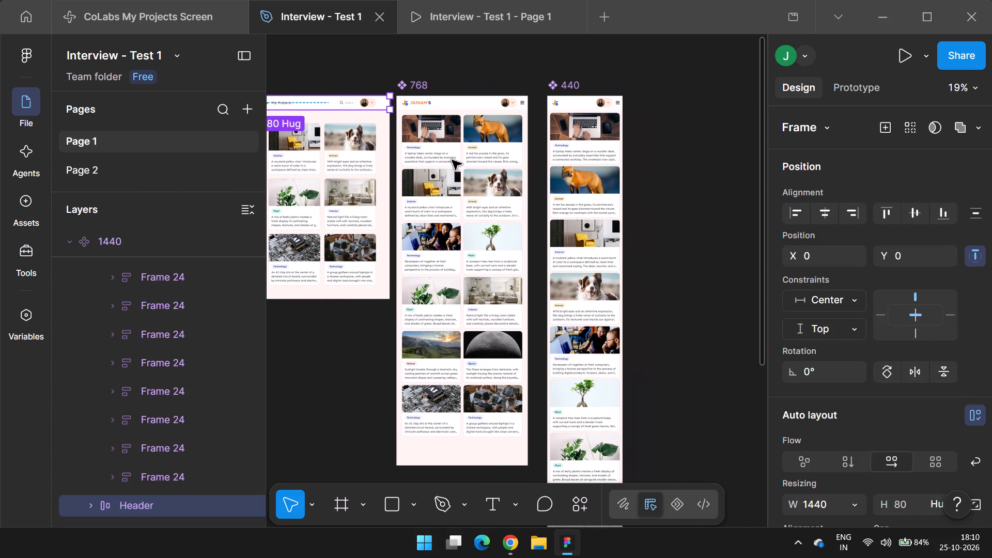
pyautogui.hscroll(-1, 452, 160)
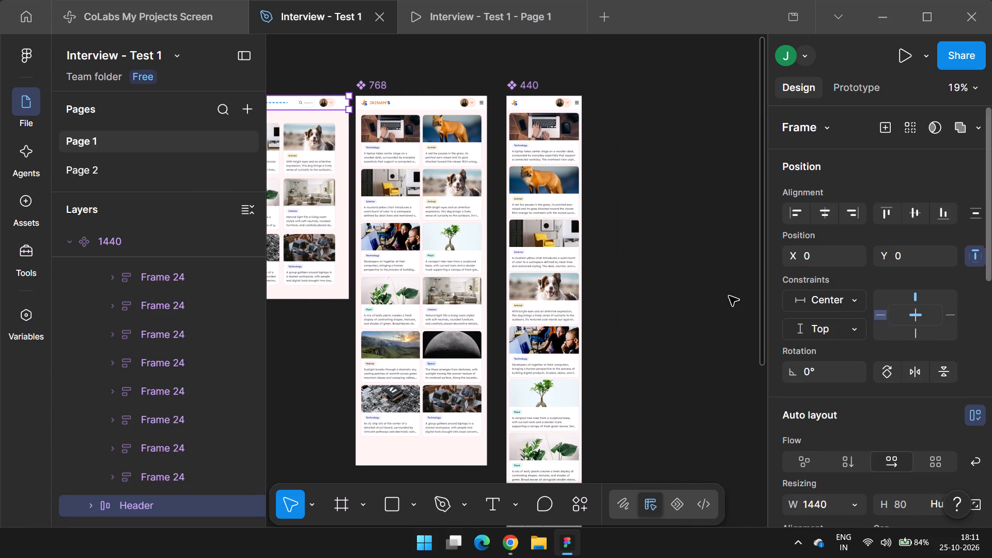
pyautogui.hscroll(1, 685, 296)
pyautogui.click(879, 317)
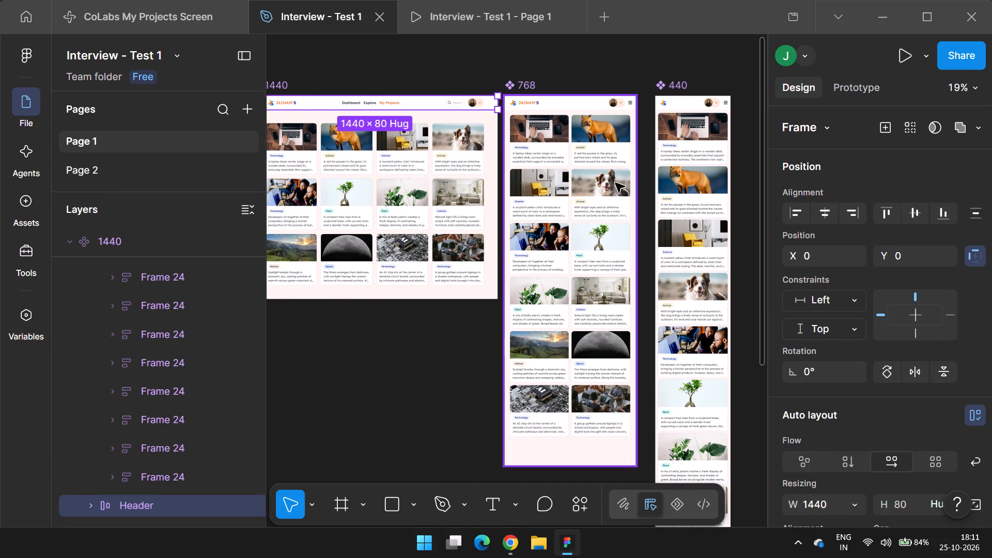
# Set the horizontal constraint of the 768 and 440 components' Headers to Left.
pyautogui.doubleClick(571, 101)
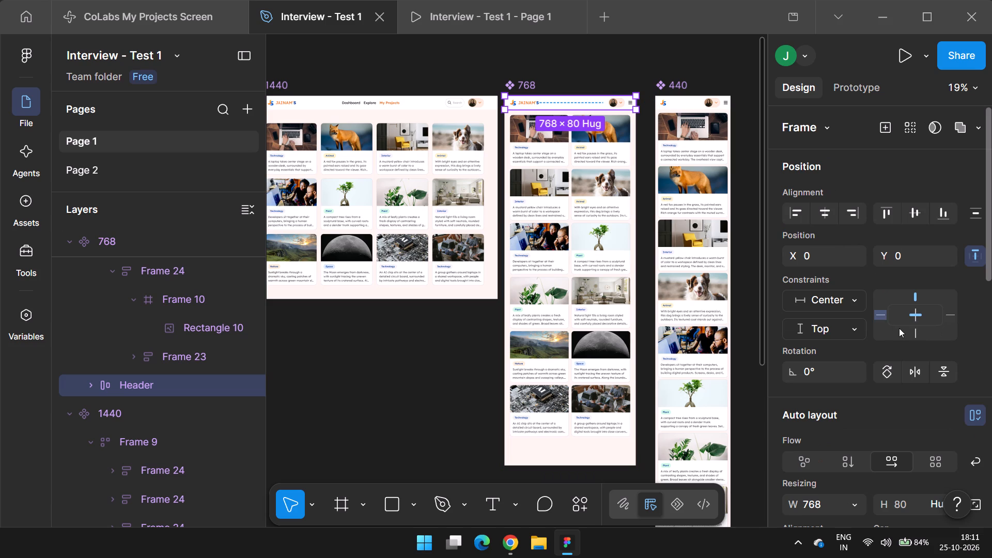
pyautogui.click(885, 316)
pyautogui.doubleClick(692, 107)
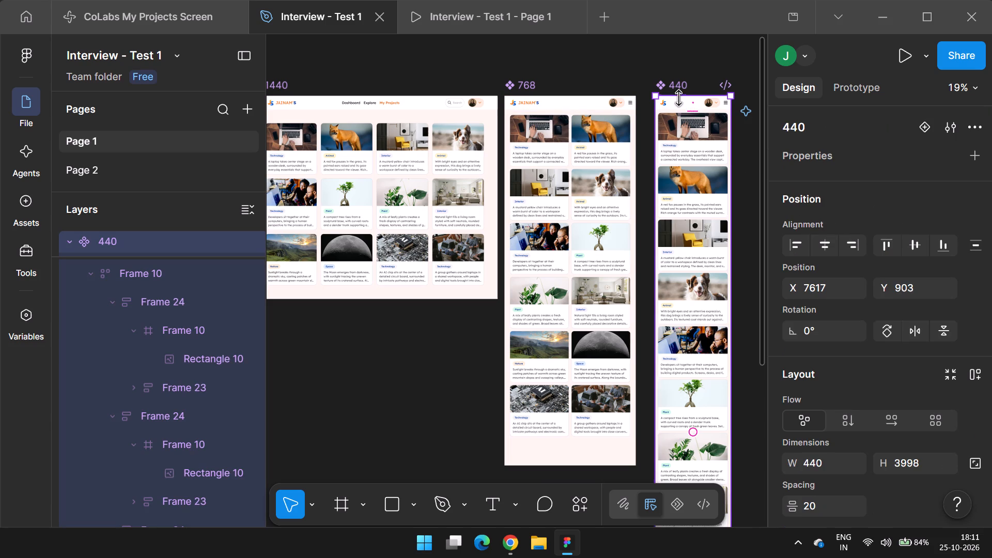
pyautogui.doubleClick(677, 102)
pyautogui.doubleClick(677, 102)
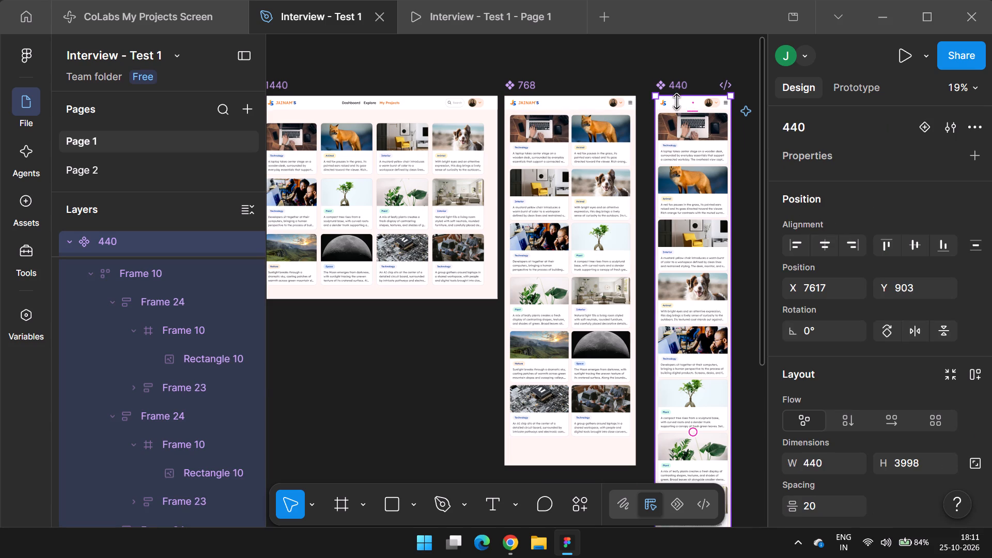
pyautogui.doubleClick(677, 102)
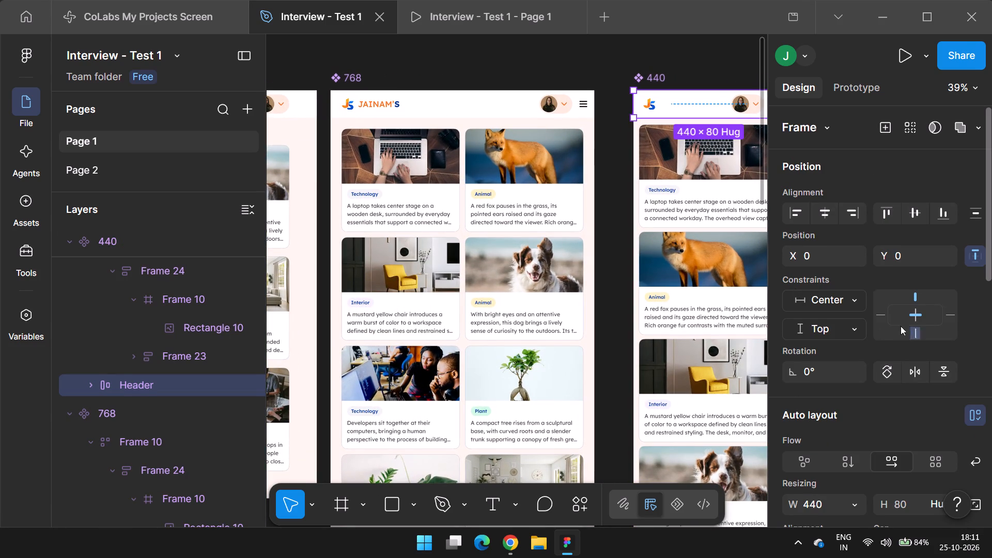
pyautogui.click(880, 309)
# Test the Responsive Layout with the interface hidden by narrowing it from 1440 past the 768 breakpoint.
pyautogui.hscroll(-2, 713, 252)
pyautogui.click(618, 189)
pyautogui.hotkey('ctrl', '\\')
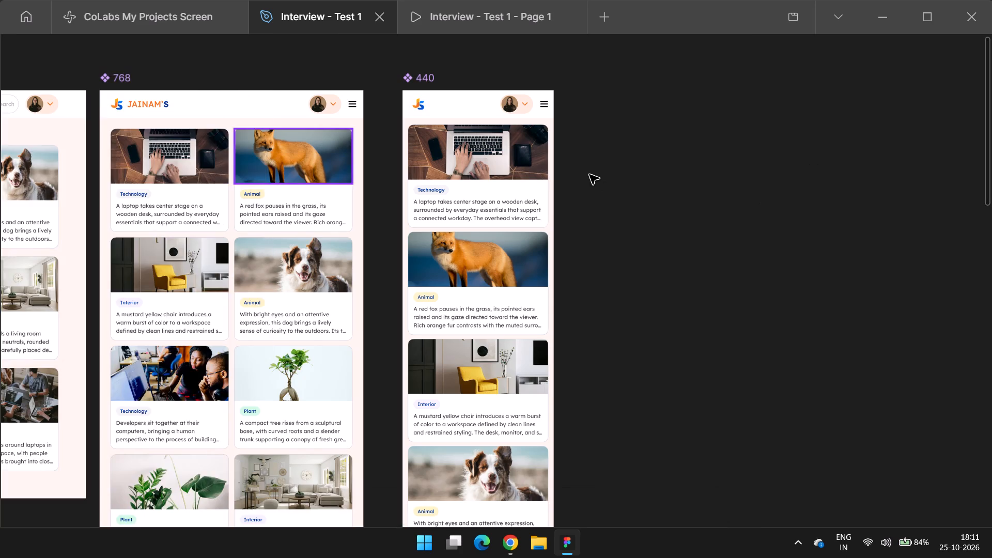
pyautogui.keyDown('ctrl'); pyautogui.scroll(5, 474, 123); pyautogui.keyUp('ctrl')
pyautogui.keyDown('ctrl'); pyautogui.scroll(-6, 485, 122); pyautogui.keyUp('ctrl')
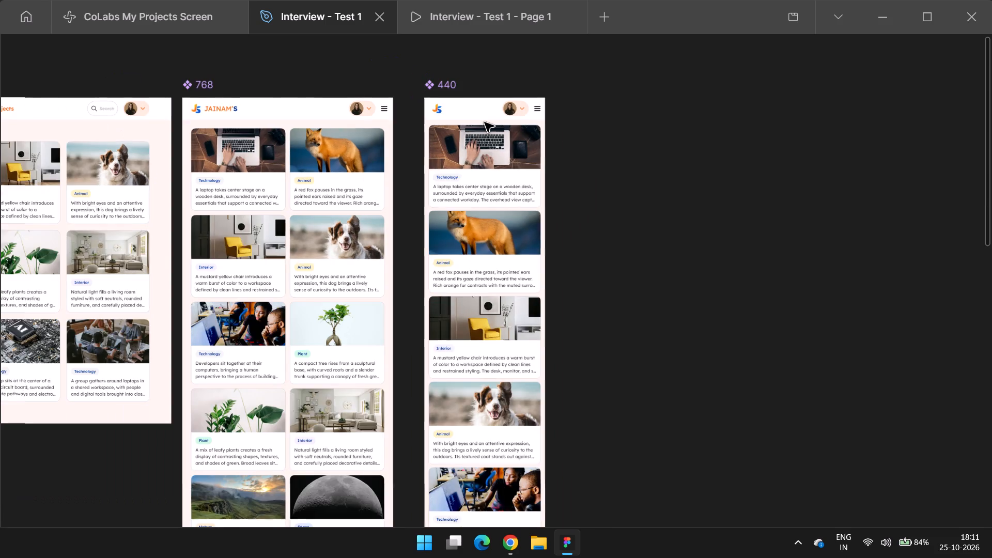
pyautogui.keyDown('ctrl'); pyautogui.scroll(-3, 485, 122); pyautogui.keyUp('ctrl')
pyautogui.hscroll(-2, 356, 70)
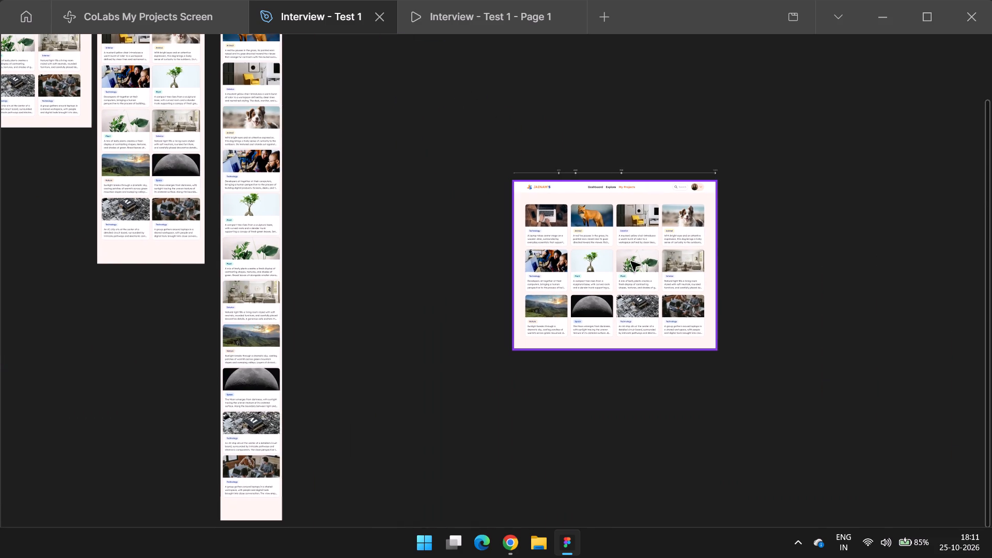
pyautogui.keyDown('ctrl'); pyautogui.scroll(4, 674, 240); pyautogui.keyUp('ctrl')
pyautogui.click(701, 216)
pyautogui.keyDown('ctrl'); pyautogui.scroll(1, 766, 185); pyautogui.keyUp('ctrl')
pyautogui.moveTo(785, 184); pyautogui.dragTo(770, 182)
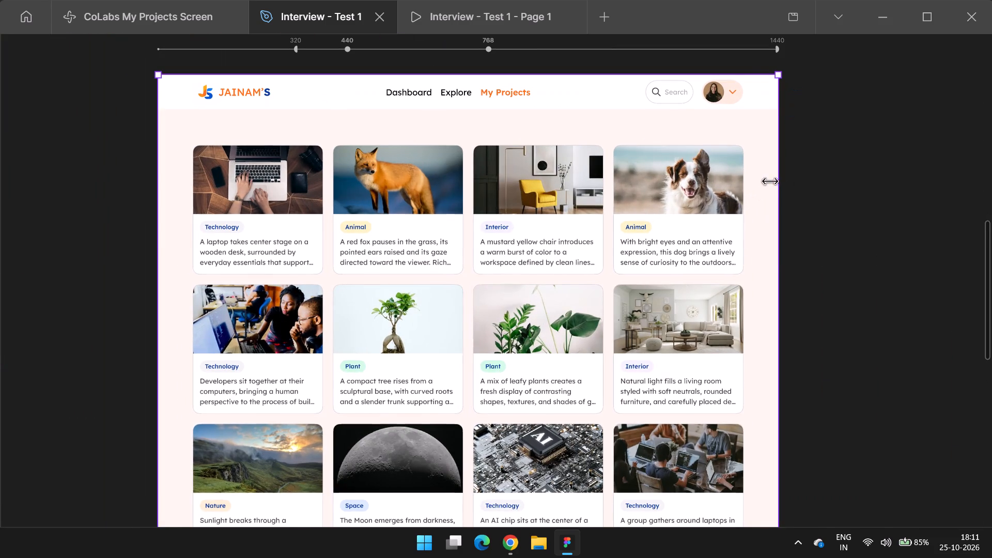
pyautogui.moveTo(770, 182); pyautogui.dragTo(452, 208)
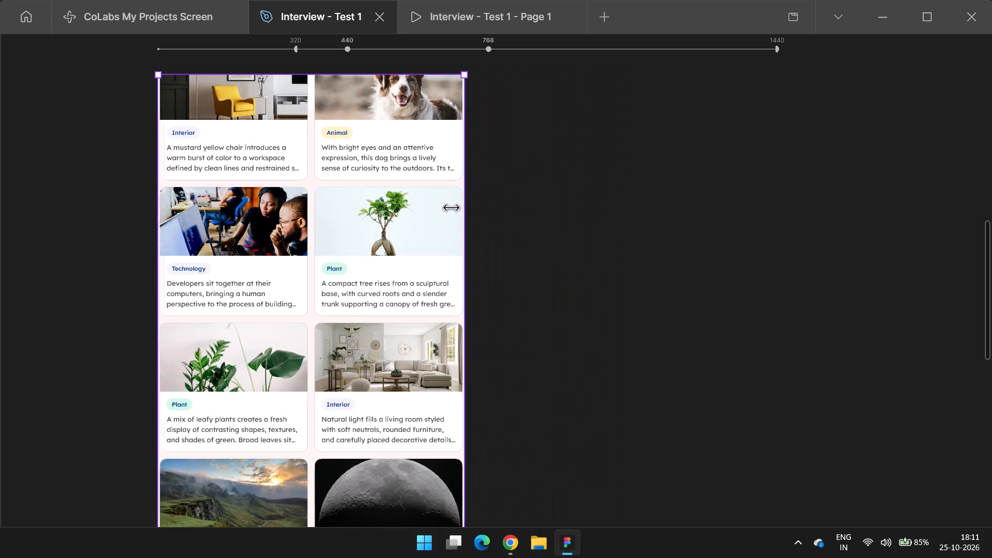
pyautogui.moveTo(452, 208); pyautogui.dragTo(435, 211)
pyautogui.scroll(-1, 371, 198)
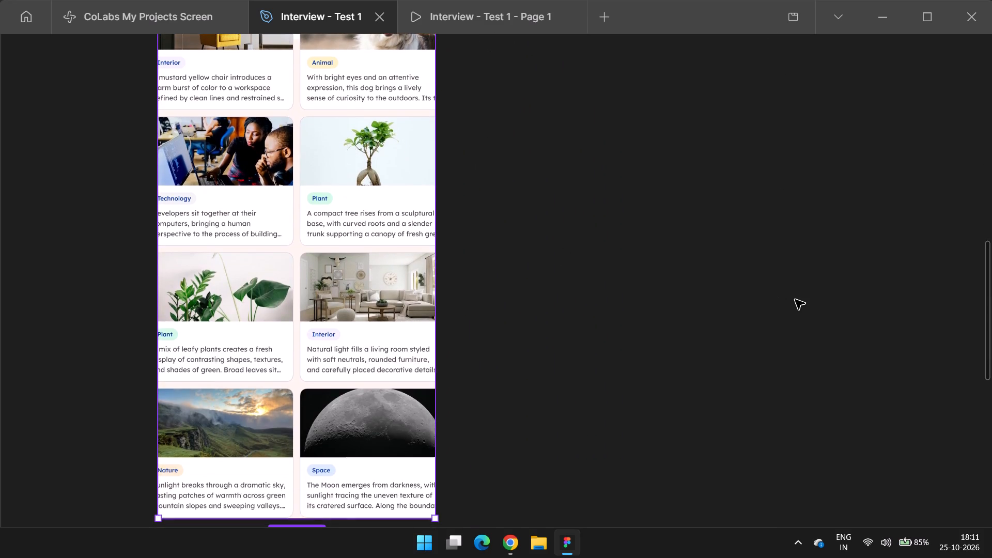
pyautogui.keyDown('ctrl'); pyautogui.scroll(-11, 795, 300); pyautogui.keyUp('ctrl')
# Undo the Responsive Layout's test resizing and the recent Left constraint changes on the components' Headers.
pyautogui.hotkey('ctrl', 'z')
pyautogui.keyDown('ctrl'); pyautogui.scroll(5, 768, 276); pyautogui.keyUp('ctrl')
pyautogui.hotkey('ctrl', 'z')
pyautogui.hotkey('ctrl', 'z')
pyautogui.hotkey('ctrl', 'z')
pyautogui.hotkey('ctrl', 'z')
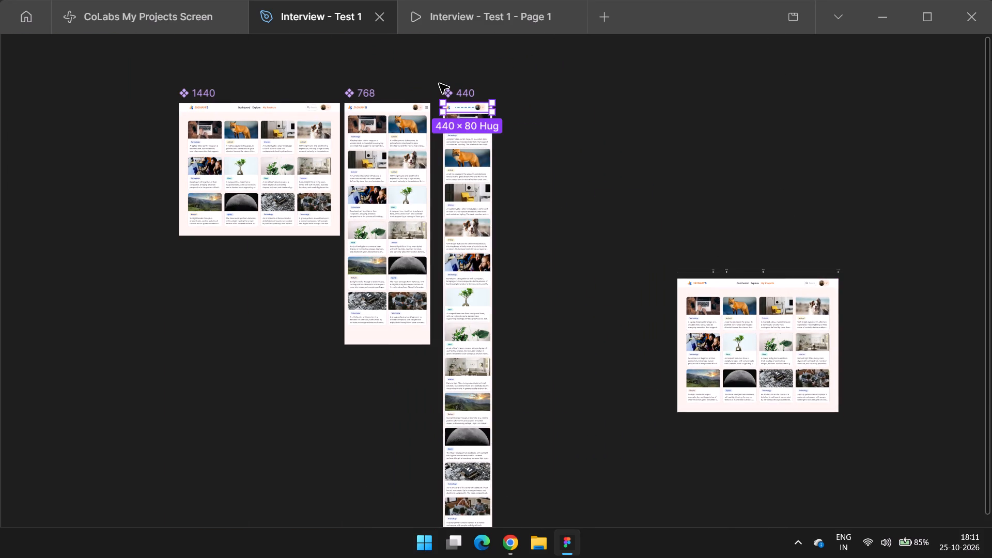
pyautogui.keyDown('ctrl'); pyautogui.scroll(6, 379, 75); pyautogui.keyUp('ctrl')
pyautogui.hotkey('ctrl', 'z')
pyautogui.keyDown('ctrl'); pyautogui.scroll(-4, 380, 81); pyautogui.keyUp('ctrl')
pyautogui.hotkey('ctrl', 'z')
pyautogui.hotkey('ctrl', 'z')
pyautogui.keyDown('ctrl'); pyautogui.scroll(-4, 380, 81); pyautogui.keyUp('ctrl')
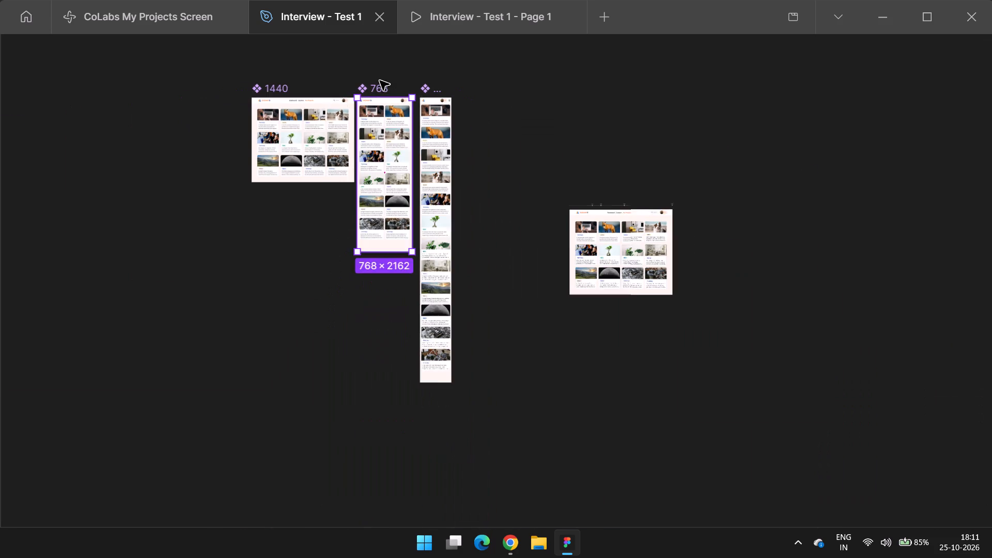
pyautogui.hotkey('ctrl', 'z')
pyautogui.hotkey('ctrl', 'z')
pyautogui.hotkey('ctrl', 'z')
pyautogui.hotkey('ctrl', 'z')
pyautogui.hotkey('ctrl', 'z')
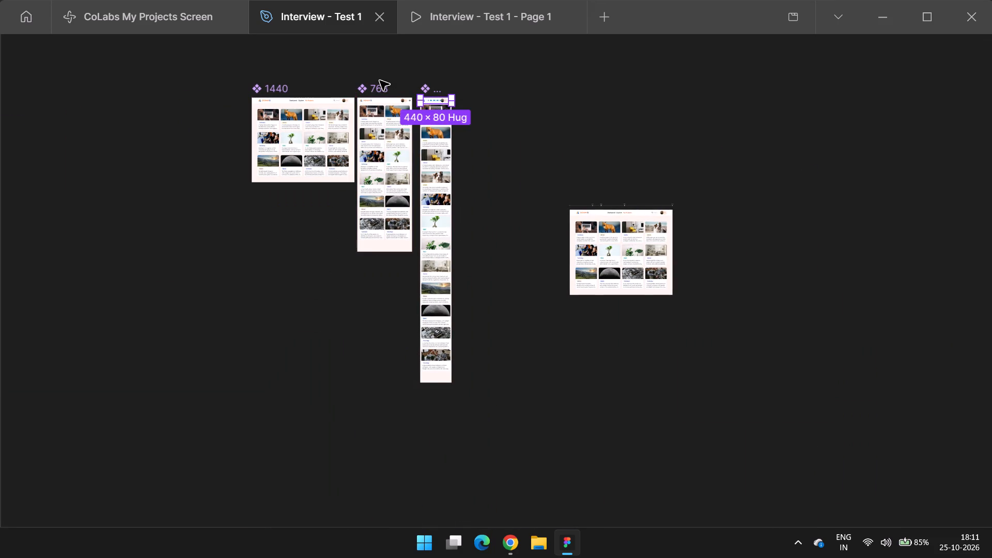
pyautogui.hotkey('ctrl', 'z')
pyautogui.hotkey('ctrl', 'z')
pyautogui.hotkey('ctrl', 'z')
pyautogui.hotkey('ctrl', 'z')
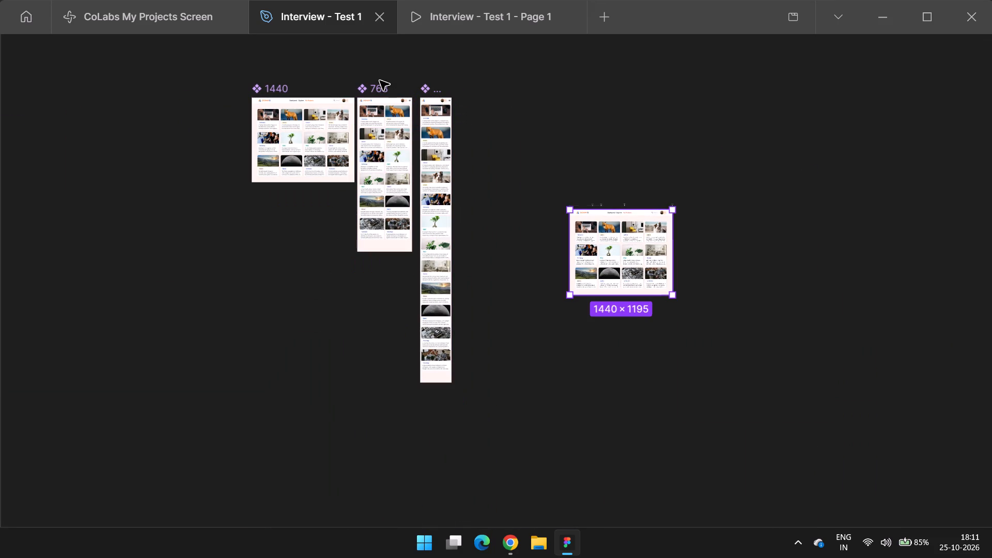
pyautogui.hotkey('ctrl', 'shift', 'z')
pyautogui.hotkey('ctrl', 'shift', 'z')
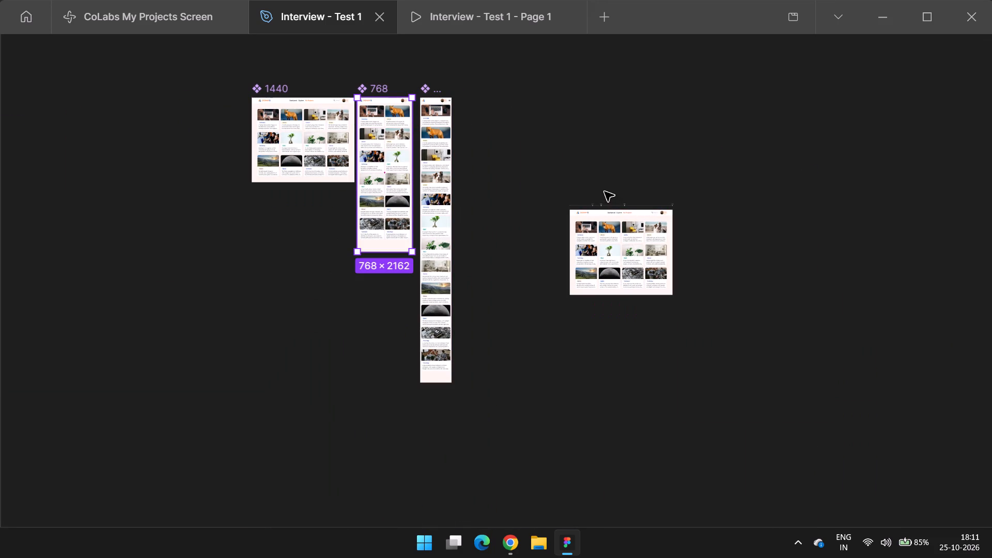
# Retest the Responsive Layout by narrowing it to about 804 and widening it back toward 1440.
pyautogui.keyDown('ctrl'); pyautogui.scroll(4, 766, 235); pyautogui.keyUp('ctrl')
pyautogui.click(384, 175)
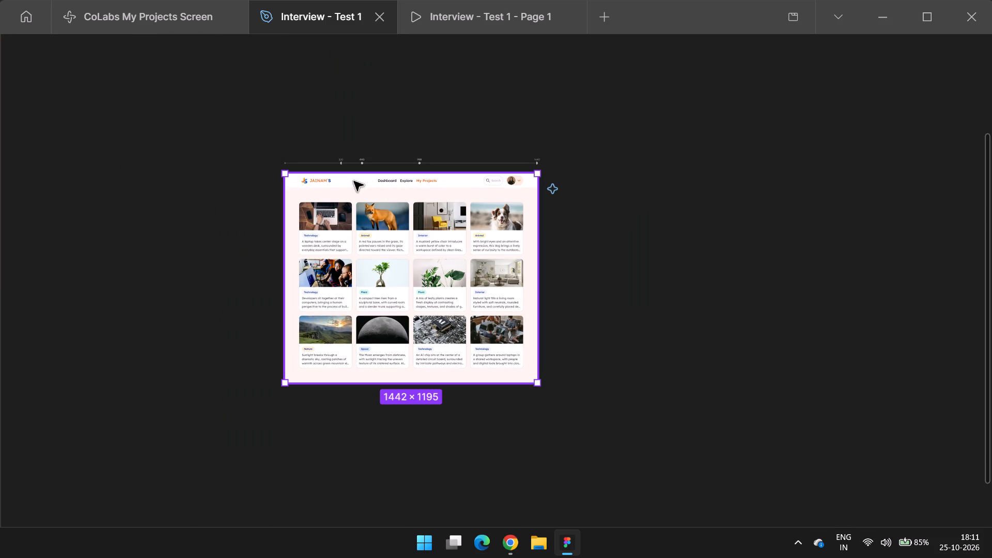
pyautogui.keyDown('ctrl'); pyautogui.scroll(3, 519, 260); pyautogui.keyUp('ctrl')
pyautogui.moveTo(555, 244); pyautogui.dragTo(377, 255)
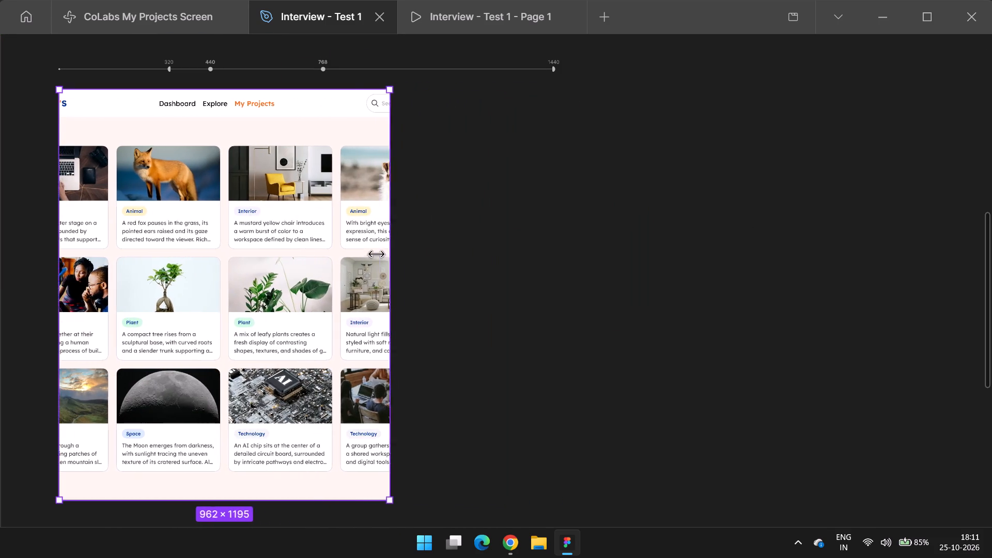
pyautogui.moveTo(377, 255); pyautogui.dragTo(358, 257)
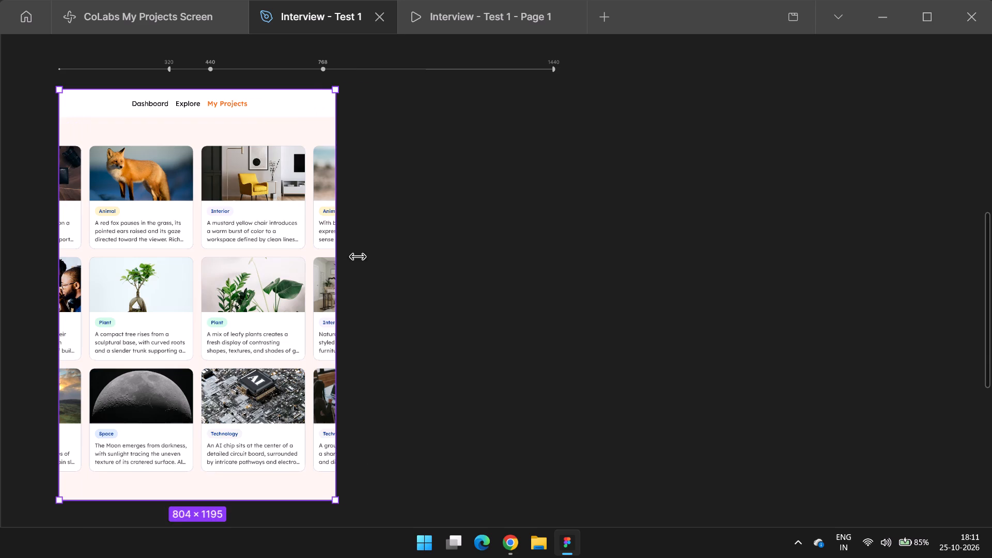
pyautogui.moveTo(358, 257); pyautogui.dragTo(550, 283)
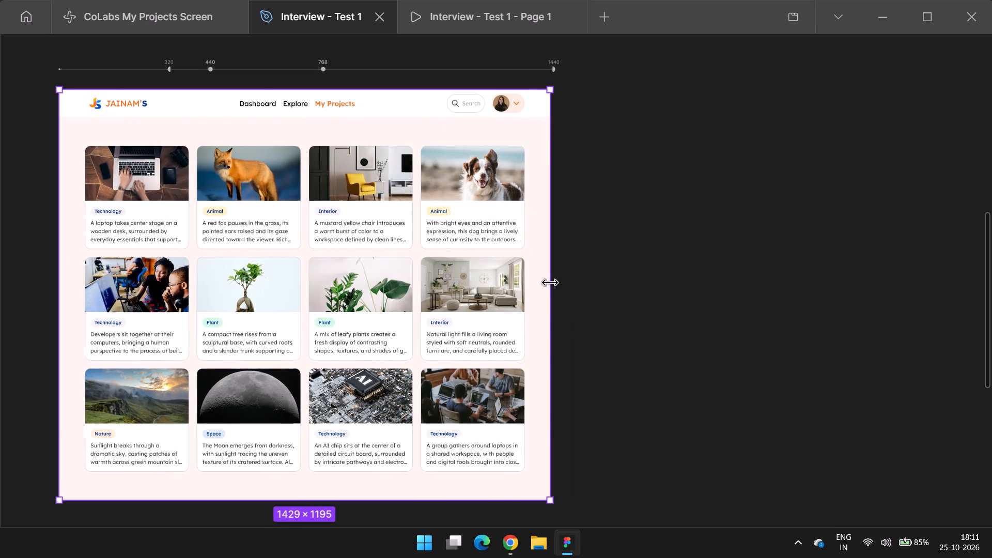
pyautogui.moveTo(550, 283); pyautogui.dragTo(554, 288)
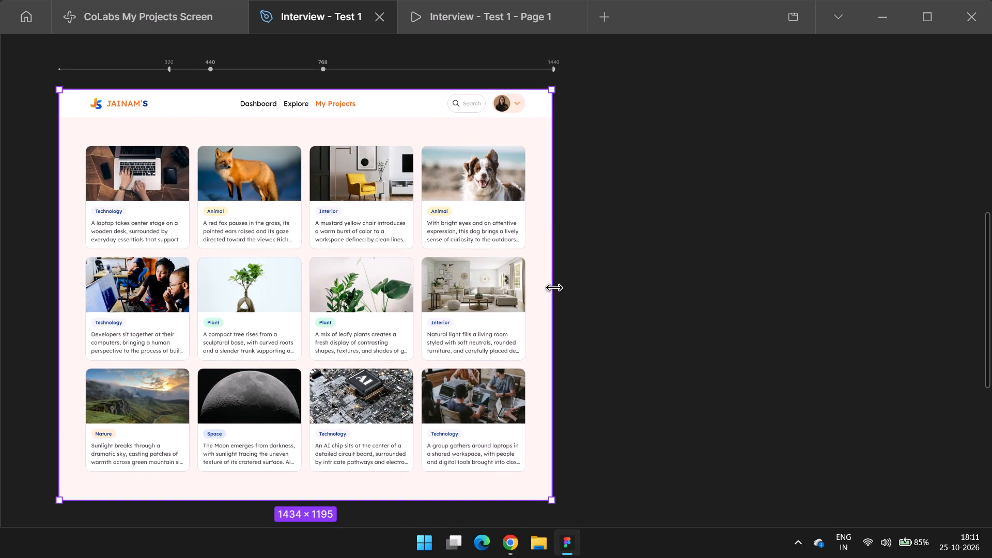
pyautogui.moveTo(554, 288); pyautogui.dragTo(555, 288)
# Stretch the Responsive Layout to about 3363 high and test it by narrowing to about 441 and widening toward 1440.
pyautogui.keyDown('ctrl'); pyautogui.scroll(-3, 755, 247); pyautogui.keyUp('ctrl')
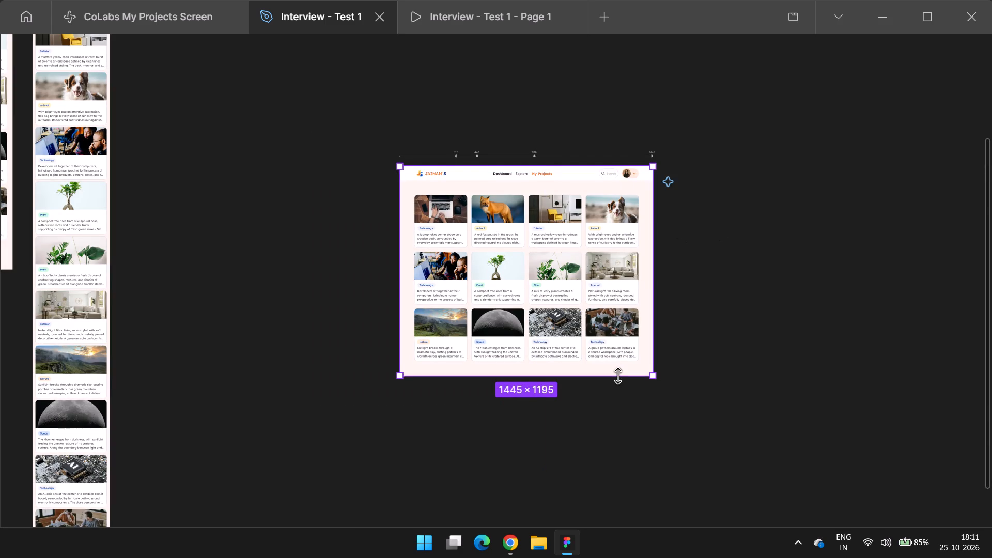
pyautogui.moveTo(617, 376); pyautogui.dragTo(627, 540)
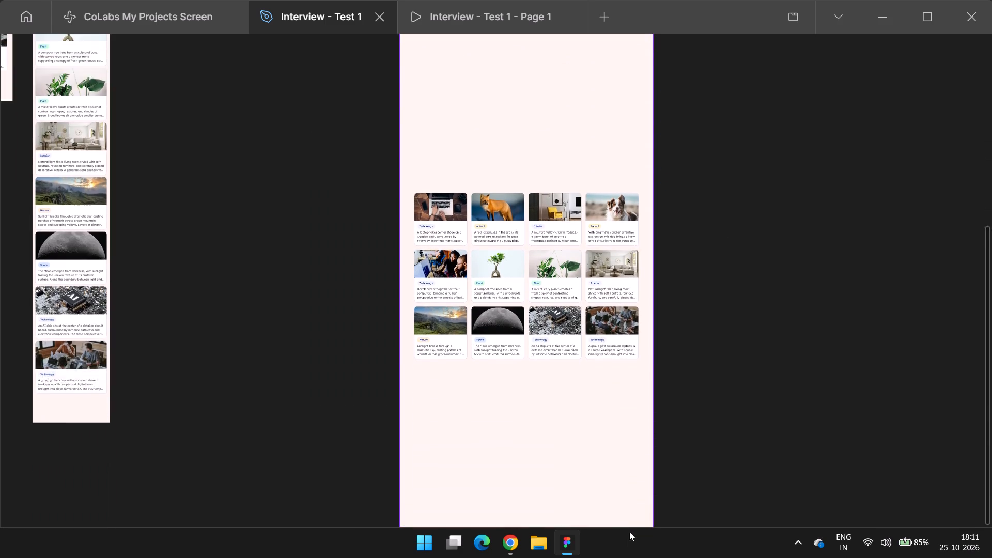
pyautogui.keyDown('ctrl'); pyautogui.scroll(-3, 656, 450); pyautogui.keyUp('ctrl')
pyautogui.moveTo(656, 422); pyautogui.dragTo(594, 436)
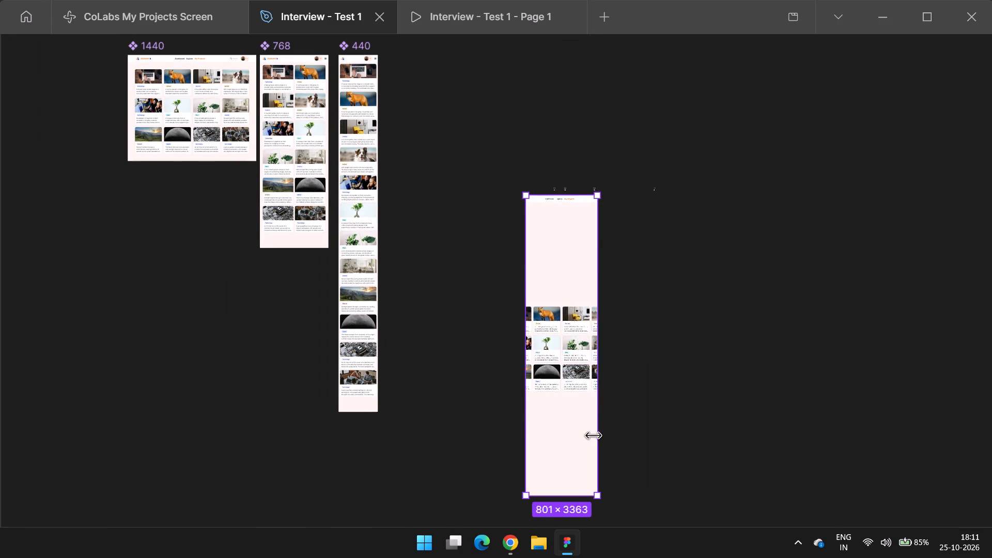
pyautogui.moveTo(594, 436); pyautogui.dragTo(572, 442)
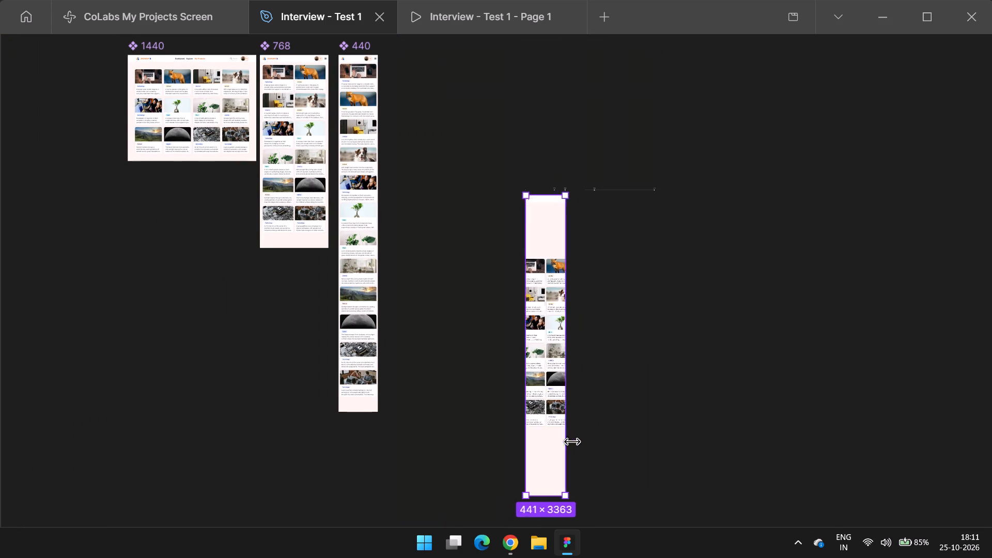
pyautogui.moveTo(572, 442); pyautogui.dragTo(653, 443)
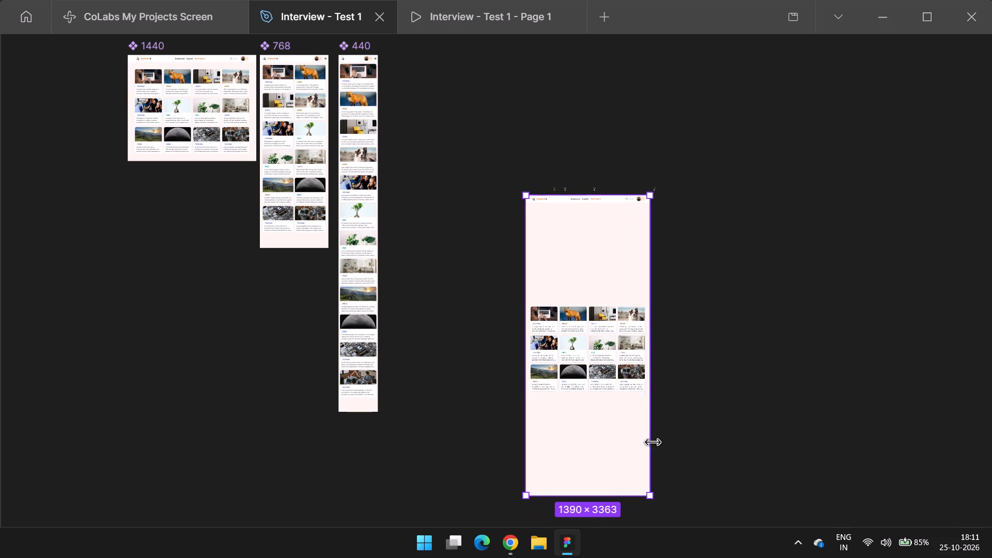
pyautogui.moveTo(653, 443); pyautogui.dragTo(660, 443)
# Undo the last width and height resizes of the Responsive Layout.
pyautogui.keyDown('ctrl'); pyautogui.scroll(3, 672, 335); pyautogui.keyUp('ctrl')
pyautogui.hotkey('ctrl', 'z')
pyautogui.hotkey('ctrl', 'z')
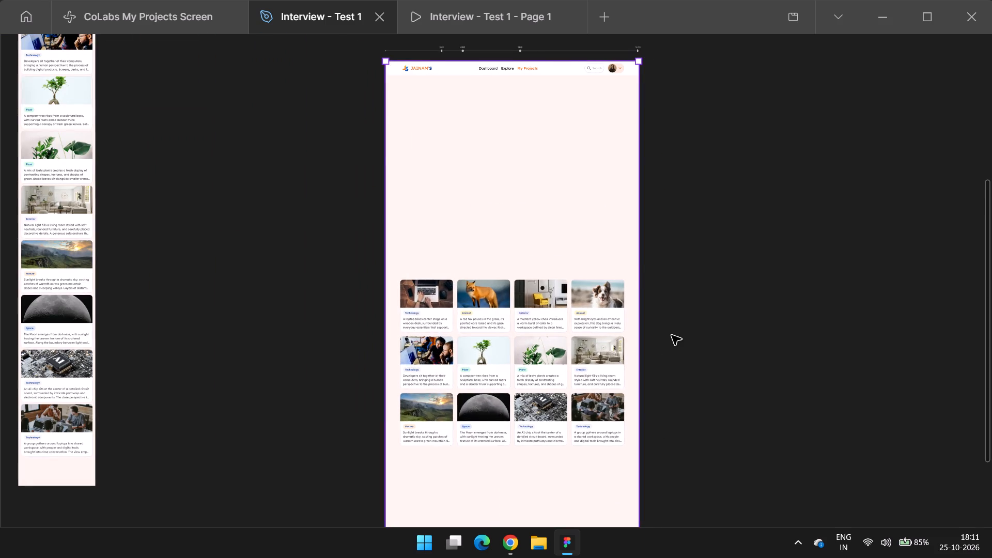
# Set the Responsive Layout's width to 1440.
pyautogui.hotkey('ctrl', '\\')
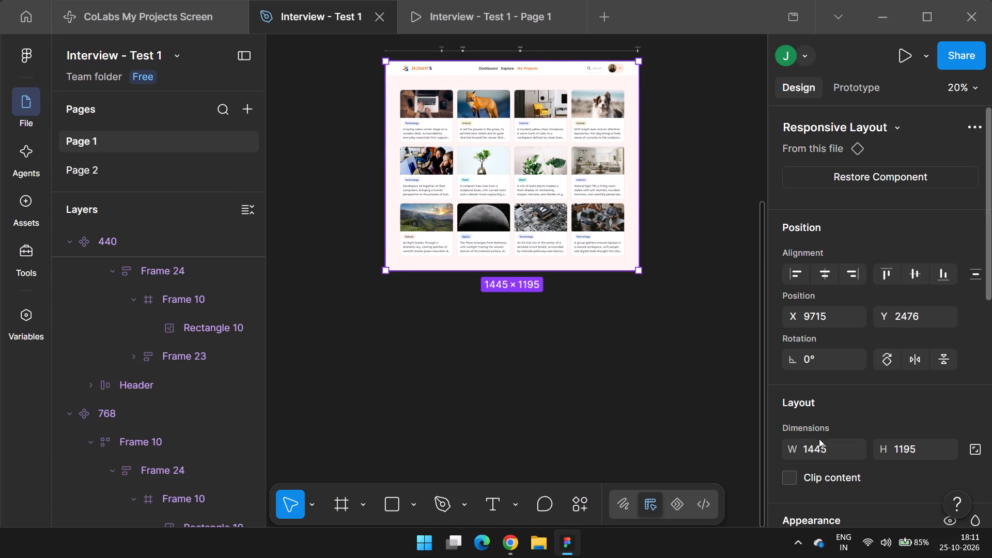
pyautogui.click(817, 448)
pyautogui.write('1440')
pyautogui.press('Return')
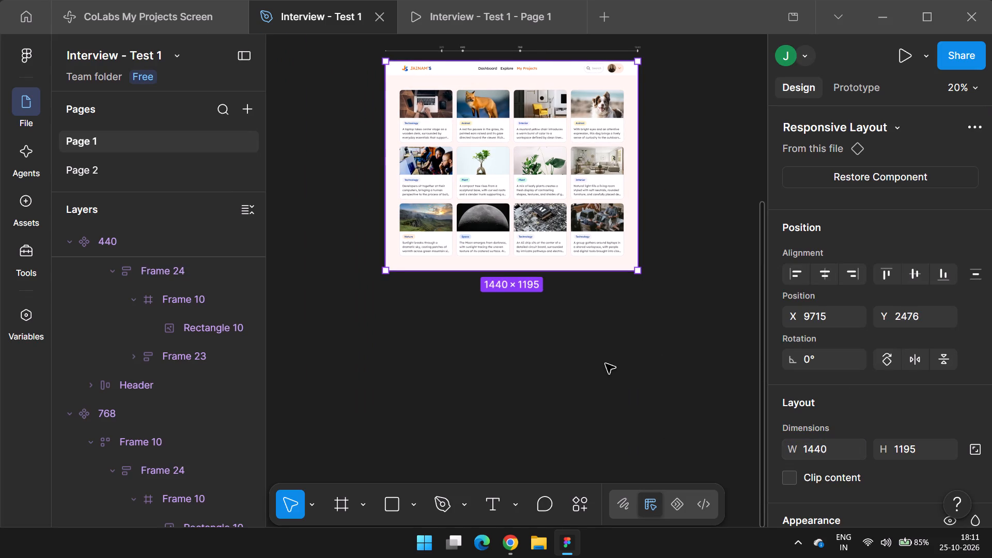
# Set the horizontal constraint of the 1440 component's card grid frame to Left.
pyautogui.hotkey('ctrl', '\\')
pyautogui.keyDown('ctrl'); pyautogui.scroll(-4, 618, 369); pyautogui.keyUp('ctrl')
pyautogui.keyDown('ctrl'); pyautogui.scroll(4, 297, 171); pyautogui.keyUp('ctrl')
pyautogui.click(256, 163)
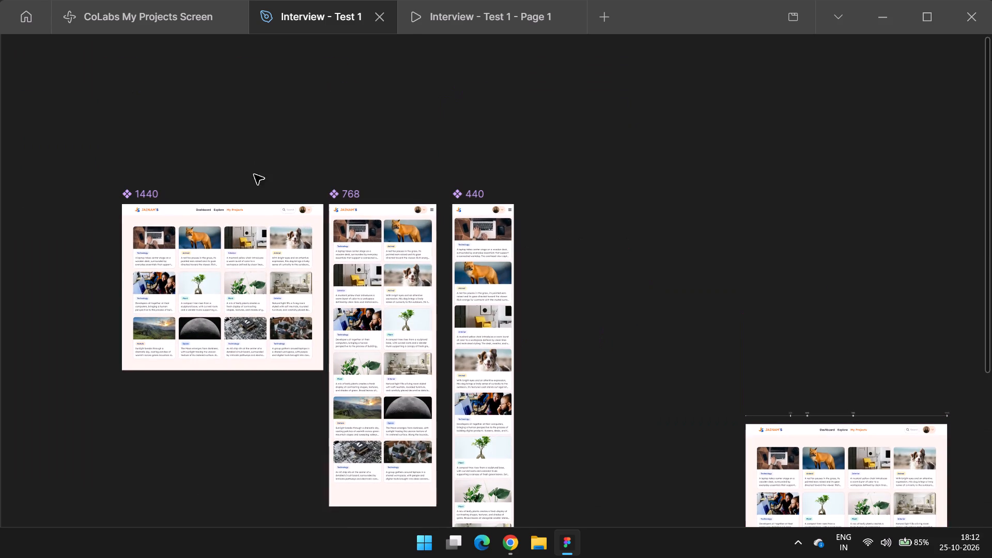
pyautogui.doubleClick(184, 283)
pyautogui.hotkey('ctrl', '\\')
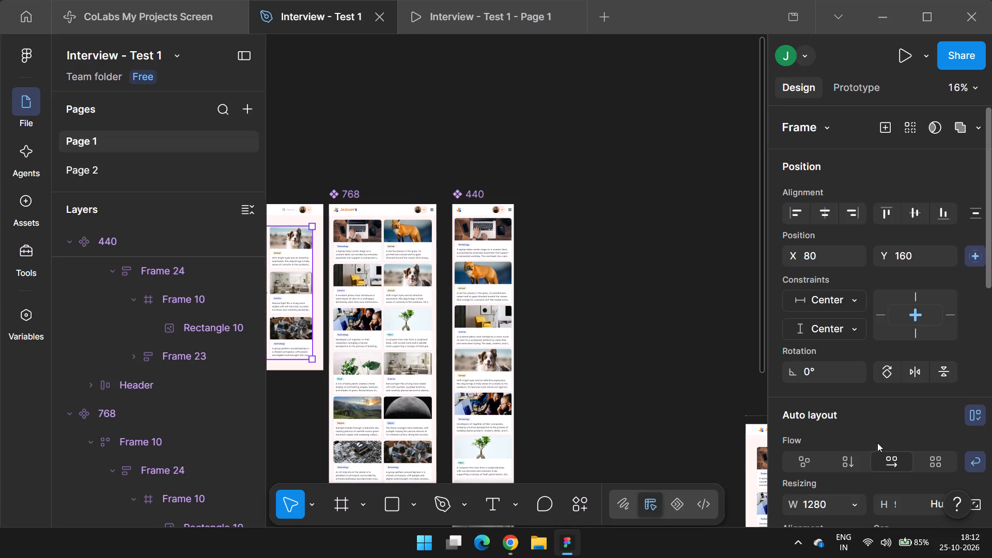
pyautogui.click(879, 315)
# Set the horizontal constraint of the card grid frames in the 768 and 440 components to Left.
pyautogui.keyDown('shift'); pyautogui.scroll(2, 647, 291); pyautogui.keyUp('shift')
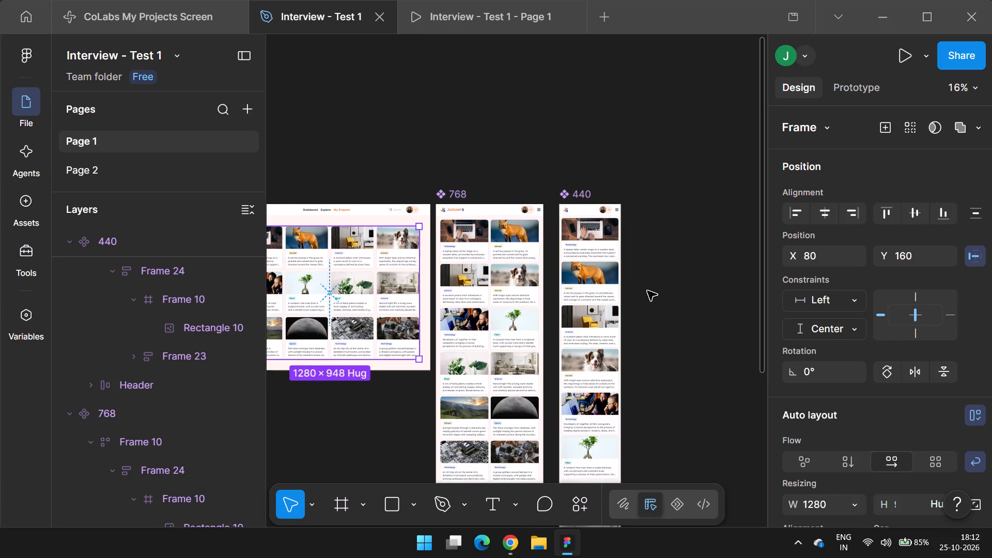
pyautogui.doubleClick(605, 270)
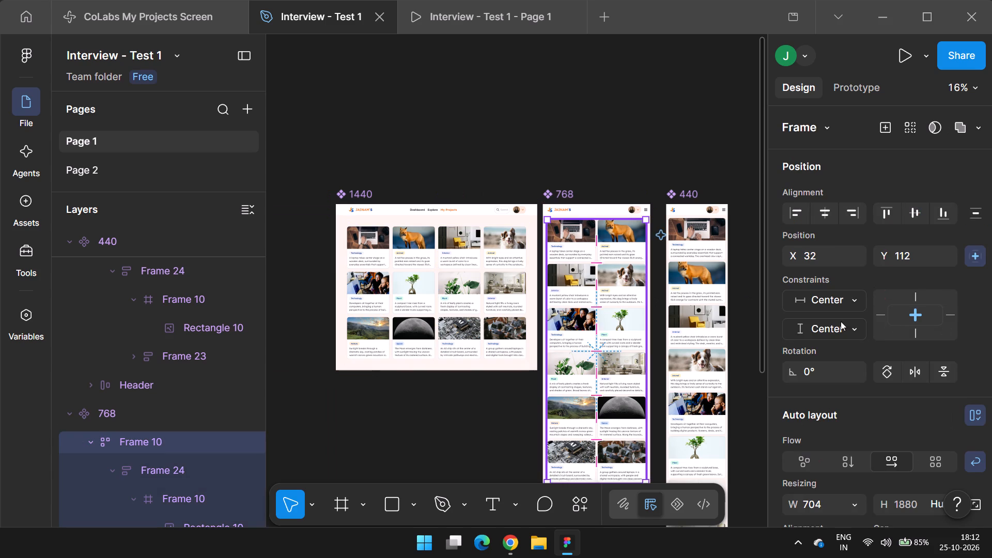
pyautogui.click(889, 313)
pyautogui.click(880, 314)
pyautogui.doubleClick(700, 271)
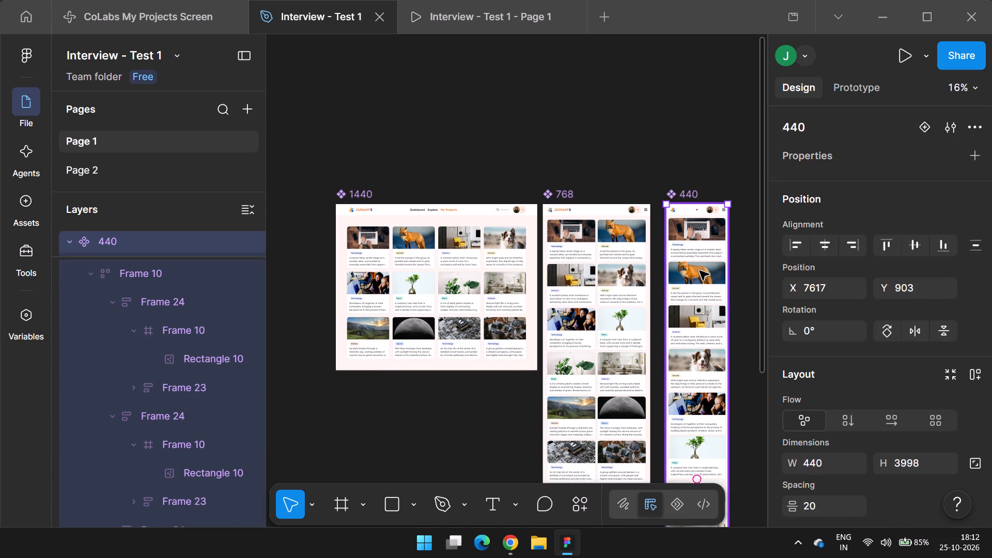
pyautogui.click(881, 312)
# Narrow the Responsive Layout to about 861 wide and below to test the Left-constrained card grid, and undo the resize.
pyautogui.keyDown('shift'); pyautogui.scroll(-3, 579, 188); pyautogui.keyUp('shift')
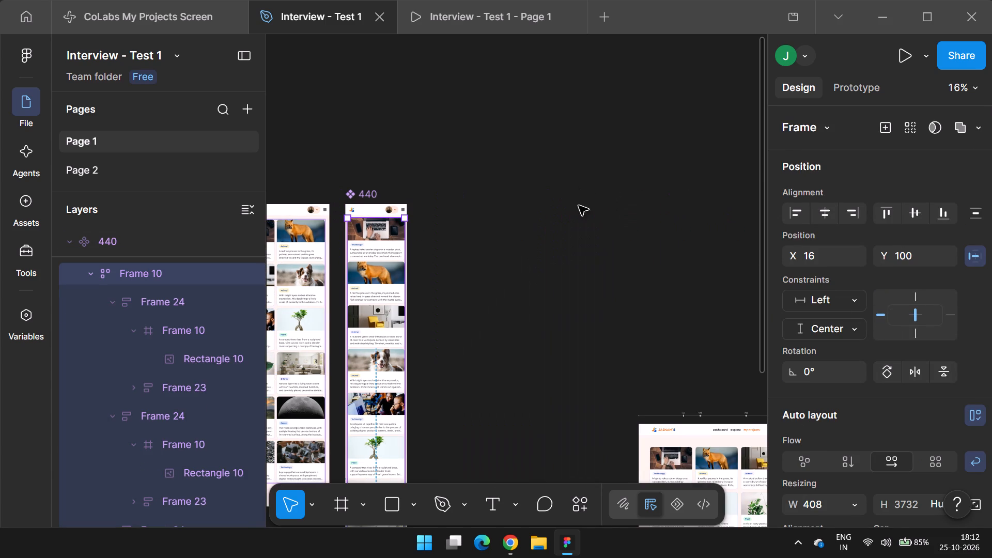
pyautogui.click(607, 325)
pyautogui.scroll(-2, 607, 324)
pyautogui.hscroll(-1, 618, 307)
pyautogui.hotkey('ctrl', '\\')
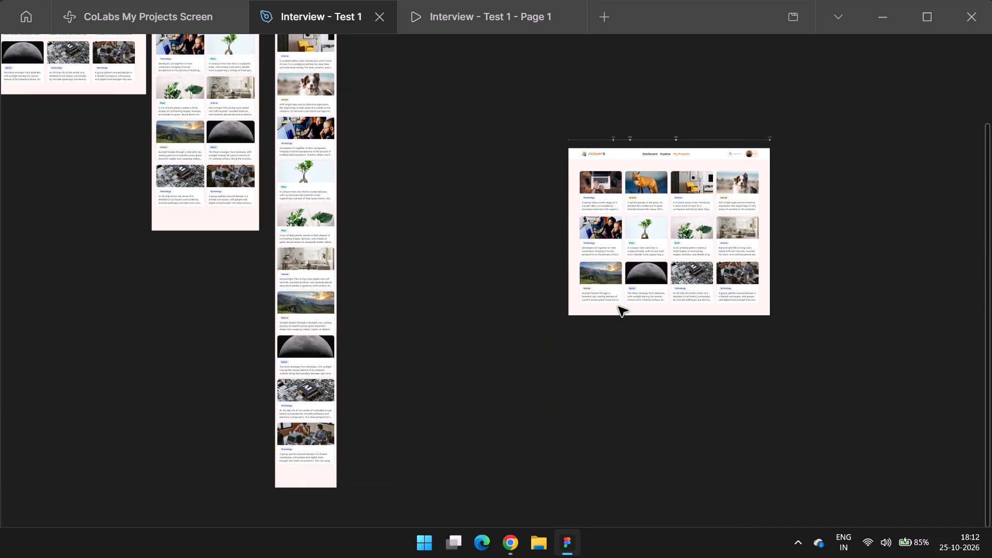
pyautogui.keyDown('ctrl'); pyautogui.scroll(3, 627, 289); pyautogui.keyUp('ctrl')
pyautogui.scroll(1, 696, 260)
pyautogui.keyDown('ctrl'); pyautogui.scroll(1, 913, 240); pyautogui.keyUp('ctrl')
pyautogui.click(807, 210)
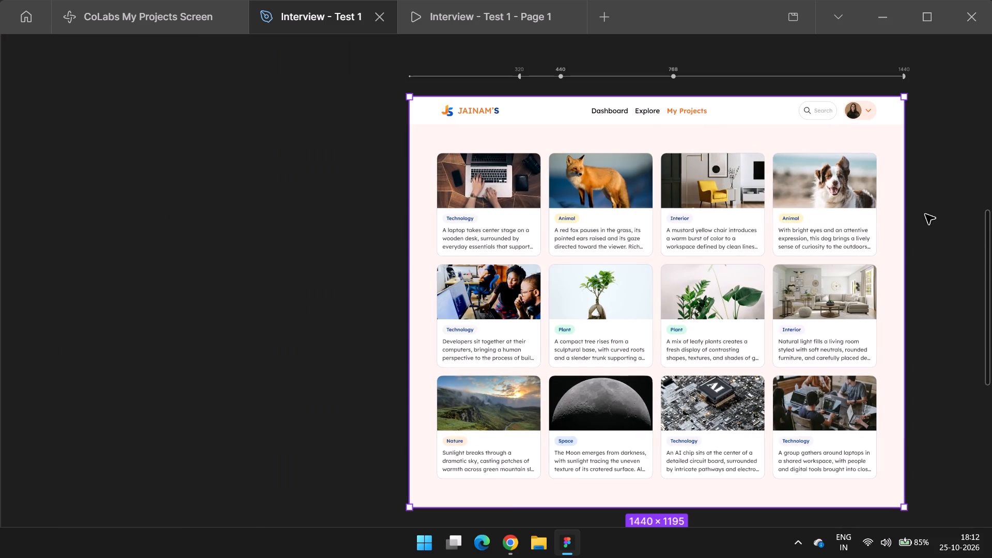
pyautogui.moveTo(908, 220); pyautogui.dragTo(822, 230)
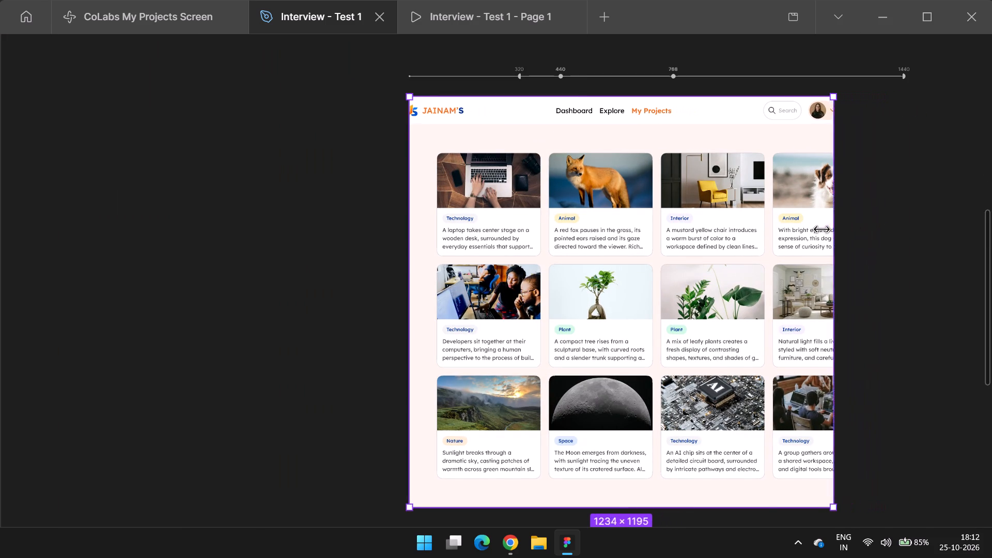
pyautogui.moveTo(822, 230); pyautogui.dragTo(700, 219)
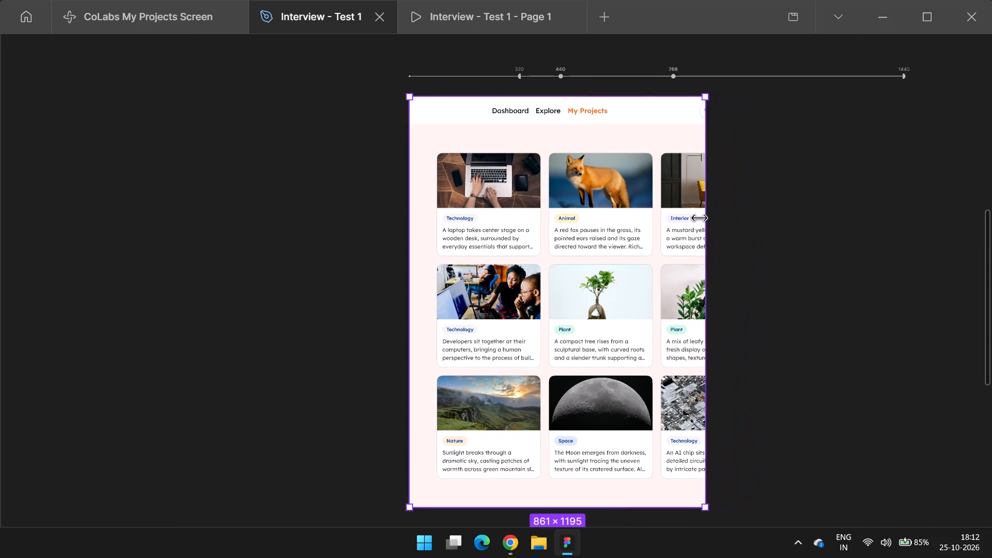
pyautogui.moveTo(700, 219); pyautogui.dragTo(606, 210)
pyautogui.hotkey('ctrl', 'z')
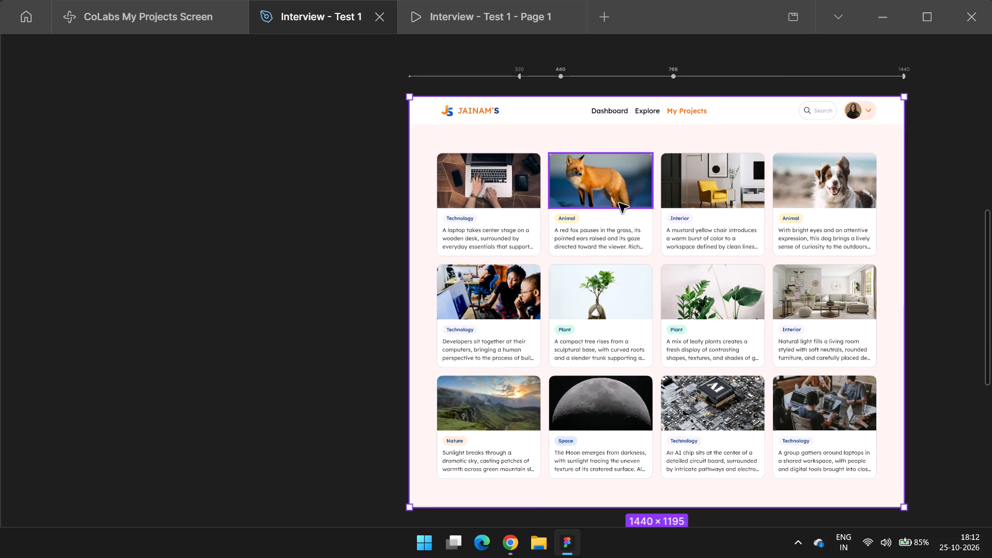
# Undo the Left horizontal constraint changes on the card grid frames of the 440, 768 and 1440 components.
pyautogui.hotkey('ctrl', 'z')
pyautogui.hotkey('ctrl', 'z')
pyautogui.hotkey('ctrl', 'z')
pyautogui.keyDown('ctrl'); pyautogui.scroll(-7, 675, 220); pyautogui.keyUp('ctrl')
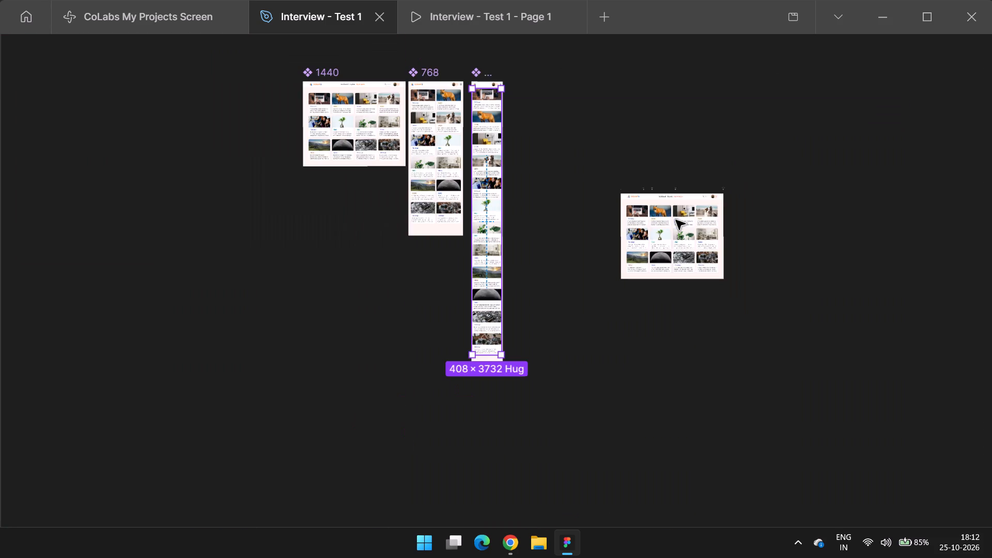
pyautogui.hotkey('ctrl', 'z')
pyautogui.hotkey('ctrl', 'z')
pyautogui.hotkey('ctrl', 'z')
pyautogui.hotkey('ctrl', 'z')
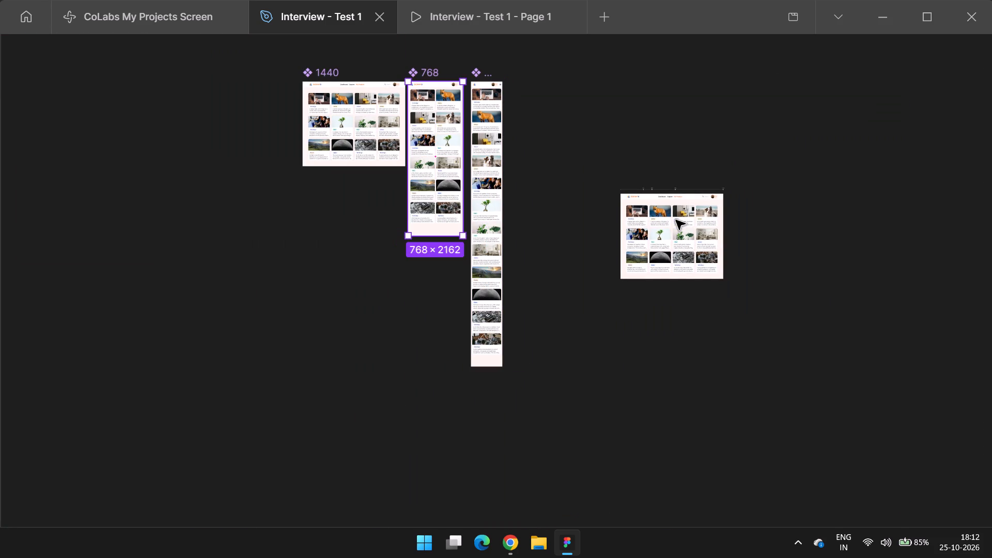
pyautogui.hotkey('ctrl', 'z')
pyautogui.hotkey('ctrl', 'z')
pyautogui.hotkey('ctrl', 'z')
pyautogui.hotkey('ctrl', 'z')
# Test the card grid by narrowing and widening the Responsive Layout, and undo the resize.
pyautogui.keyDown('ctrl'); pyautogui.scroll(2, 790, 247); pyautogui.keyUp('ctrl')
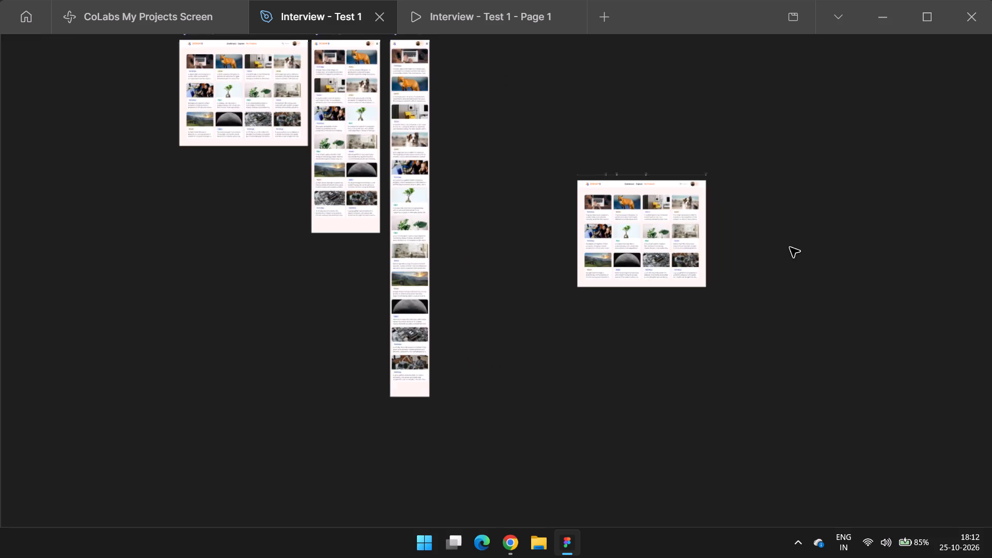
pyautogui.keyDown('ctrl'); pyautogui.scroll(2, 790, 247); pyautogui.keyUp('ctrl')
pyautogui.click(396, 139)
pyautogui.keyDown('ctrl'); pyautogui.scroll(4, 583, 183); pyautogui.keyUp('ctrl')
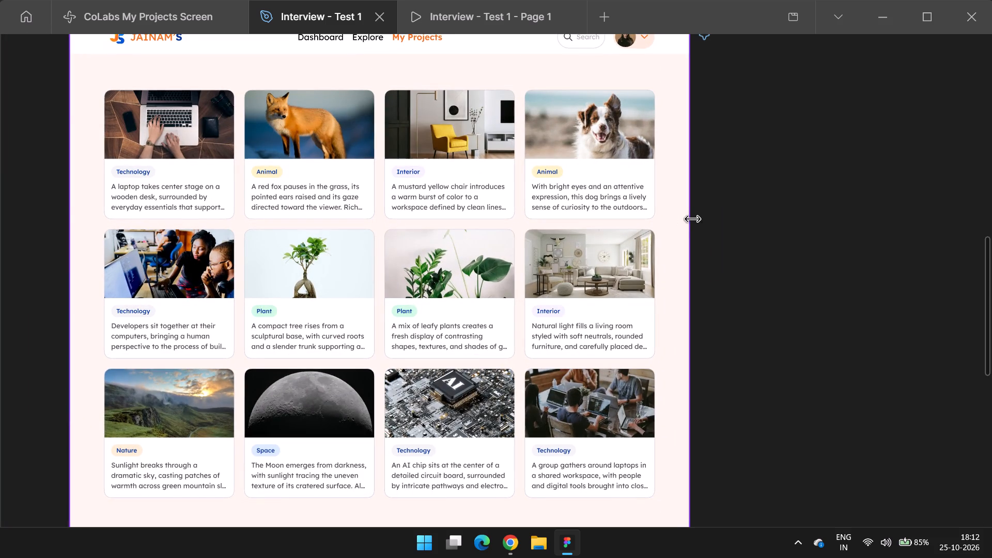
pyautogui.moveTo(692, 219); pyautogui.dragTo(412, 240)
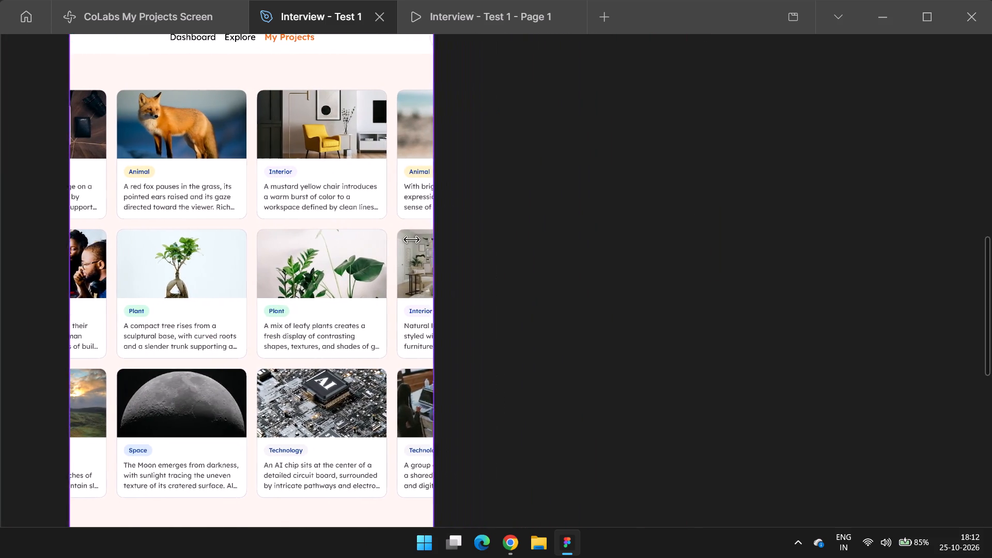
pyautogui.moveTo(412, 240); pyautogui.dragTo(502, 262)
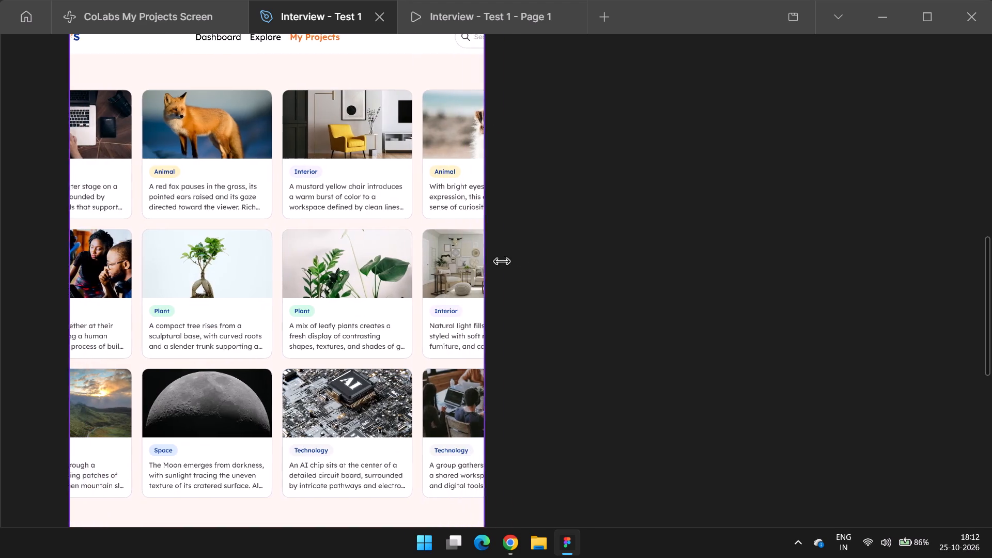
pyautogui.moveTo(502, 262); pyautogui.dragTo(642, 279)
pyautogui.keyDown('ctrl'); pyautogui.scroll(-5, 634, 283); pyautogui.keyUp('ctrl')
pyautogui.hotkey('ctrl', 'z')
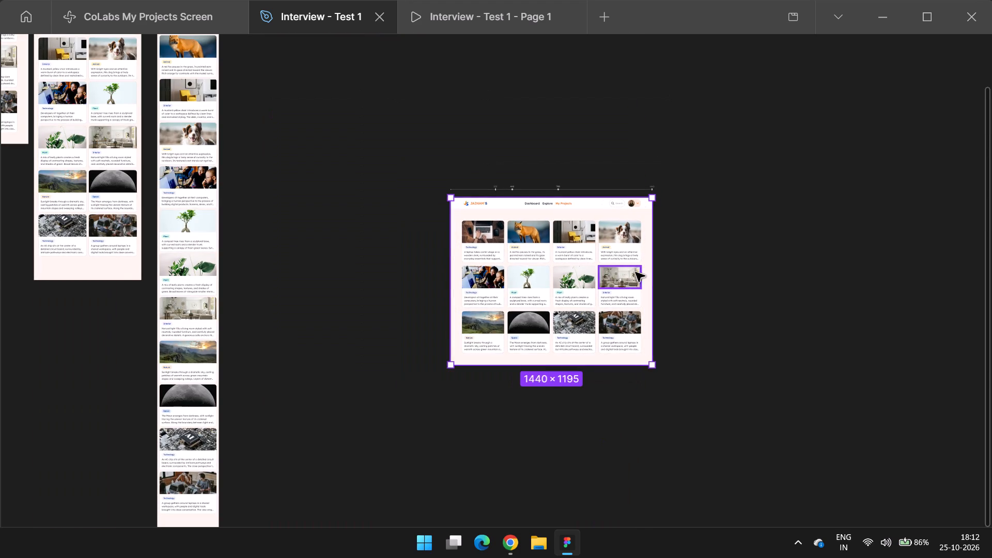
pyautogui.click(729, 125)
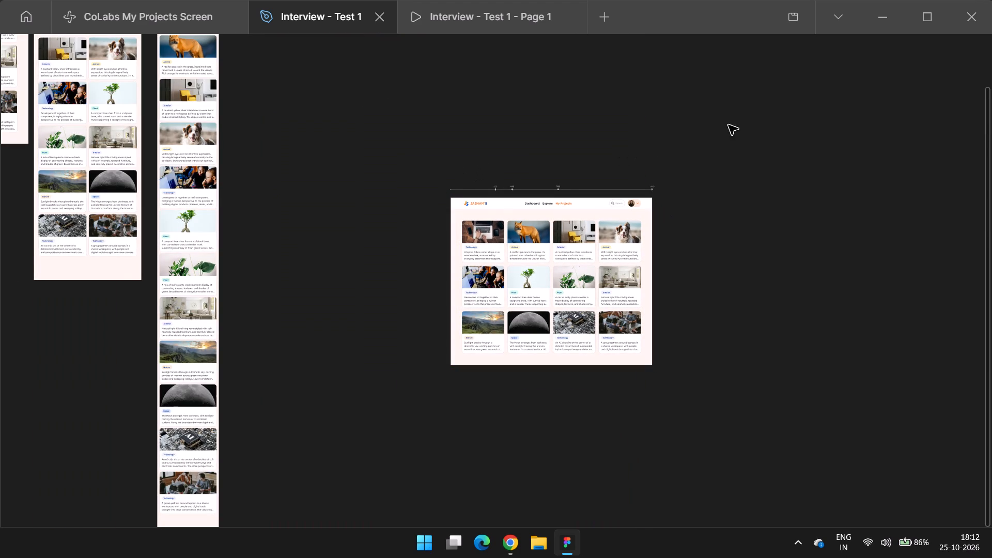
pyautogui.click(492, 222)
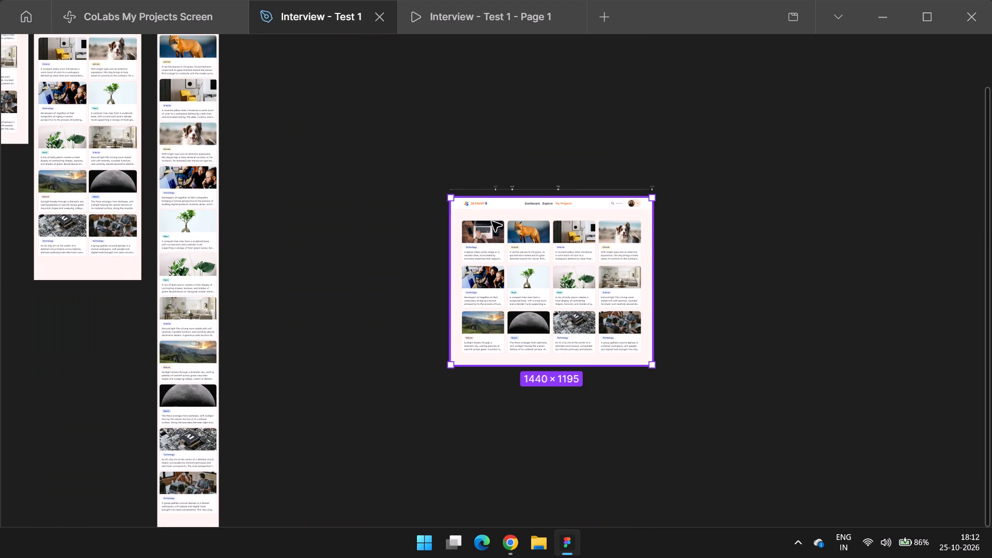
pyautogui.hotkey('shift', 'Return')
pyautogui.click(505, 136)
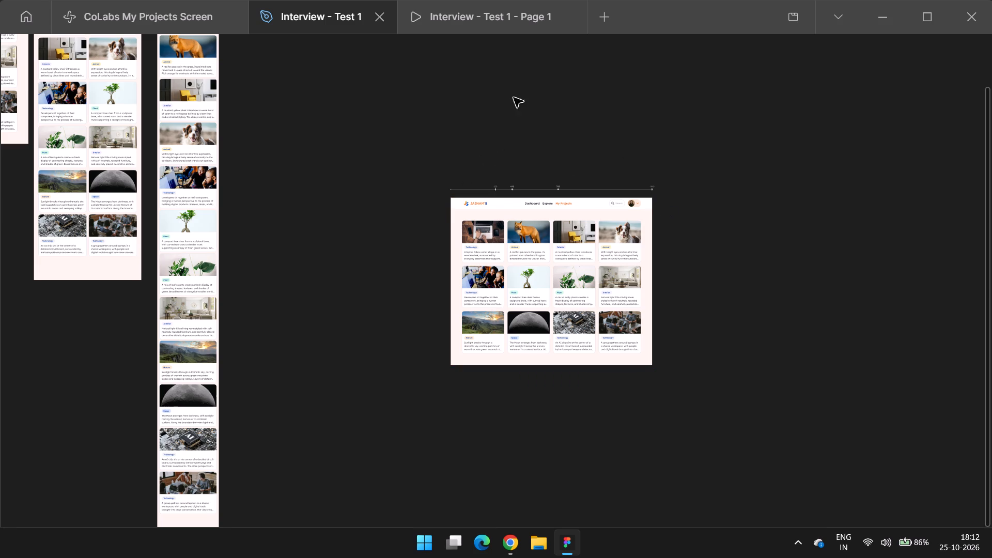
# Close the open prototype presentation of Page 1.
pyautogui.click(483, 10)
pyautogui.hotkey('ctrl', 'w')
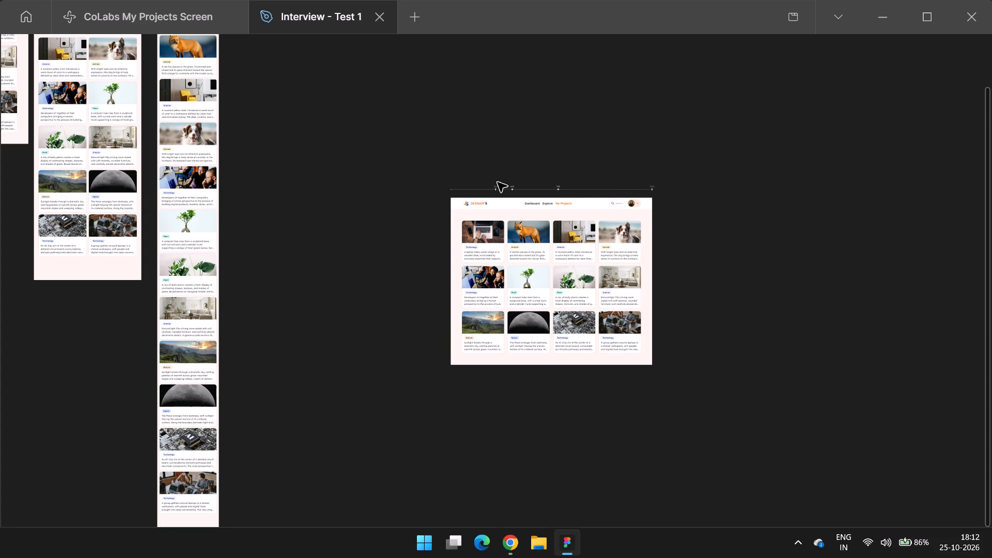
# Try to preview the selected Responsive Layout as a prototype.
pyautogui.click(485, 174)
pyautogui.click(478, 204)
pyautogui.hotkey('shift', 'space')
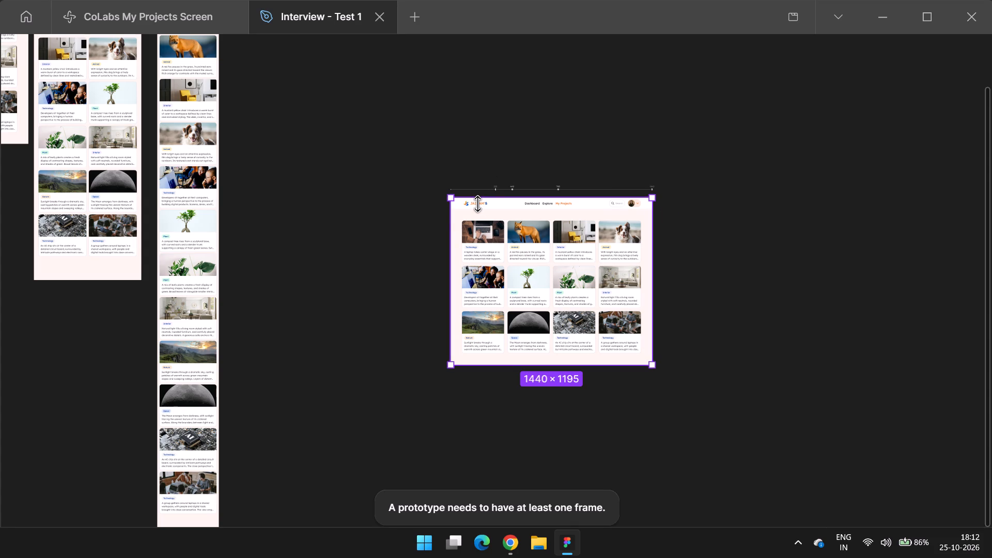
# Wrap the selected Responsive Layout in a new frame.
pyautogui.hotkey('ctrl', 'alt', 'g')
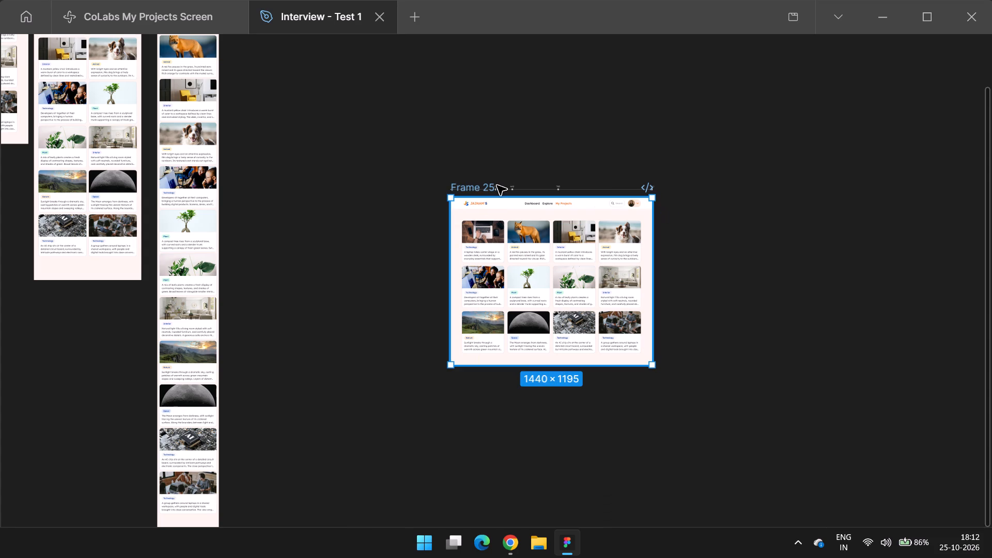
# Bring back the hidden interface and check the new frame around the Responsive Layout in the inline prototype Preview.
pyautogui.hotkey('shift', 'Return')
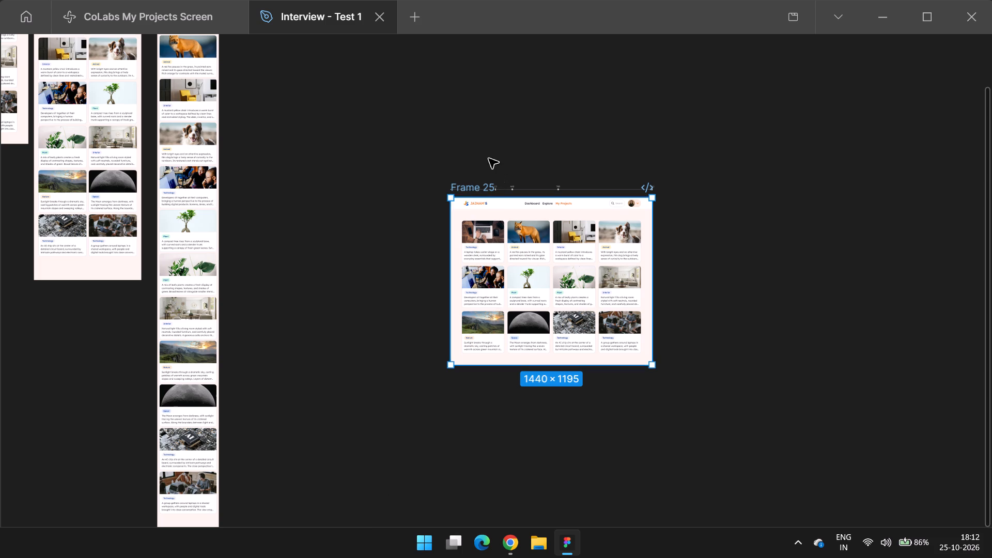
pyautogui.click(486, 145)
pyautogui.click(465, 178)
pyautogui.click(467, 188)
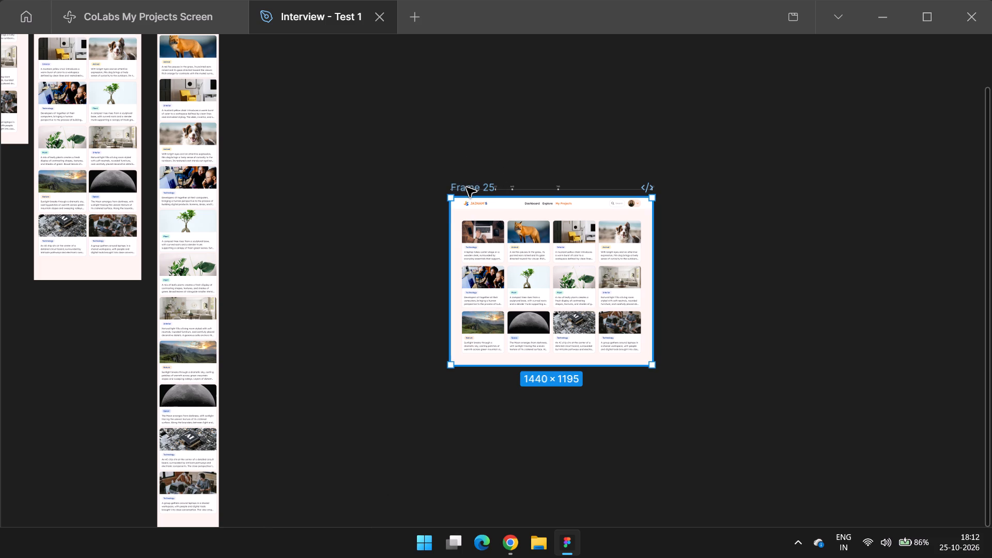
pyautogui.hotkey('ctrl', '\\')
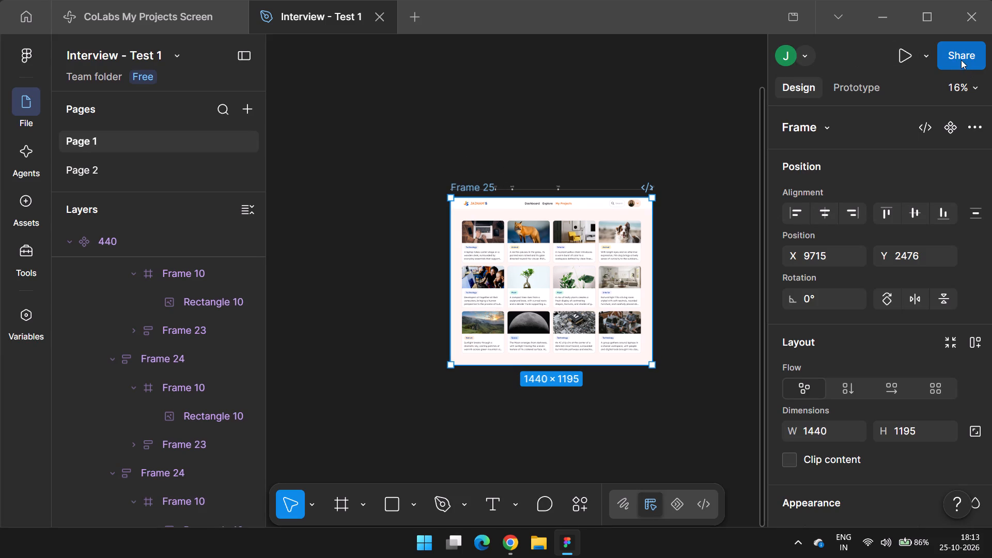
pyautogui.hotkey('shift', 'space')
pyautogui.click(514, 66)
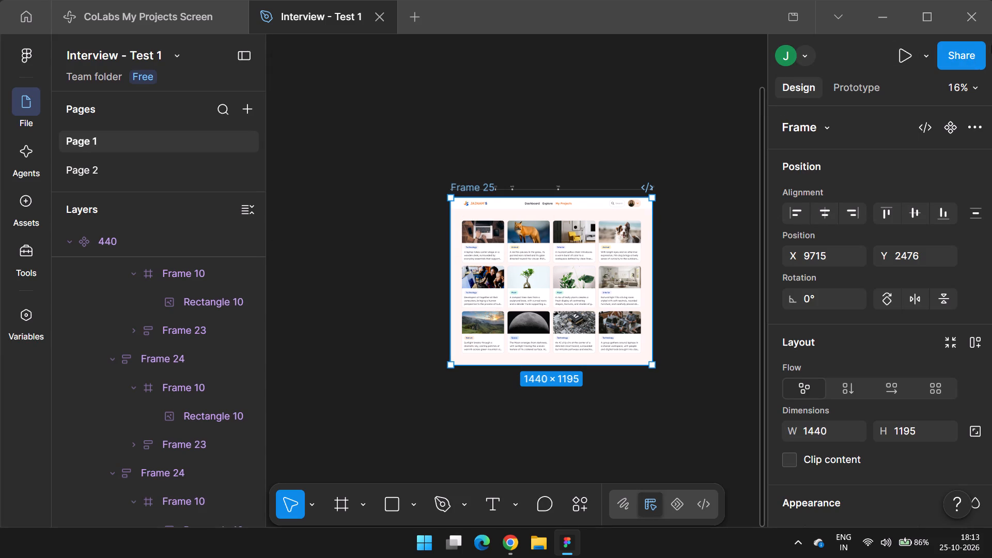
pyautogui.click(931, 57)
pyautogui.click(928, 54)
pyautogui.click(928, 53)
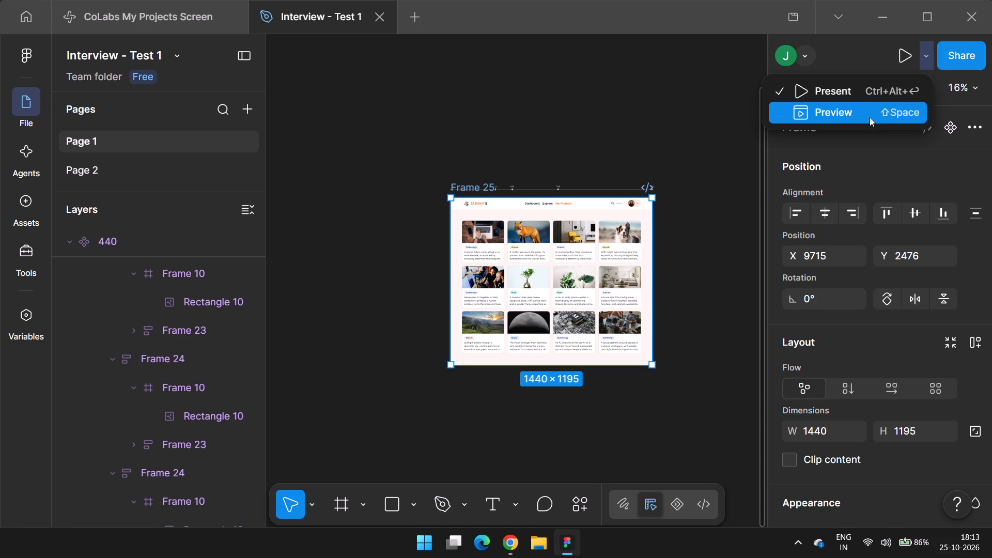
pyautogui.click(870, 117)
pyautogui.click(509, 65)
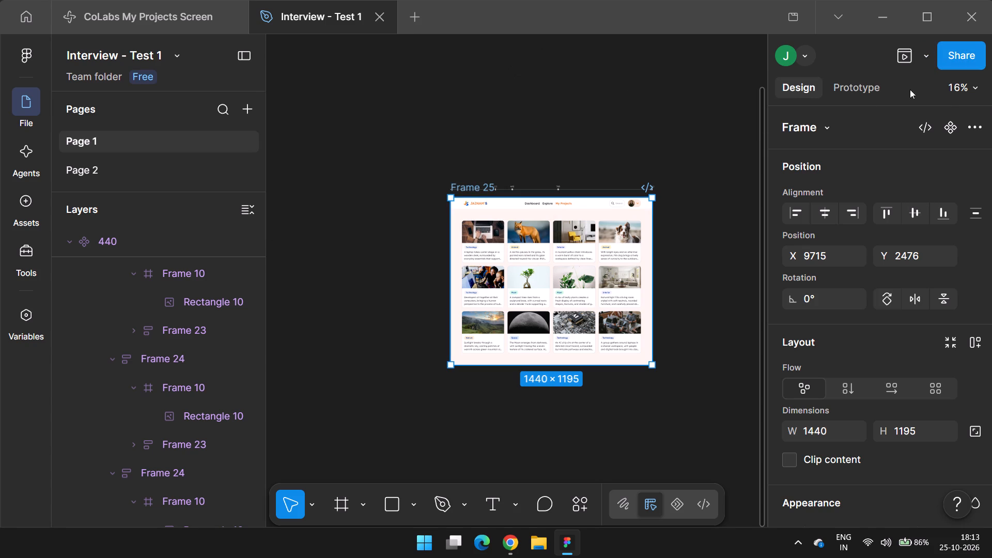
# Present the framed Responsive Layout as a full prototype.
pyautogui.click(932, 58)
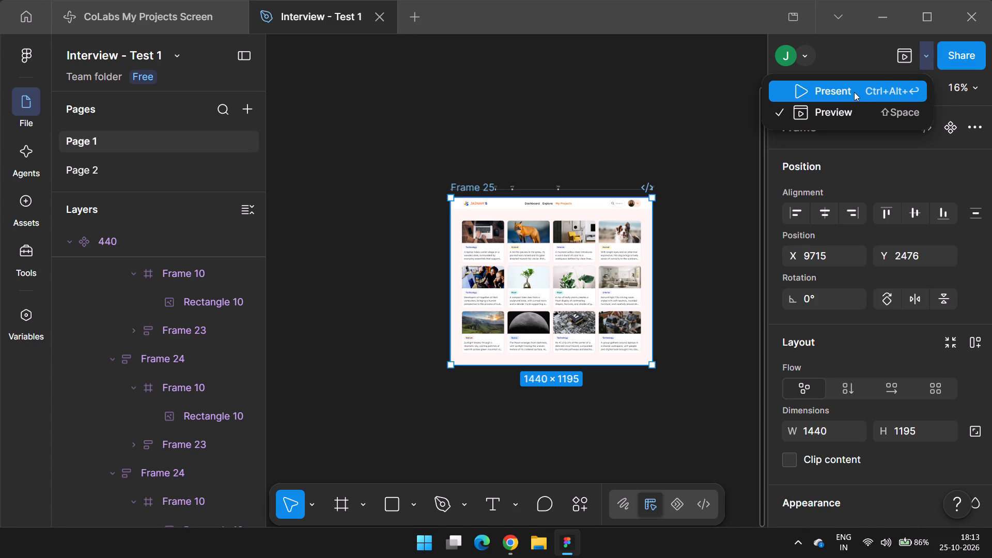
pyautogui.click(854, 92)
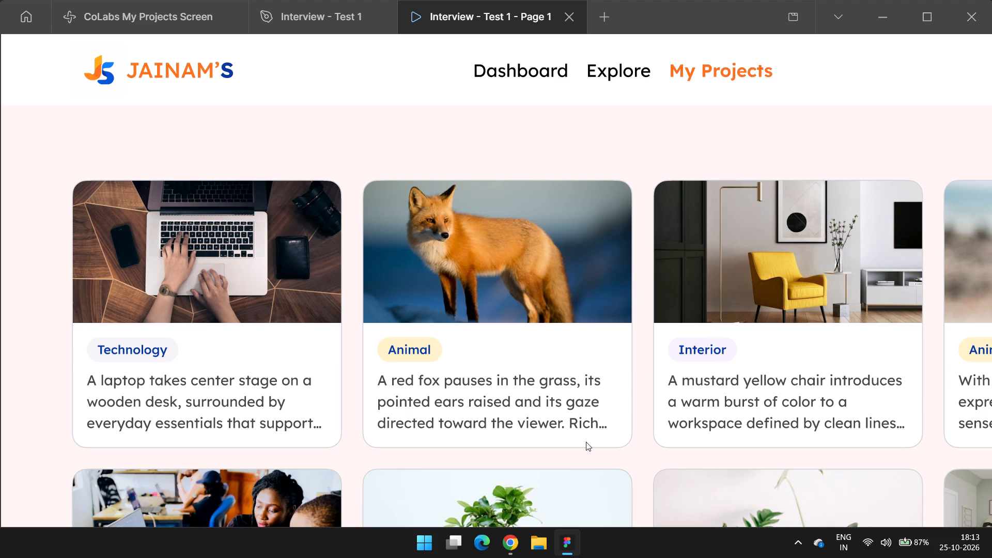
pyautogui.hscroll(-4, 524, 341)
pyautogui.click(664, 322)
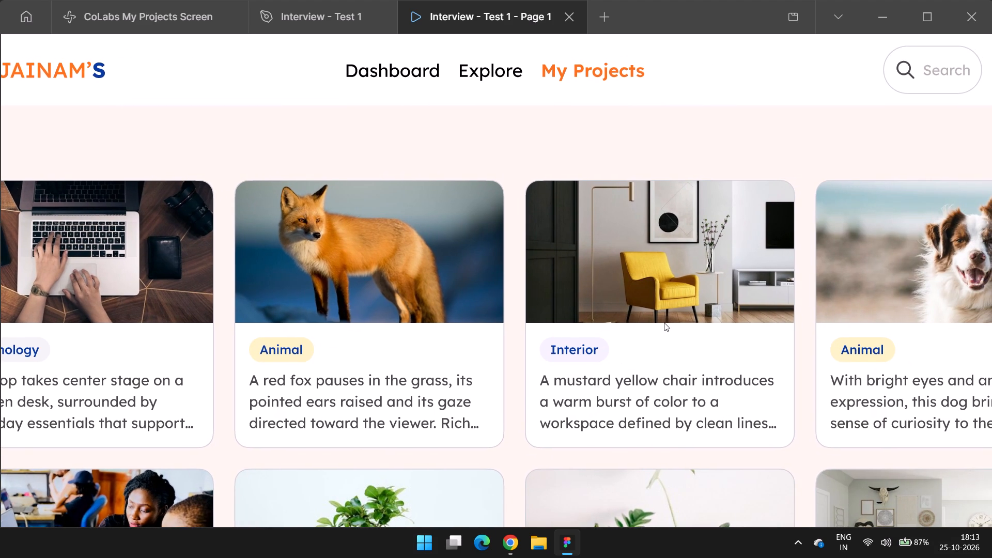
# Set the presentation's content scale to Fit width and look through the My Projects page.
pyautogui.write('zz')
pyautogui.moveTo(504, 269); pyautogui.dragTo(504, 282)
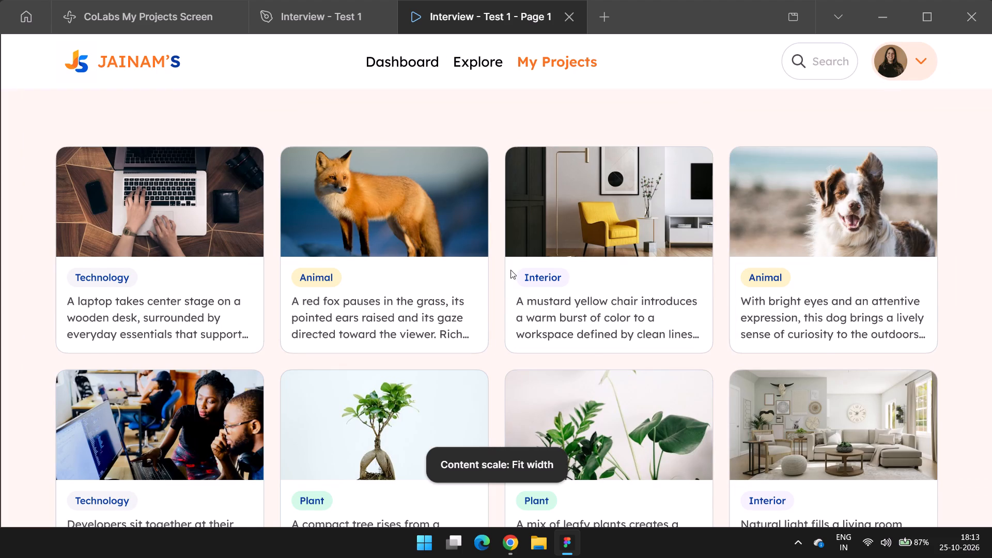
pyautogui.moveTo(563, 271); pyautogui.dragTo(565, 207)
pyautogui.moveTo(550, 306); pyautogui.dragTo(558, 238)
pyautogui.moveTo(544, 297); pyautogui.dragTo(555, 178)
pyautogui.moveTo(575, 168); pyautogui.dragTo(566, 413)
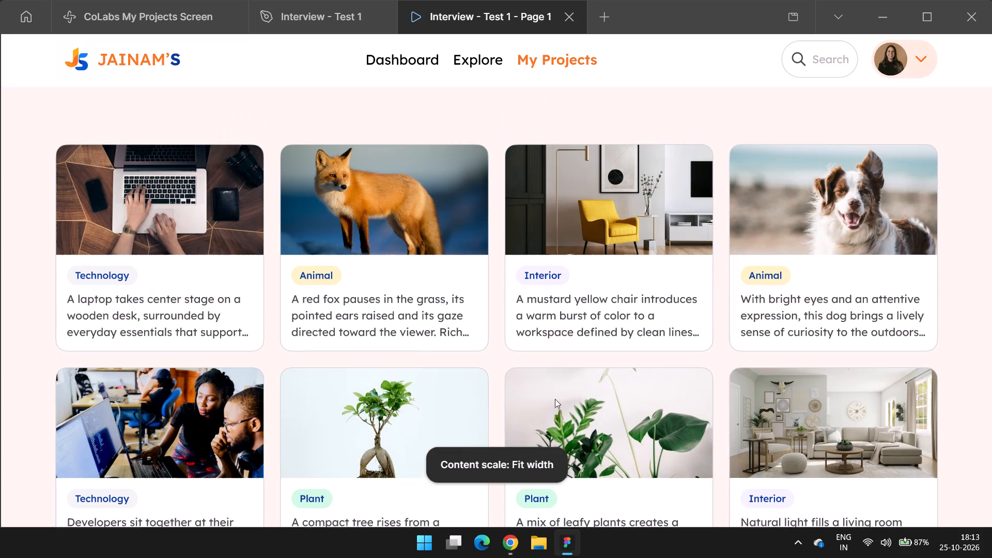
pyautogui.moveTo(609, 259); pyautogui.dragTo(619, 303)
pyautogui.click(896, 122)
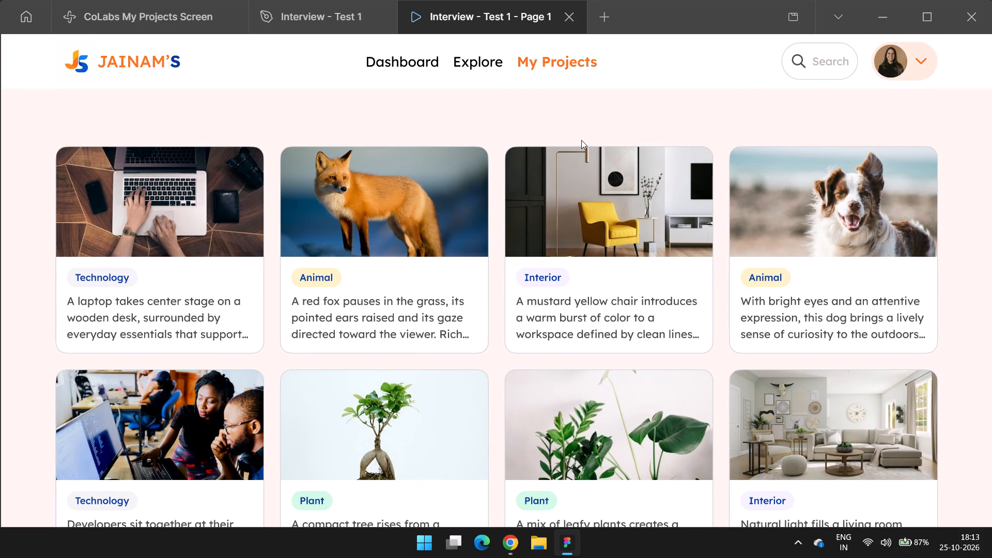
# Hide the interface in the presentation and set the content scale to Fill screen.
pyautogui.hotkey('ctrl', '\\')
pyautogui.click(773, 76)
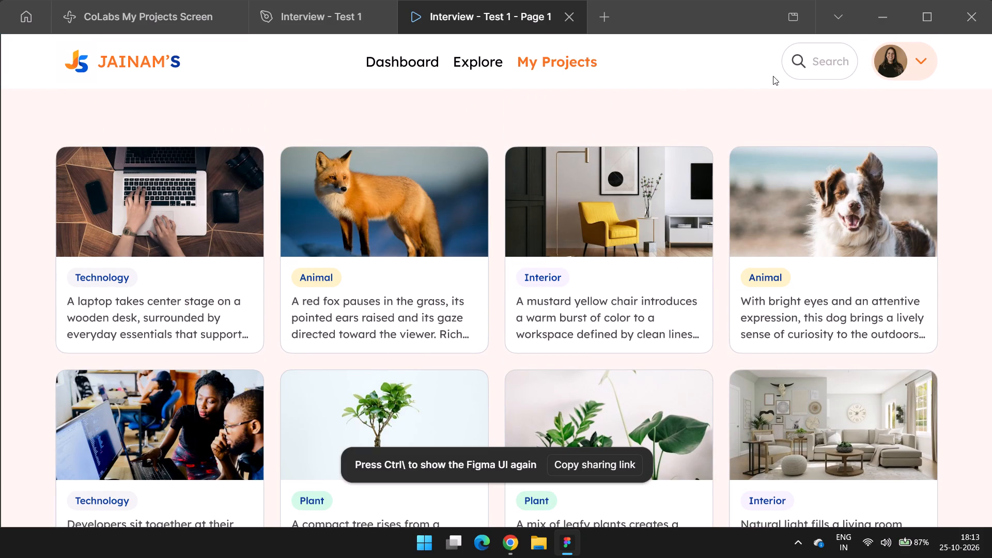
pyautogui.doubleClick(733, 81)
pyautogui.press('z')
pyautogui.press('z')
pyautogui.write('zz')
pyautogui.write('zz')
pyautogui.click(606, 139)
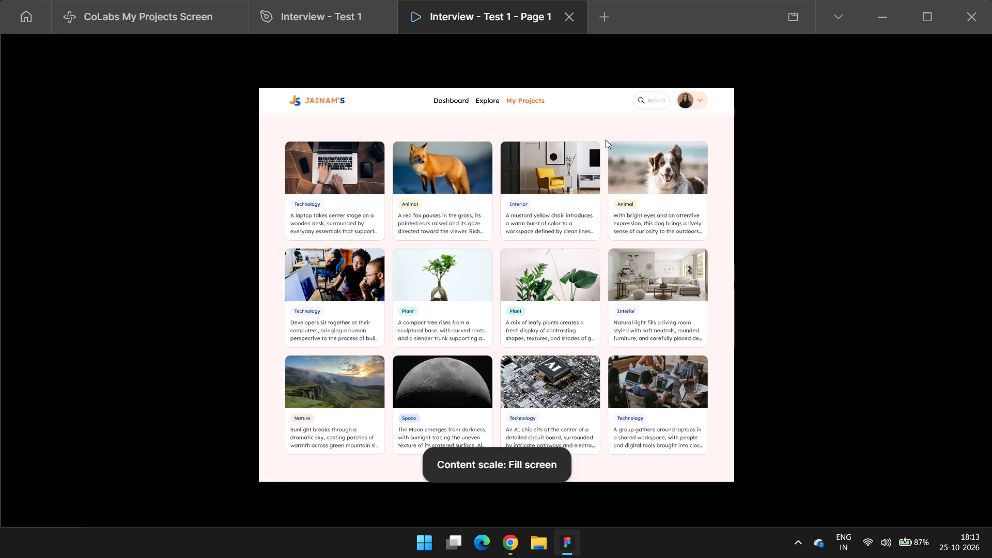
# Cycle the presentation's content scale through Actual size (100%) to Fit width, checking the My Projects page at each scale.
pyautogui.press('z')
pyautogui.moveTo(606, 139); pyautogui.dragTo(385, 133)
pyautogui.press('z')
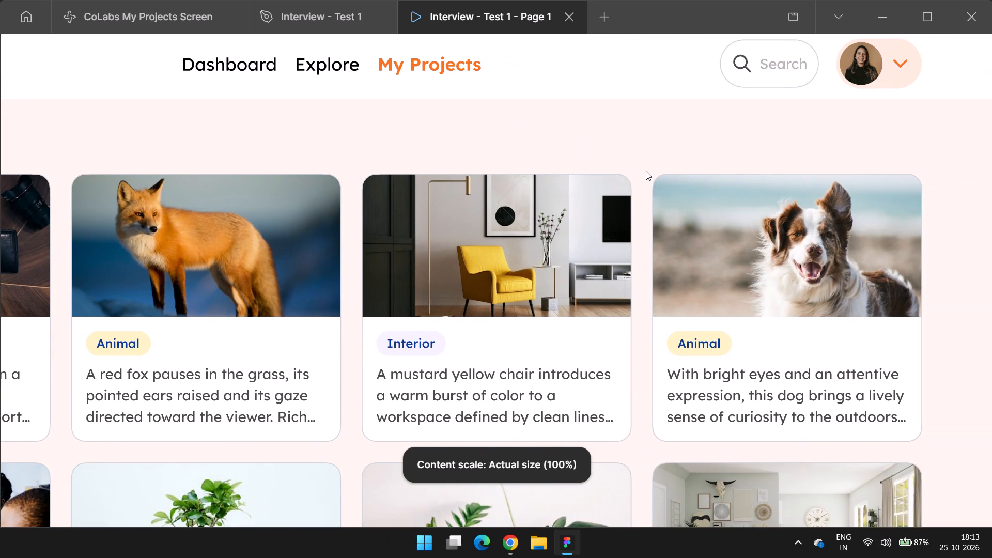
pyautogui.press('z')
pyautogui.moveTo(598, 180); pyautogui.dragTo(592, 179)
pyautogui.press('z')
pyautogui.moveTo(636, 174); pyautogui.dragTo(711, 98)
pyautogui.moveTo(683, 239); pyautogui.dragTo(727, 395)
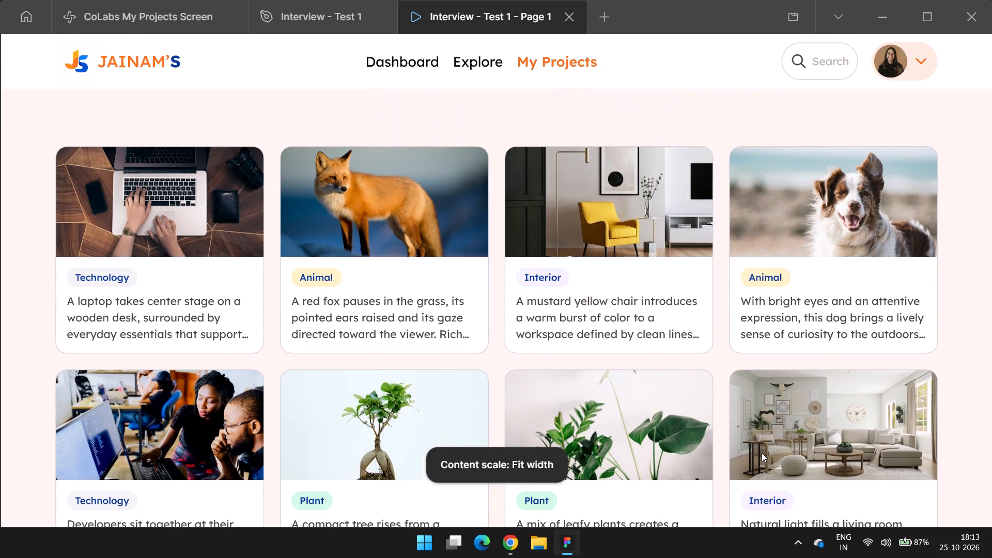
# Bring back the presentation's interface, set the content scale to Responsive and look through the My Projects page in both directions.
pyautogui.hotkey('ctrl', '\\')
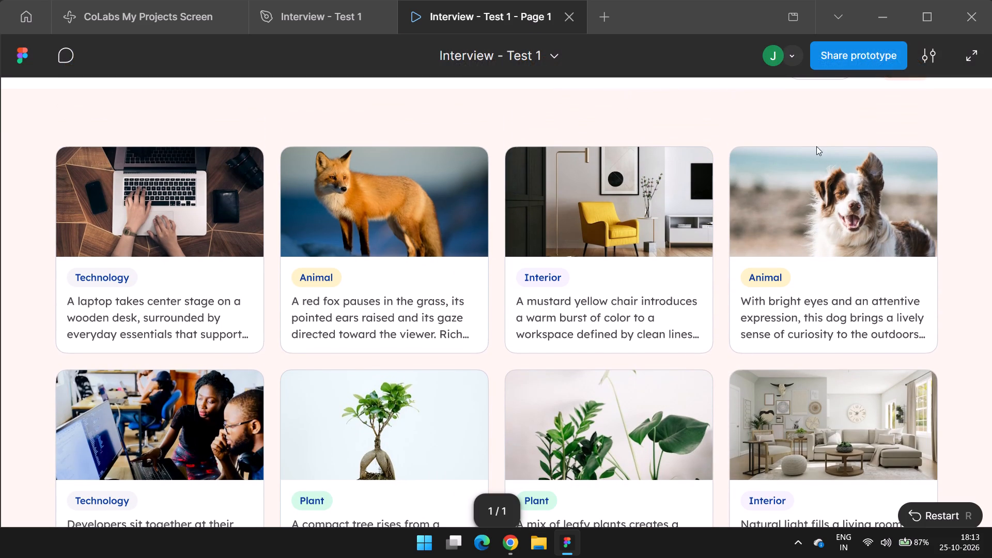
pyautogui.click(925, 58)
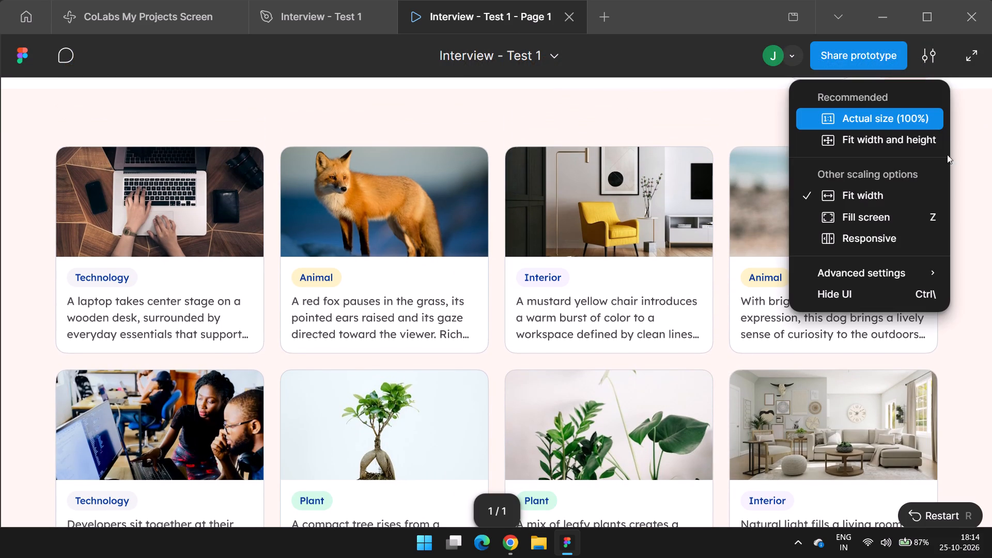
pyautogui.click(887, 244)
pyautogui.moveTo(635, 246); pyautogui.dragTo(378, 244)
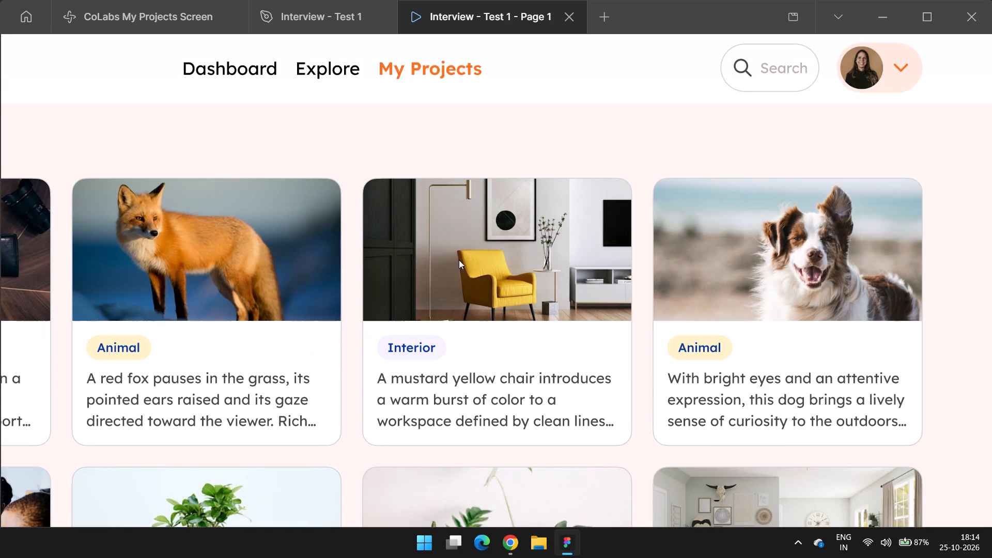
pyautogui.moveTo(482, 261); pyautogui.dragTo(393, 279)
pyautogui.doubleClick(492, 280)
pyautogui.hscroll(1, 590, 257)
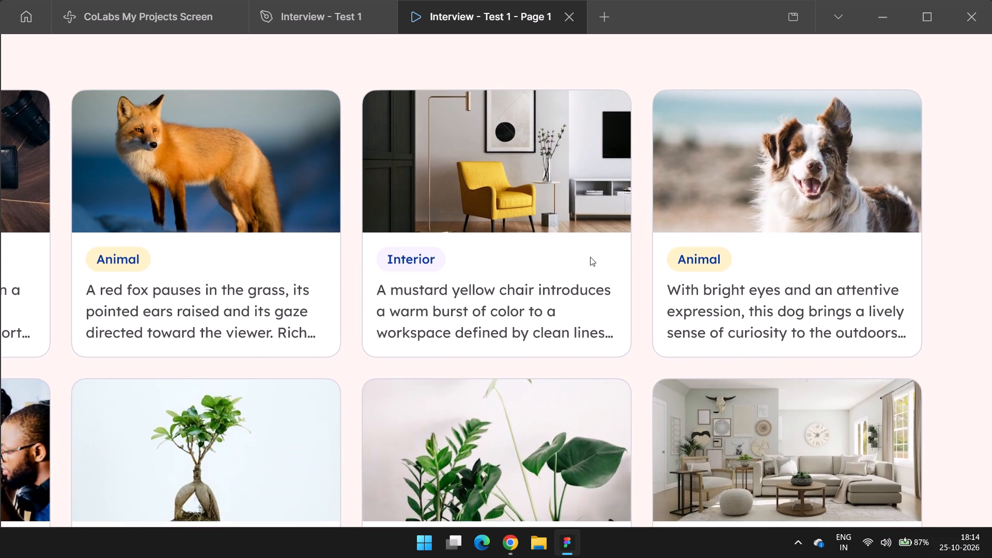
pyautogui.hscroll(4, 590, 257)
pyautogui.hscroll(-5, 590, 257)
pyautogui.scroll(-1, 590, 257)
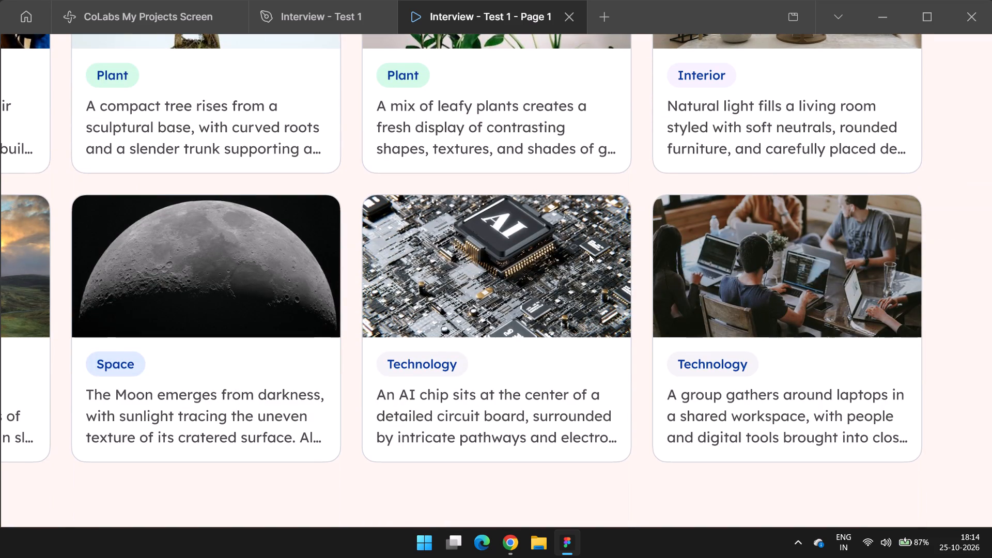
pyautogui.scroll(-1, 589, 254)
pyautogui.moveTo(497, 270); pyautogui.dragTo(639, 308)
pyautogui.moveTo(679, 306); pyautogui.dragTo(553, 306)
pyautogui.doubleClick(552, 305)
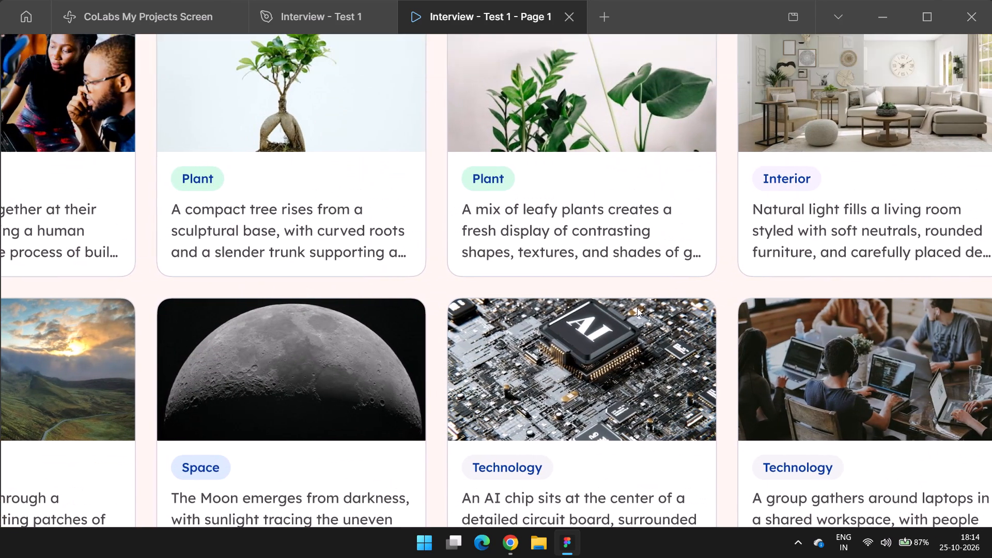
pyautogui.scroll(4, 932, 139)
pyautogui.scroll(6, 922, 73)
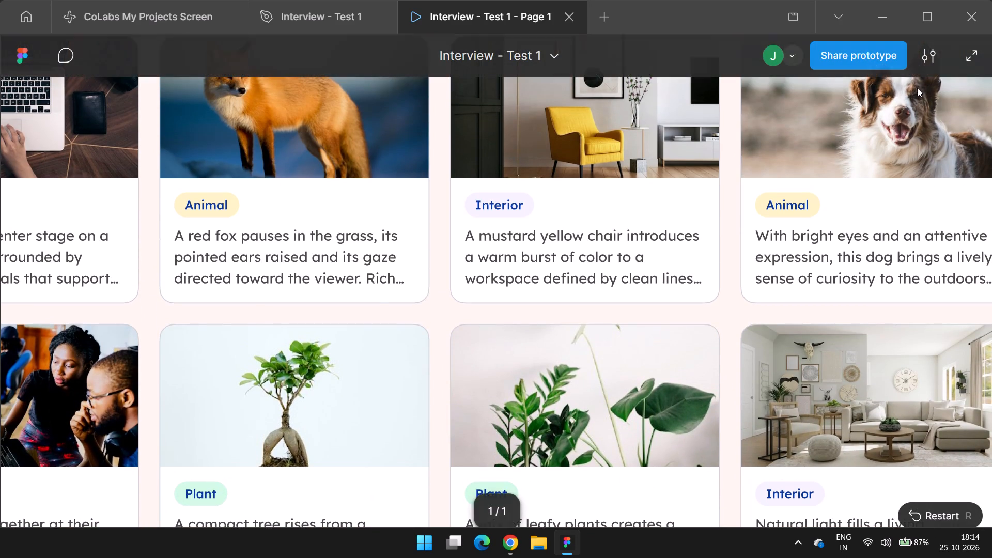
# Set the presentation's content scale to Fit width and check how the project cards fill the screen.
pyautogui.click(940, 69)
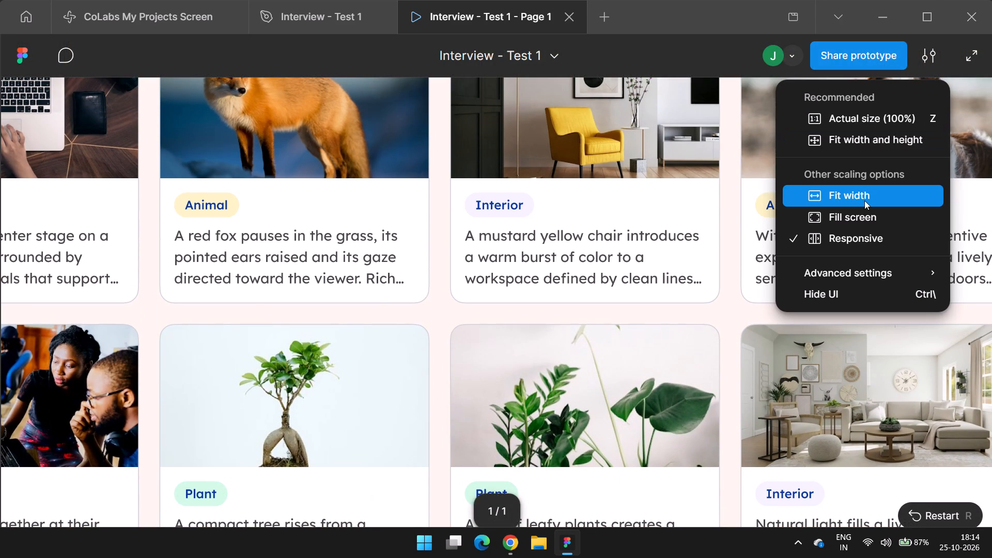
pyautogui.click(864, 200)
pyautogui.moveTo(735, 280); pyautogui.dragTo(734, 247)
pyautogui.moveTo(742, 212); pyautogui.dragTo(743, 378)
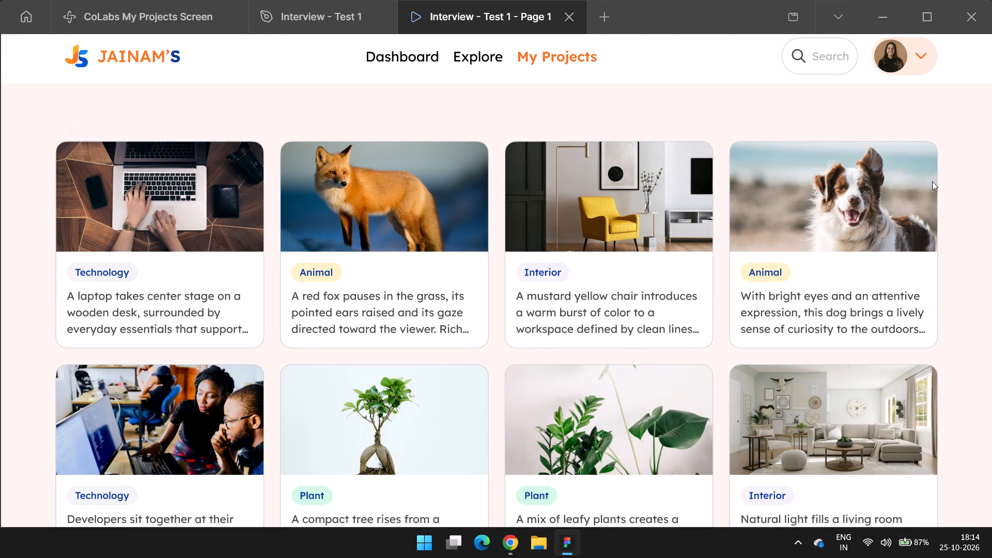
# Check the My Projects page at Actual size (100%) and return the content scale to Fit width.
pyautogui.click(934, 54)
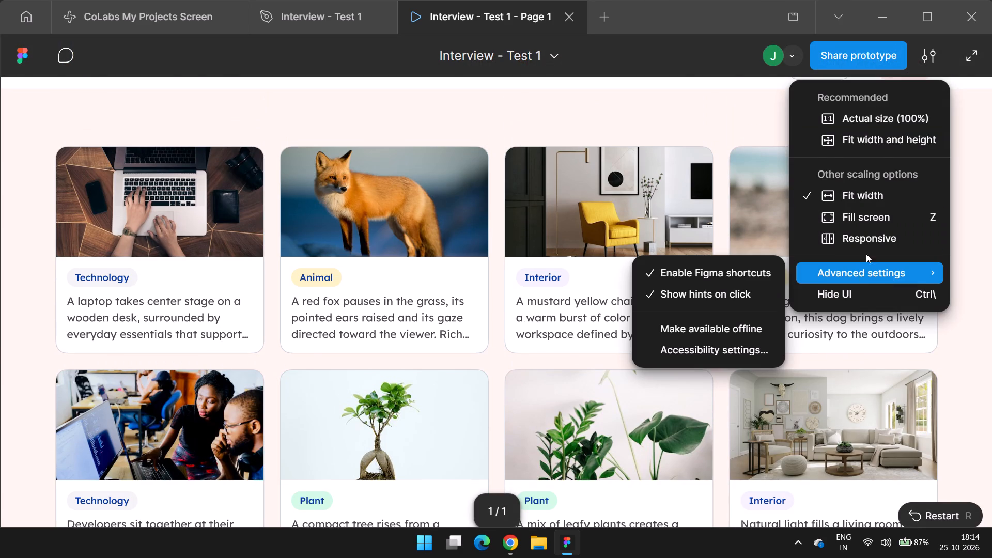
pyautogui.click(866, 113)
pyautogui.moveTo(638, 229); pyautogui.dragTo(553, 314)
pyautogui.moveTo(555, 287); pyautogui.dragTo(683, 381)
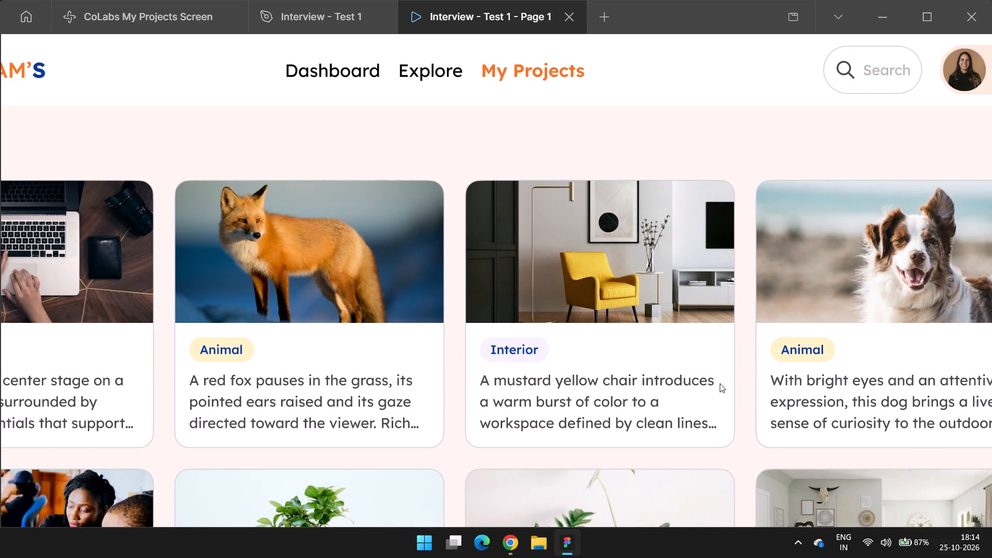
pyautogui.click(924, 57)
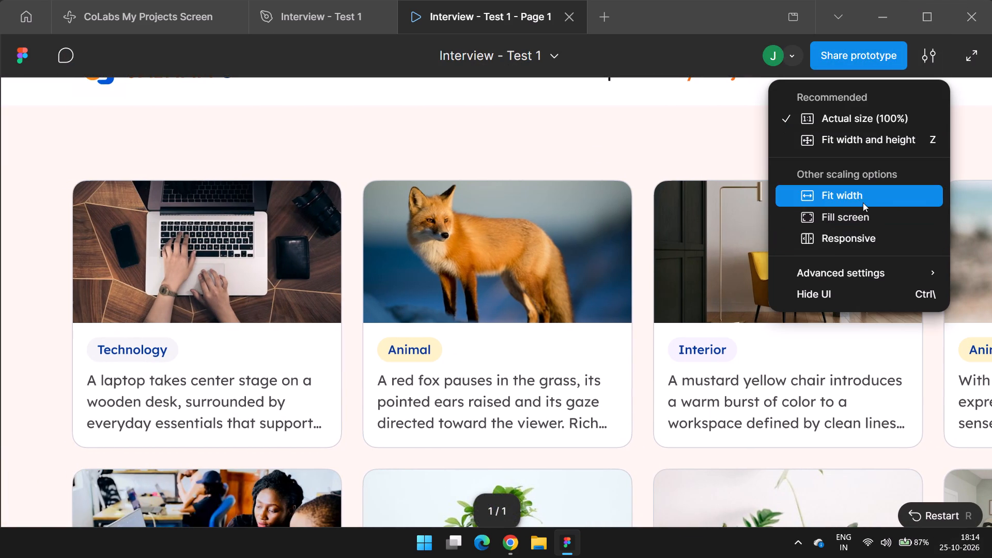
pyautogui.click(865, 198)
# Look through the presentation's Accessibility settings and close them without changing any option.
pyautogui.click(934, 56)
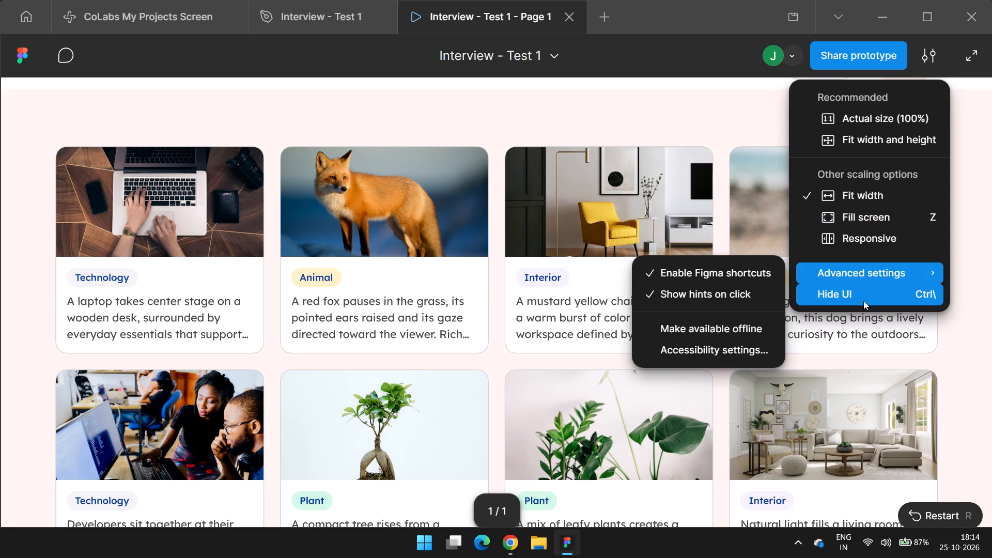
pyautogui.click(858, 276)
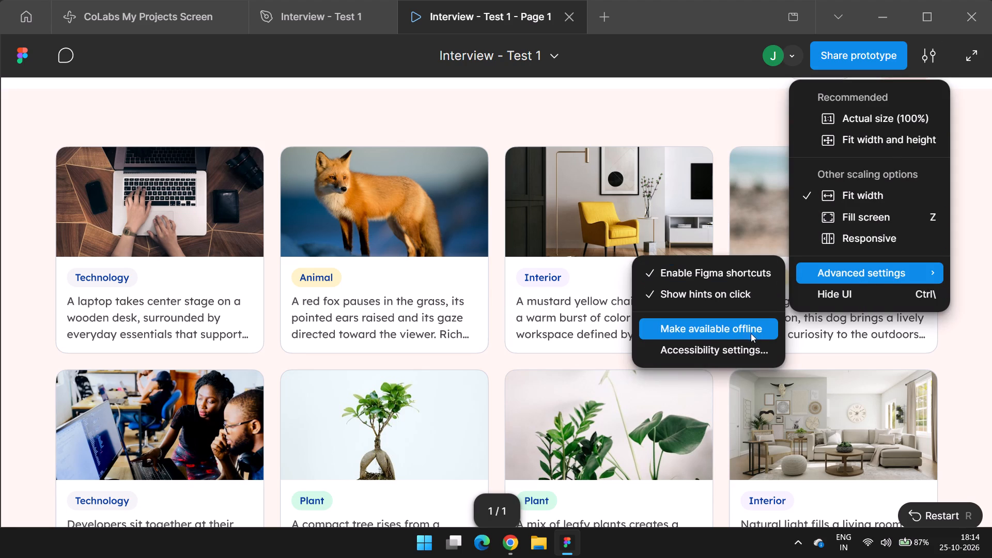
pyautogui.click(761, 353)
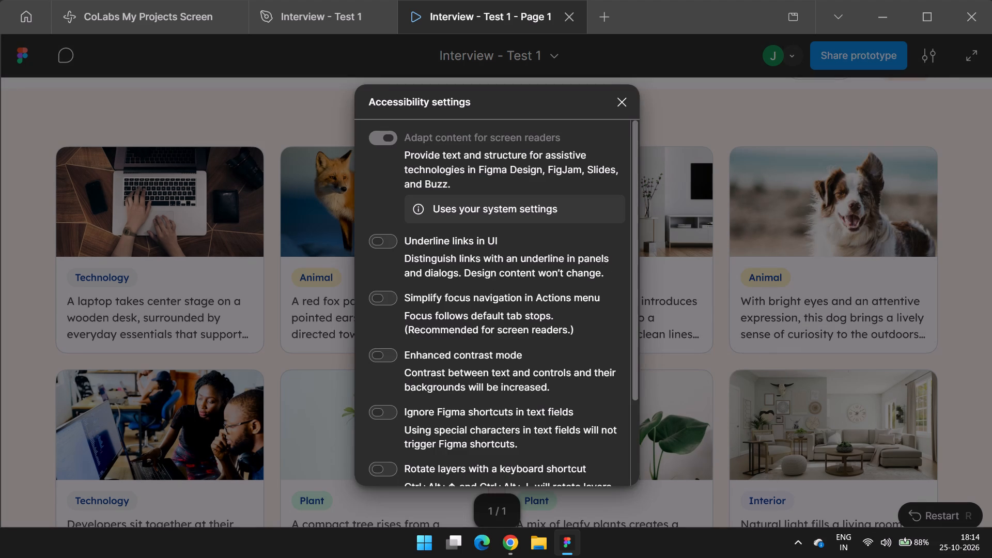
pyautogui.scroll(-9, 486, 268)
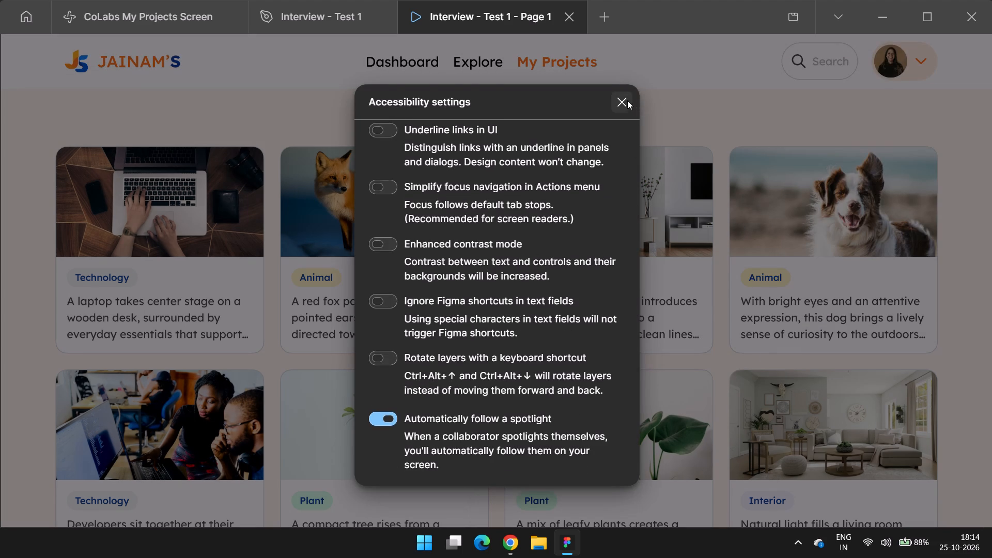
pyautogui.click(626, 100)
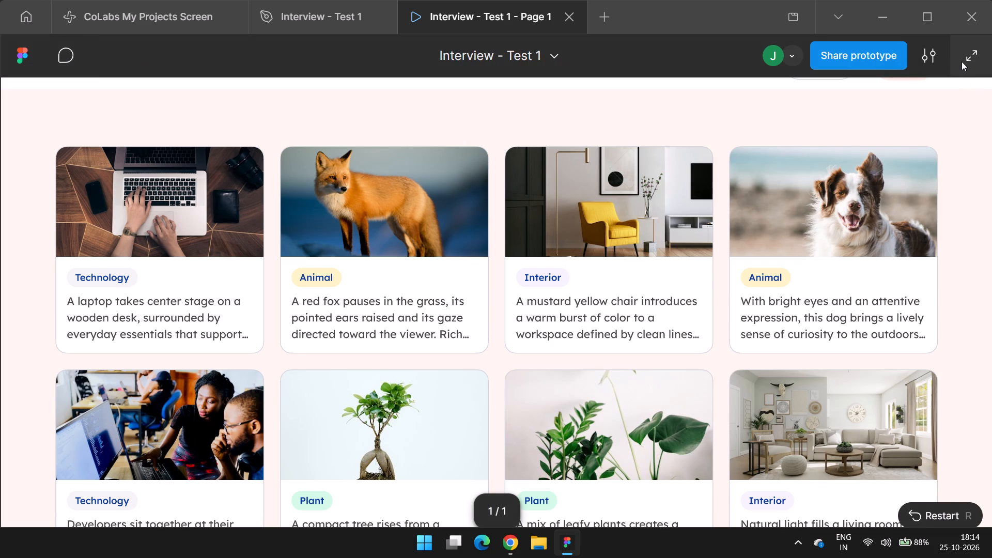
# Show the presentation in full screen and look through the whole My Projects page from header to last card row.
pyautogui.click(962, 61)
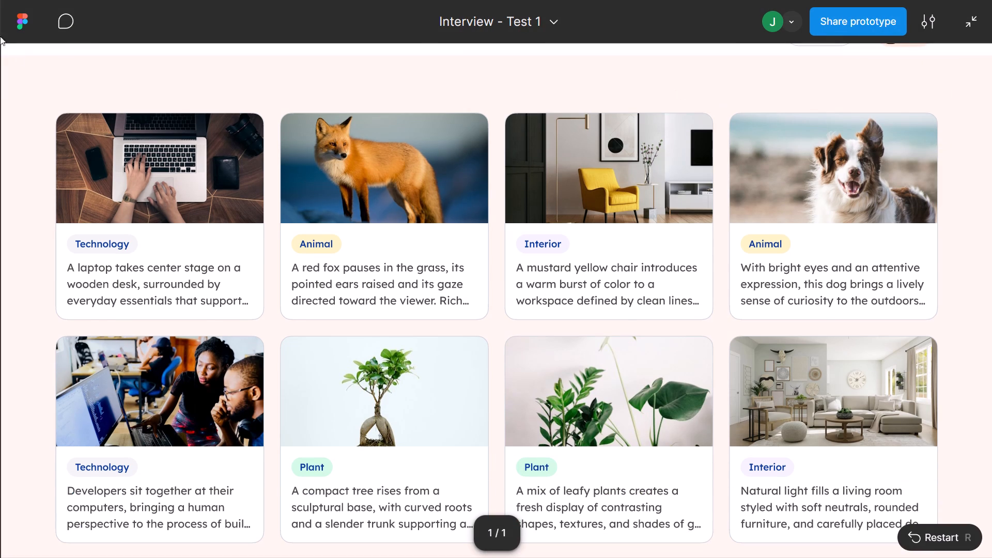
pyautogui.moveTo(307, 293); pyautogui.dragTo(353, 176)
pyautogui.moveTo(373, 297); pyautogui.dragTo(406, 224)
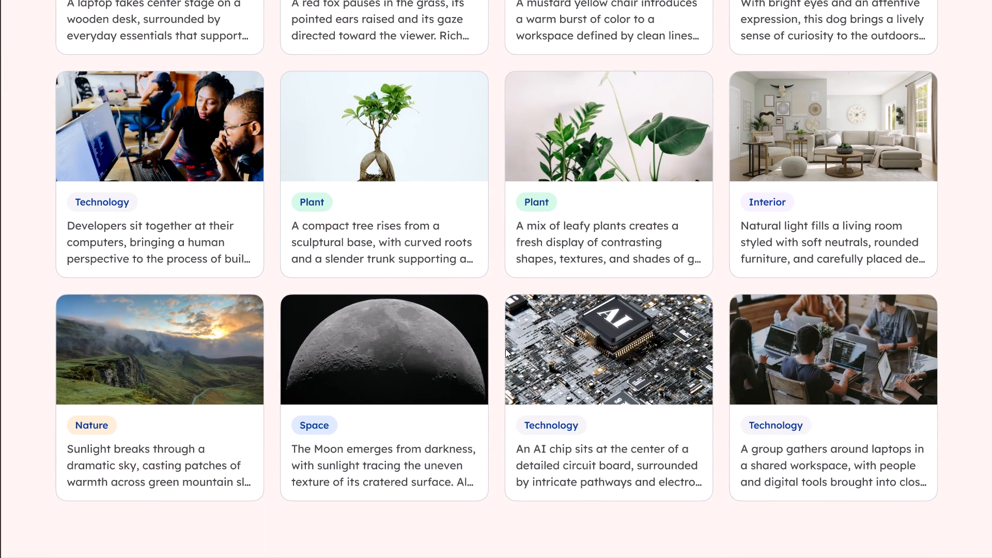
pyautogui.moveTo(508, 324); pyautogui.dragTo(513, 349)
pyautogui.moveTo(478, 246); pyautogui.dragTo(496, 291)
pyautogui.moveTo(491, 272); pyautogui.dragTo(512, 349)
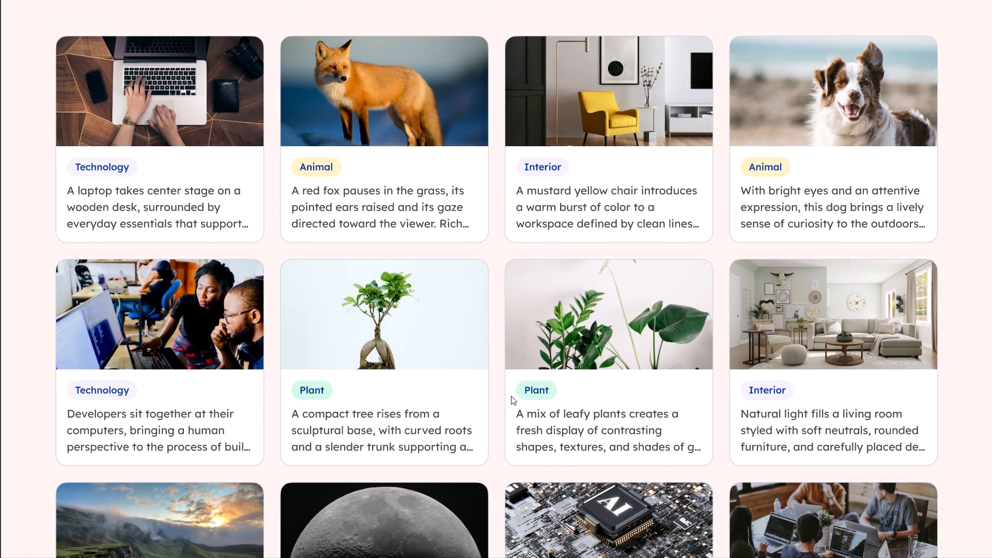
pyautogui.moveTo(511, 396); pyautogui.dragTo(518, 346)
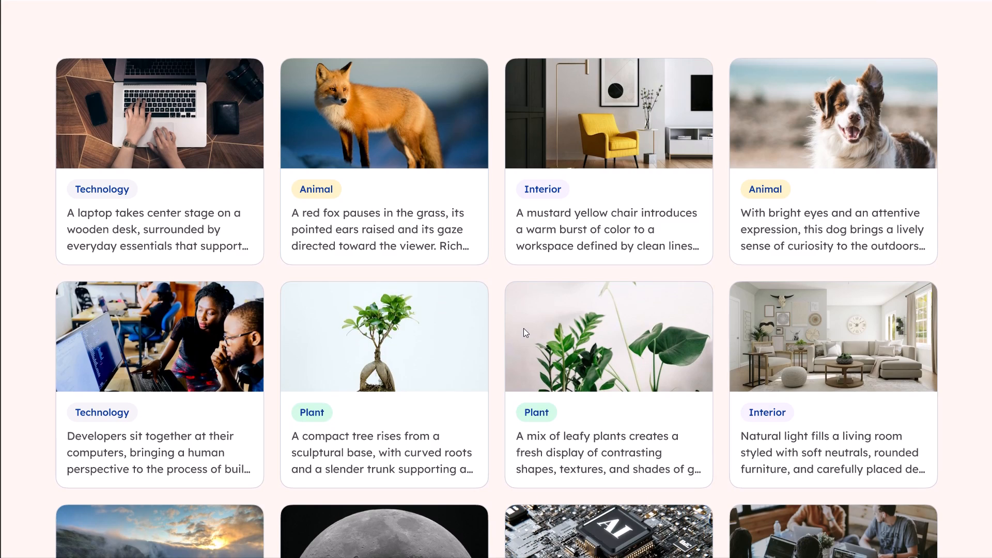
pyautogui.moveTo(523, 328); pyautogui.dragTo(582, 199)
pyautogui.moveTo(535, 299); pyautogui.dragTo(553, 314)
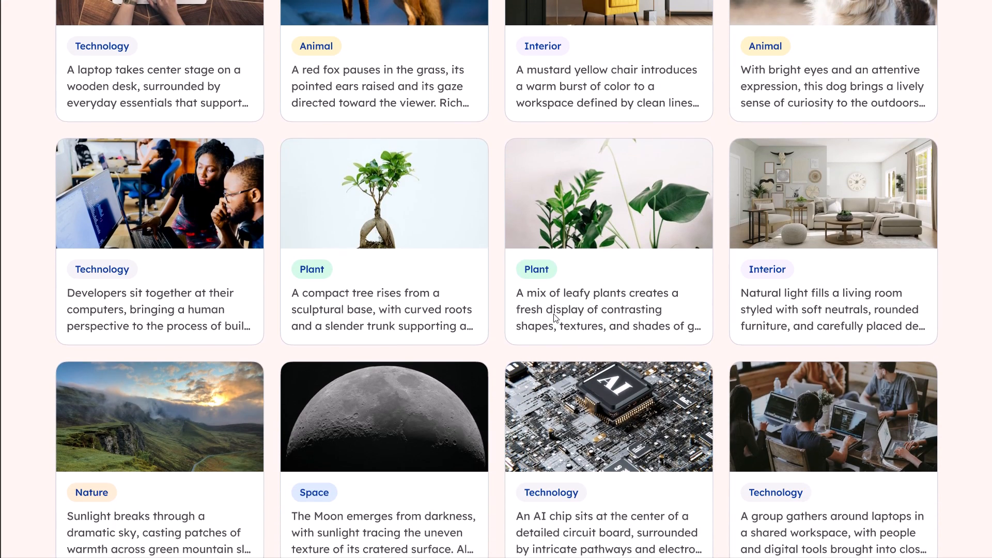
pyautogui.moveTo(553, 314); pyautogui.dragTo(593, 474)
pyautogui.moveTo(647, 354); pyautogui.dragTo(673, 453)
pyautogui.moveTo(570, 513); pyautogui.dragTo(590, 381)
pyautogui.moveTo(491, 468); pyautogui.dragTo(531, 378)
pyautogui.scroll(-4, 568, 392)
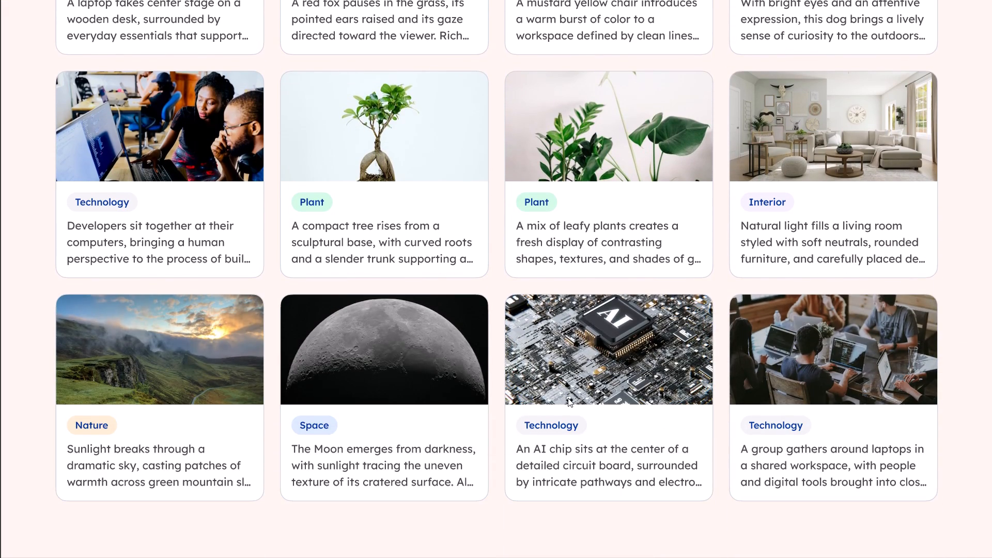
pyautogui.scroll(7, 568, 398)
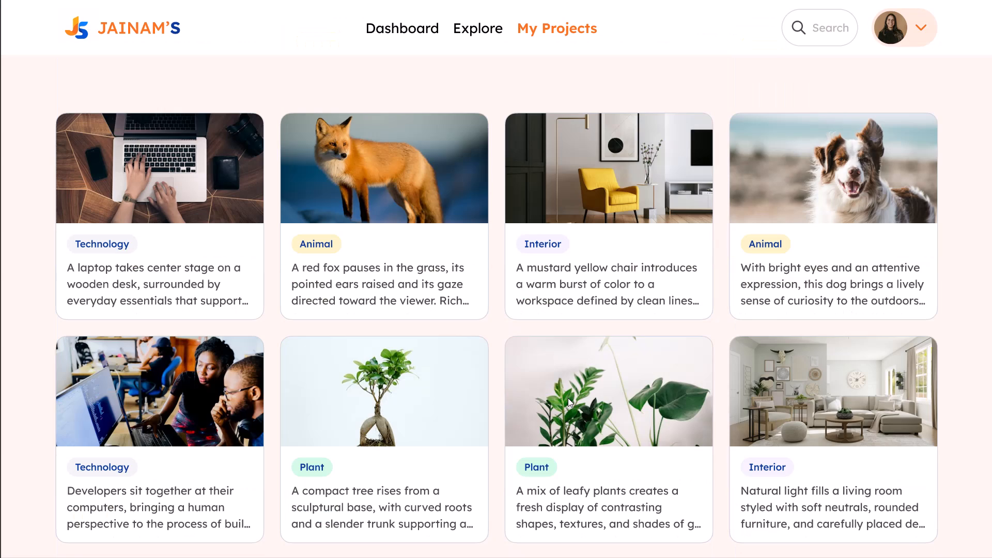
# Leave full screen and close the prototype presentation to return to the Interview - Test 1 design file.
pyautogui.press('F12')
pyautogui.press('F11')
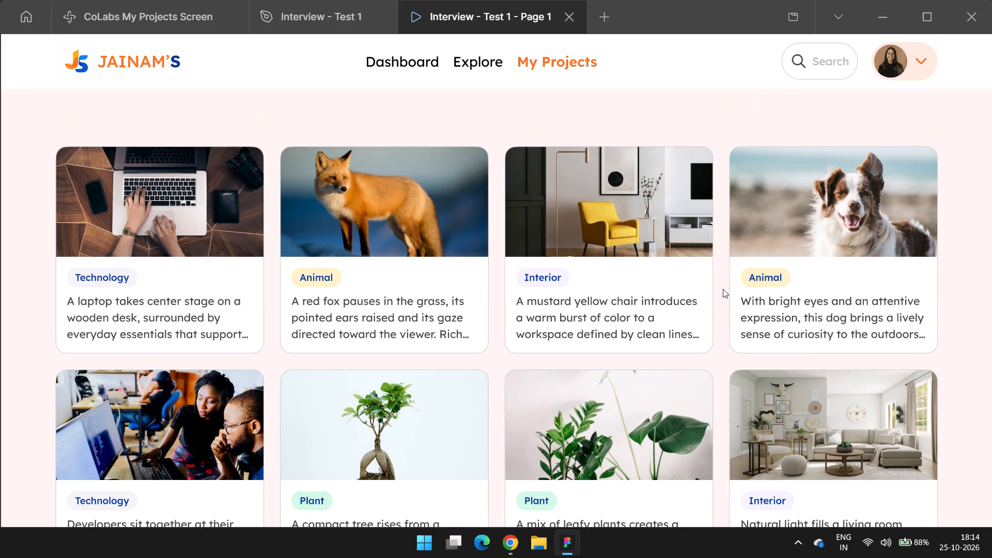
pyautogui.hotkey('ctrl', 'w')
pyautogui.click(711, 290)
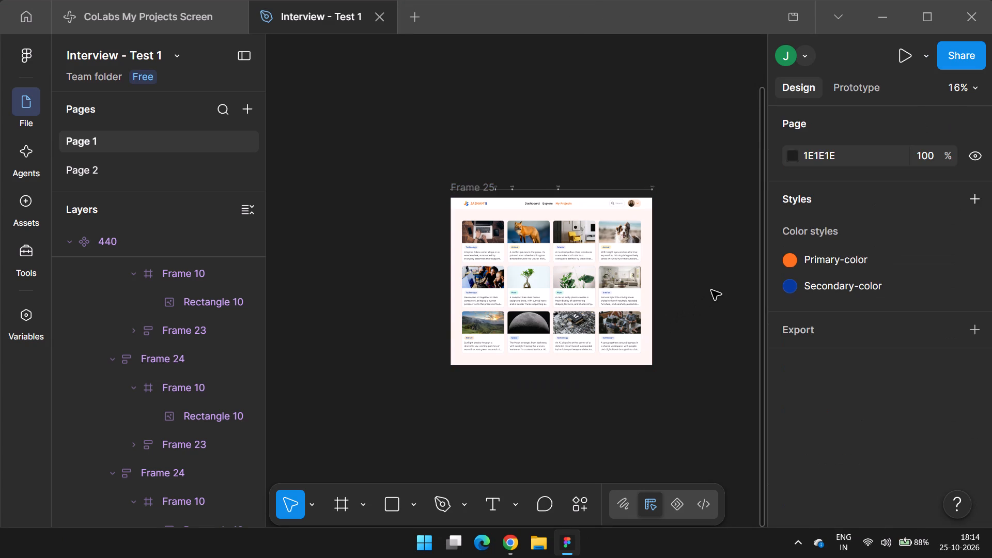
# Hide the design file's interface and zoom to fit the 1440, 768 and 440 components together with Frame 25.
pyautogui.hotkey('ctrl', '\\')
pyautogui.hotkey('shift', '!')
pyautogui.click(620, 156)
pyautogui.hscroll(-1, 626, 149)
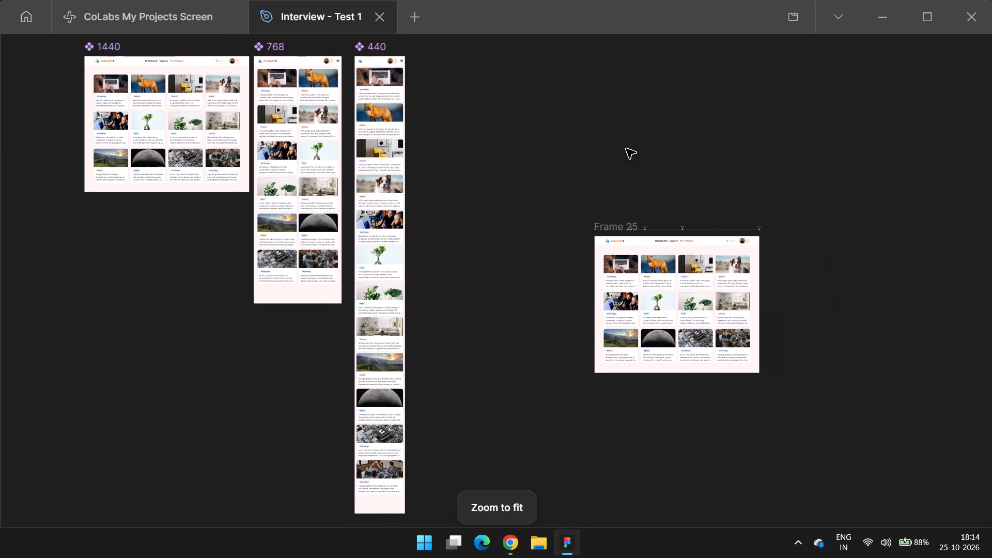
pyautogui.hscroll(-1, 626, 149)
# Open the overview of open windows and virtual desktops.
pyautogui.click(454, 551)
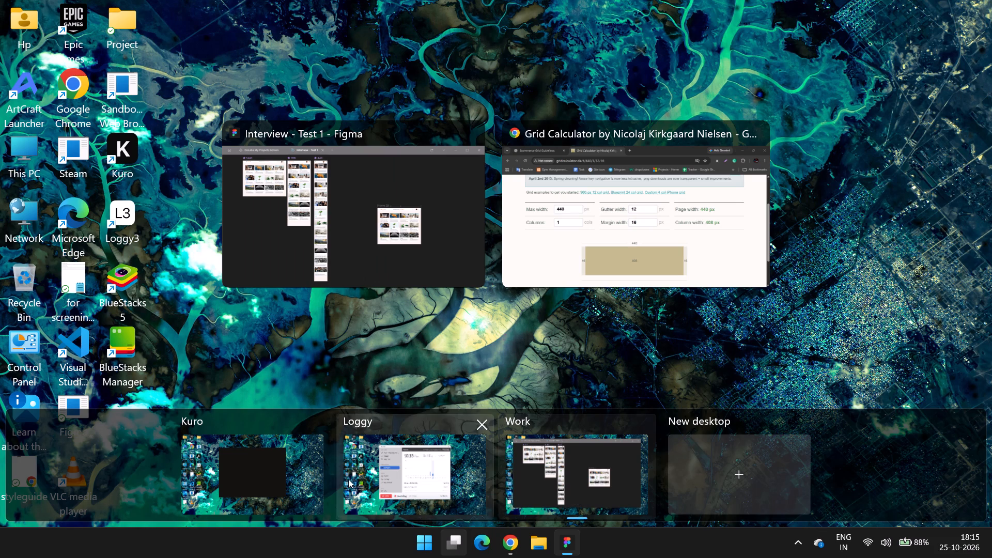